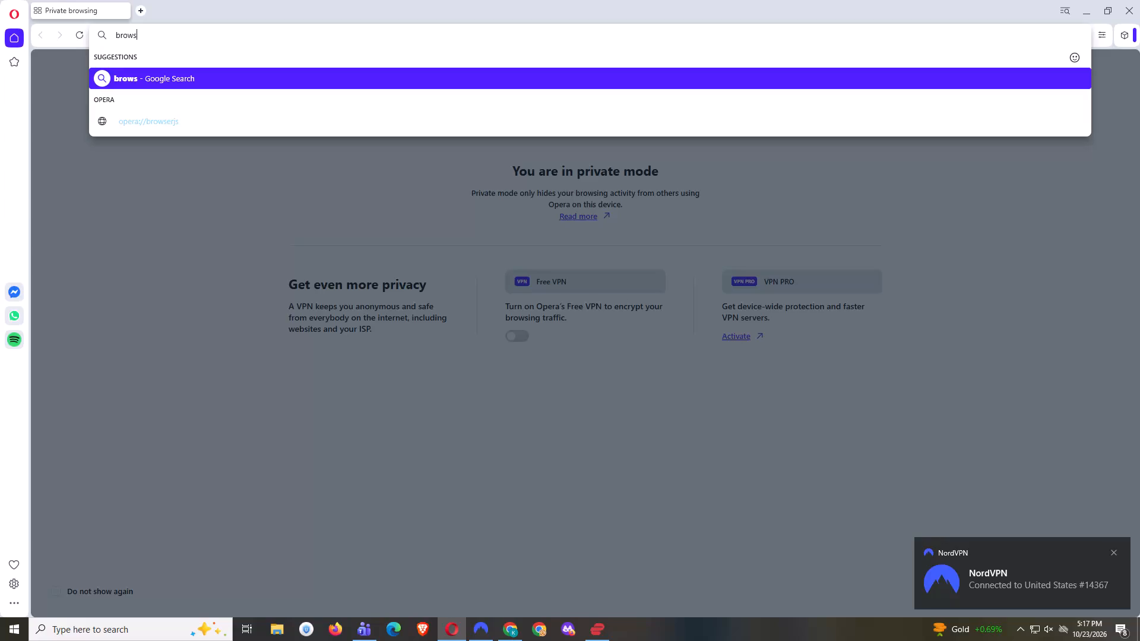
# Search Google for "browserstack" and look through the first three pages of sponsored and regular results.
pyautogui.write('erstack')
pyautogui.press('Return')
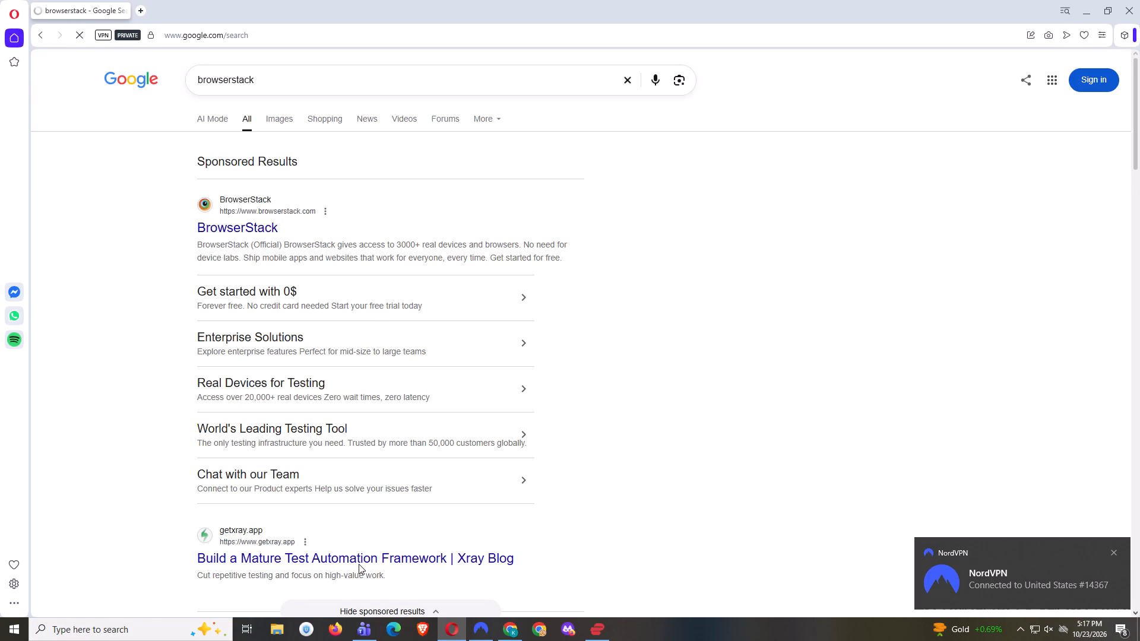
pyautogui.scroll(-15, 303, 640)
pyautogui.scroll(-3, 387, 523)
pyautogui.scroll(-7, 472, 509)
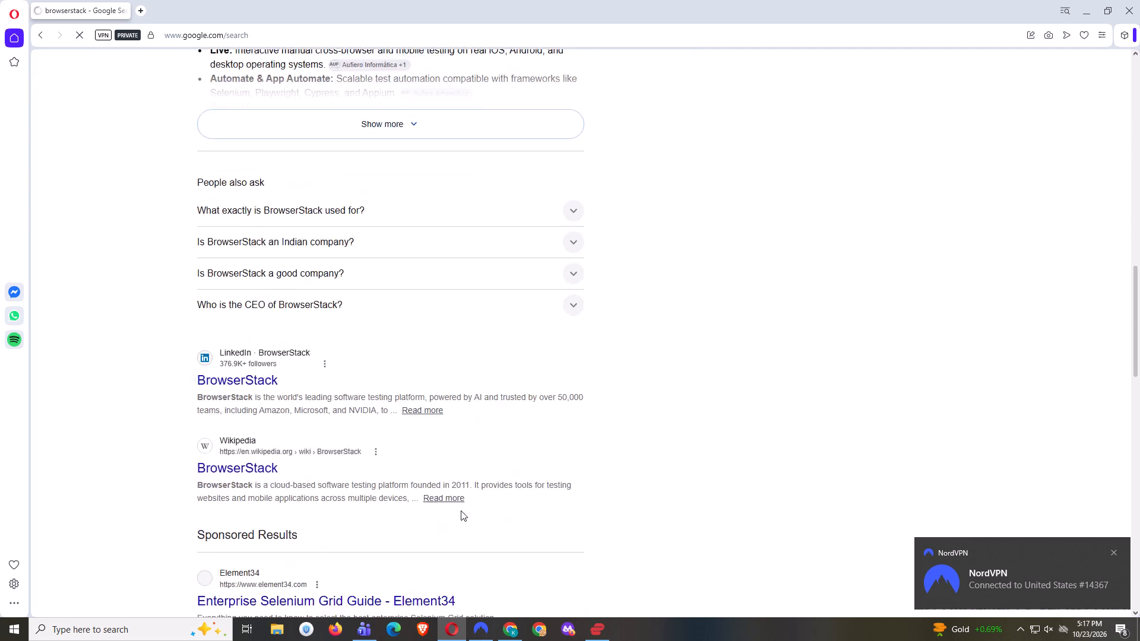
pyautogui.scroll(-3, 461, 510)
pyautogui.scroll(-18, 460, 525)
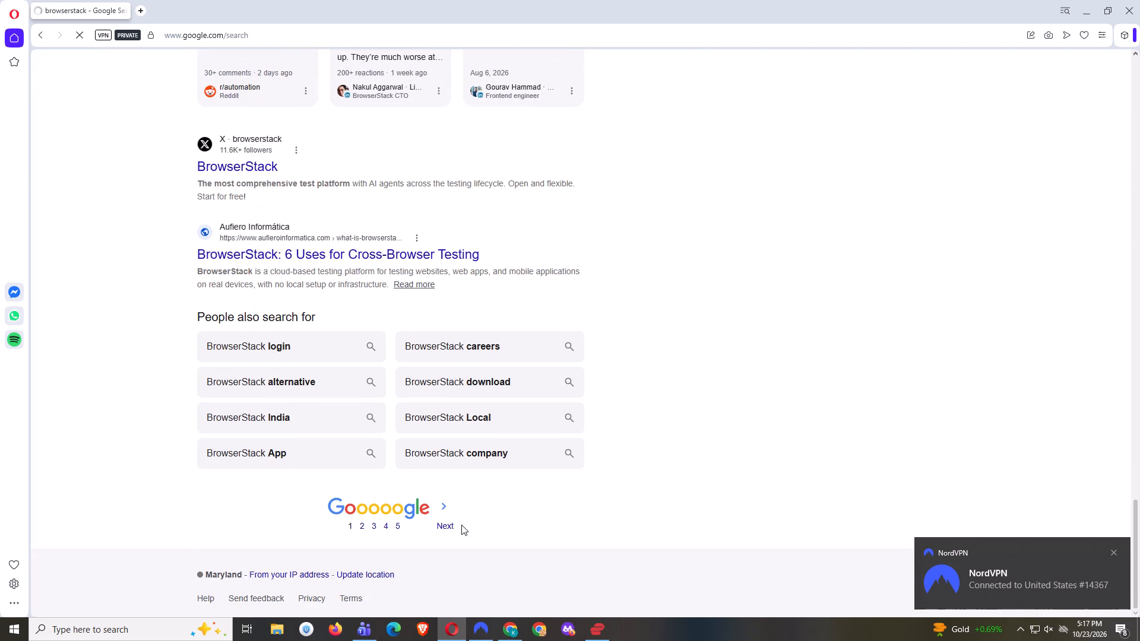
pyautogui.click(444, 528)
pyautogui.scroll(-5, 444, 528)
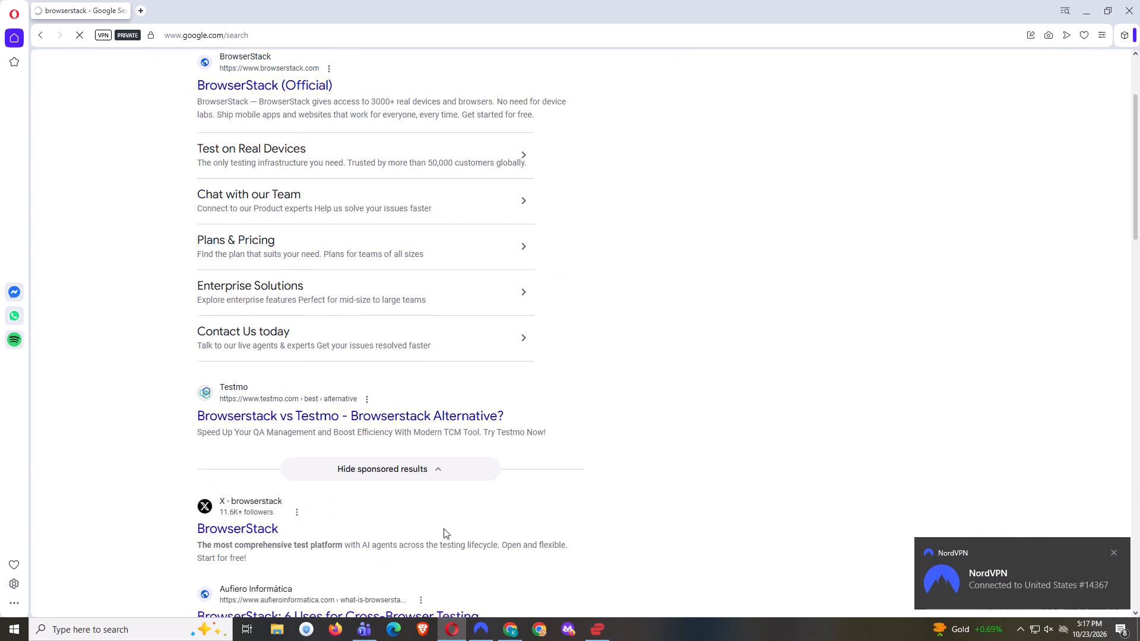
pyautogui.scroll(-18, 444, 528)
pyautogui.scroll(-5, 444, 528)
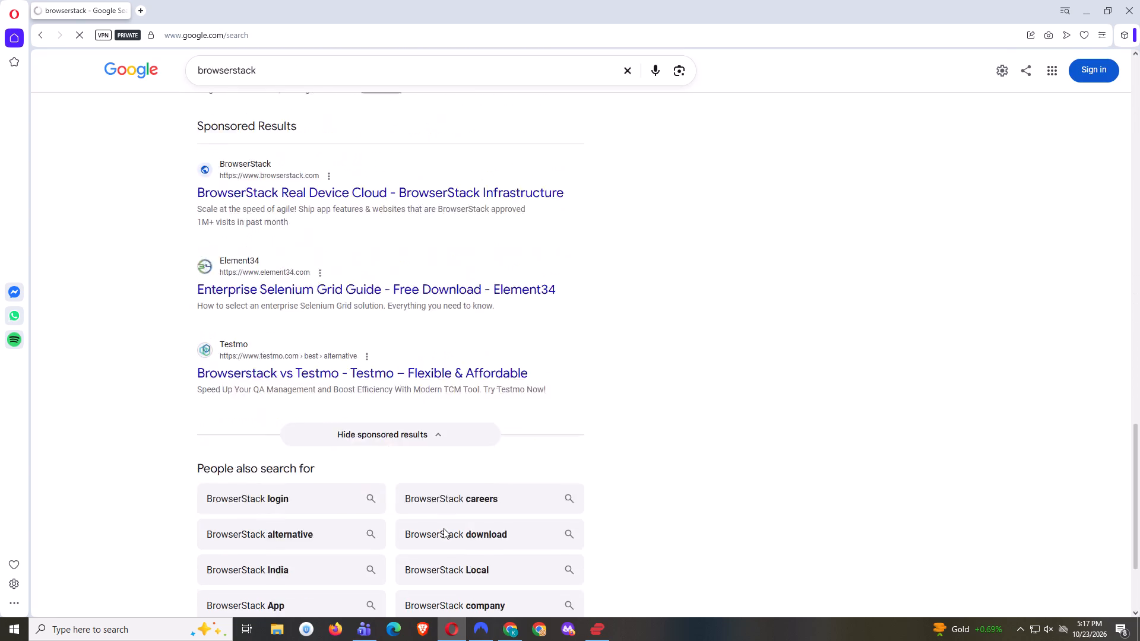
pyautogui.click(476, 519)
pyautogui.scroll(-2, 864, 333)
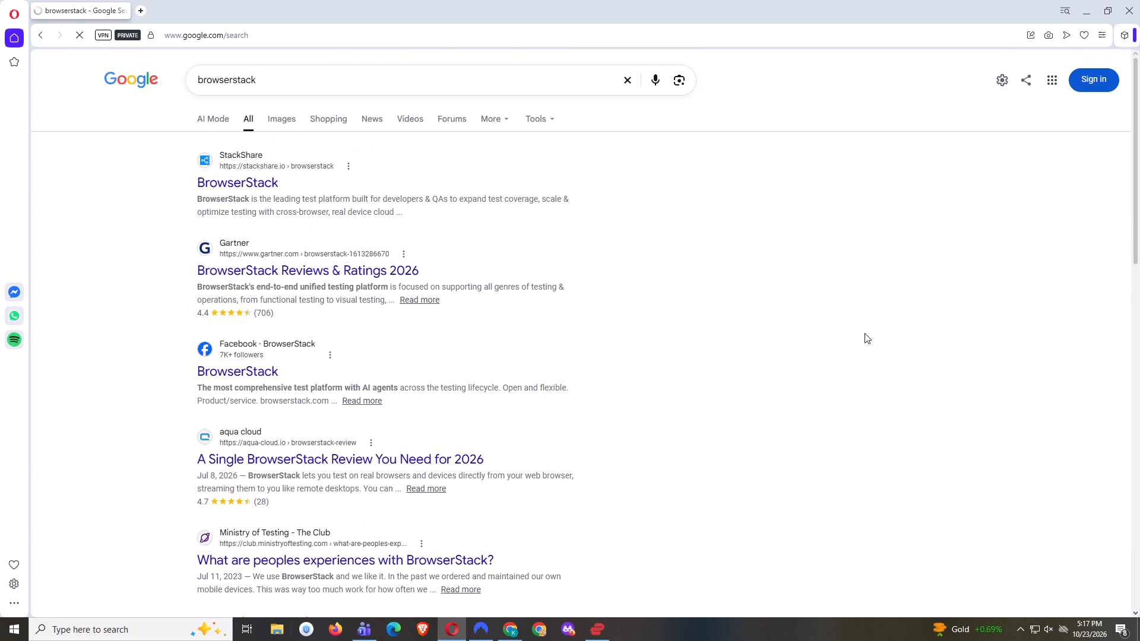
pyautogui.scroll(-16, 864, 333)
pyautogui.scroll(-5, 862, 333)
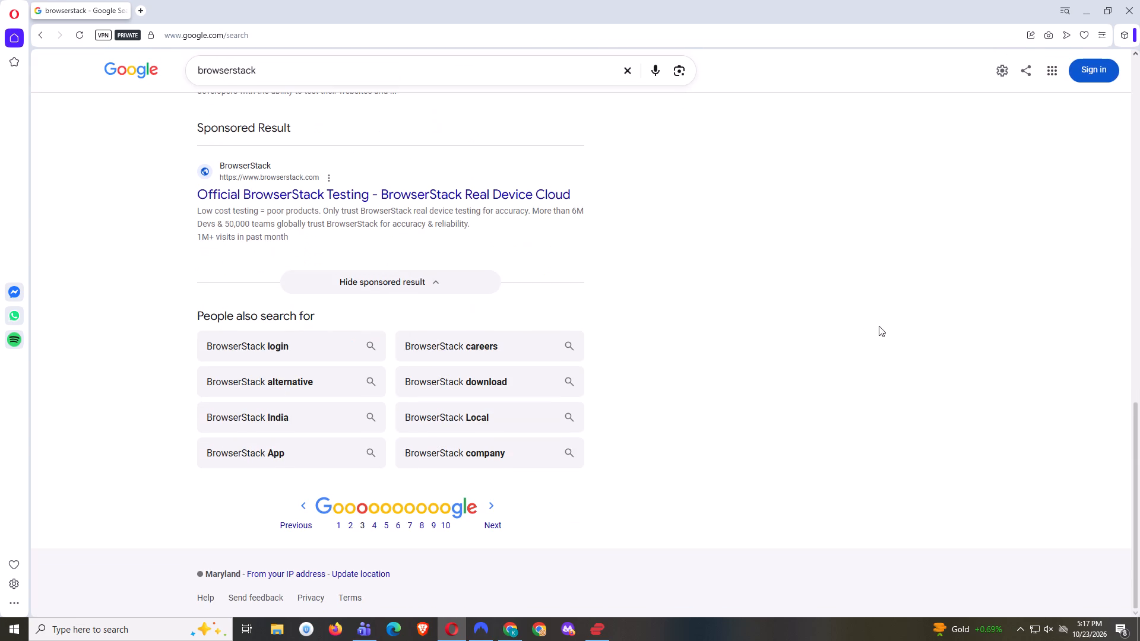
# Search Google for "browserstack testing" in a new tab and look through the first two result pages.
pyautogui.click(143, 13)
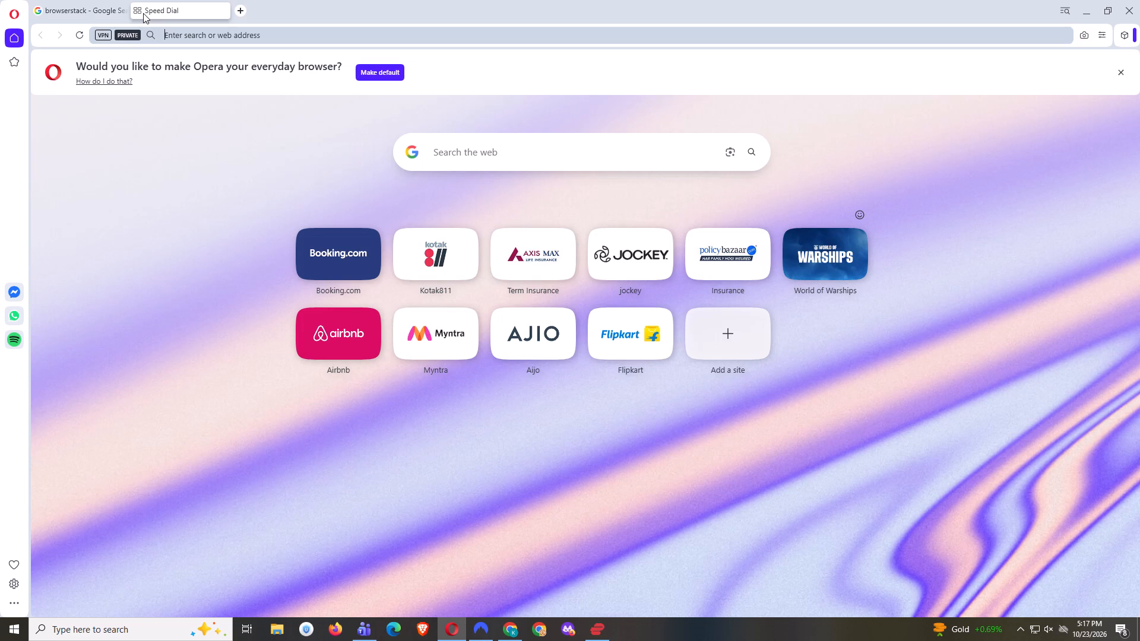
pyautogui.write('browserstack testing')
pyautogui.press('Return')
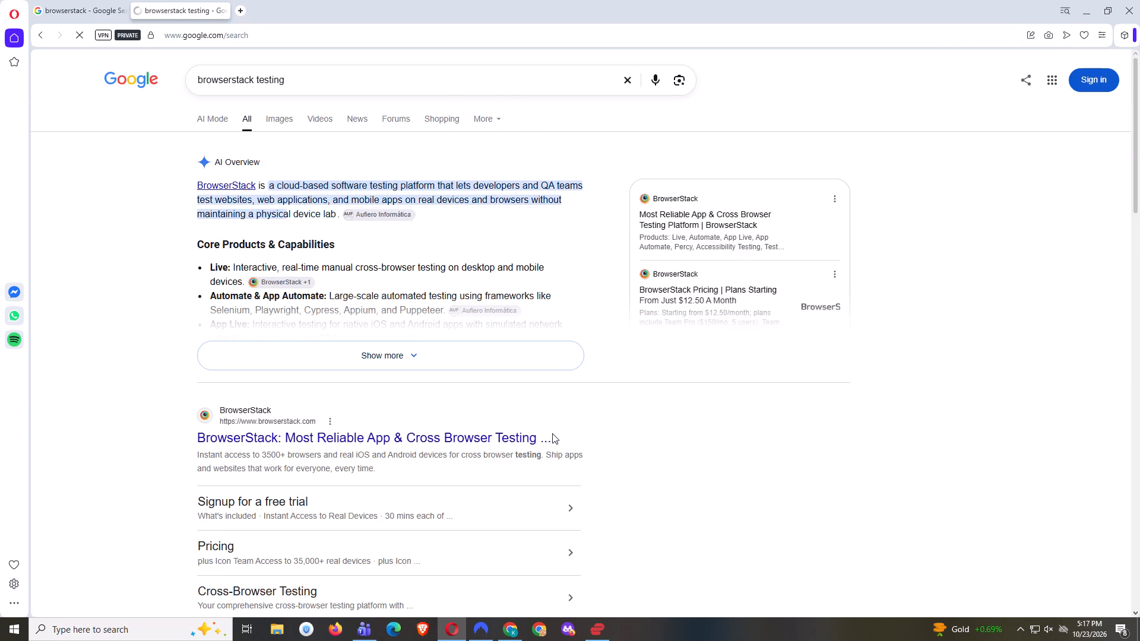
pyautogui.scroll(-11, 544, 436)
pyautogui.scroll(-5, 349, 497)
pyautogui.scroll(-9, 507, 454)
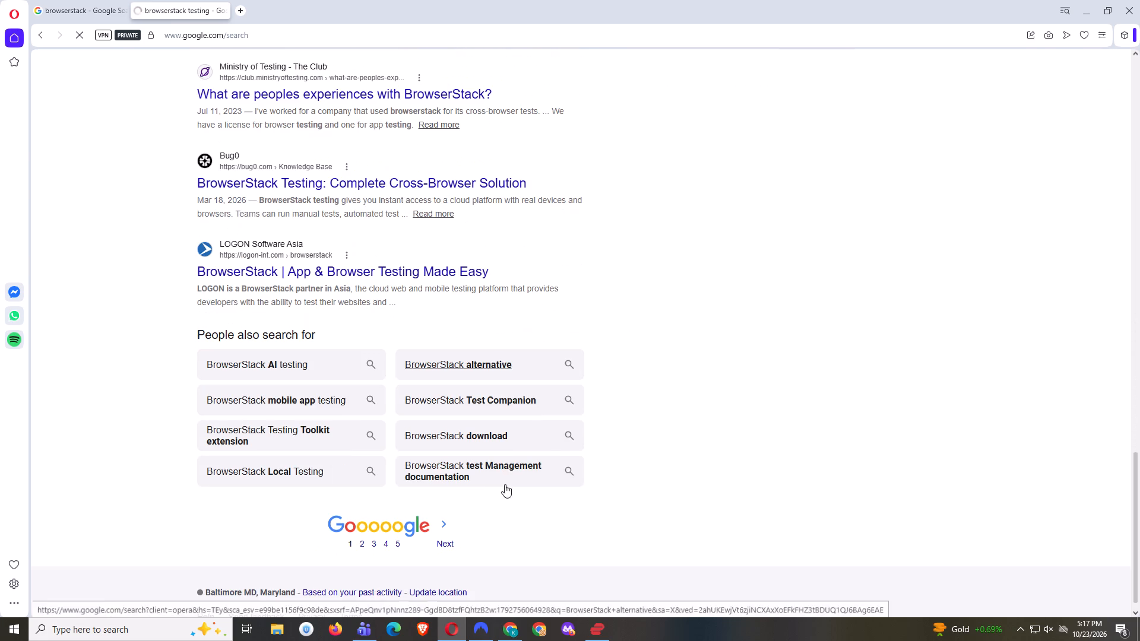
pyautogui.scroll(-1, 489, 503)
pyautogui.click(448, 523)
pyautogui.scroll(-2, 452, 522)
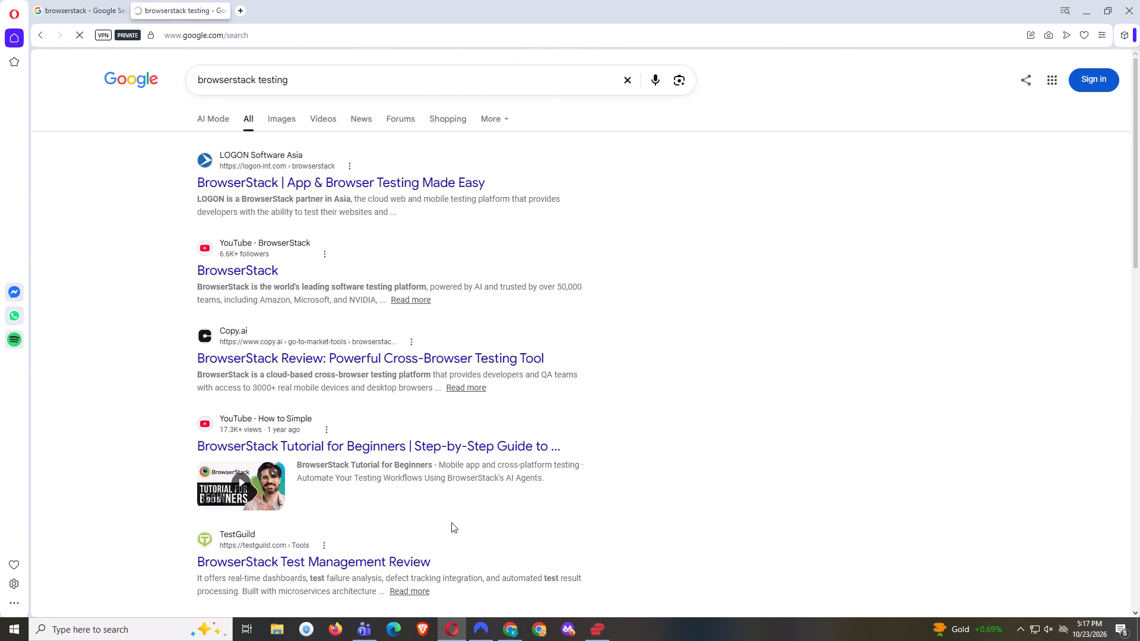
pyautogui.scroll(-15, 451, 522)
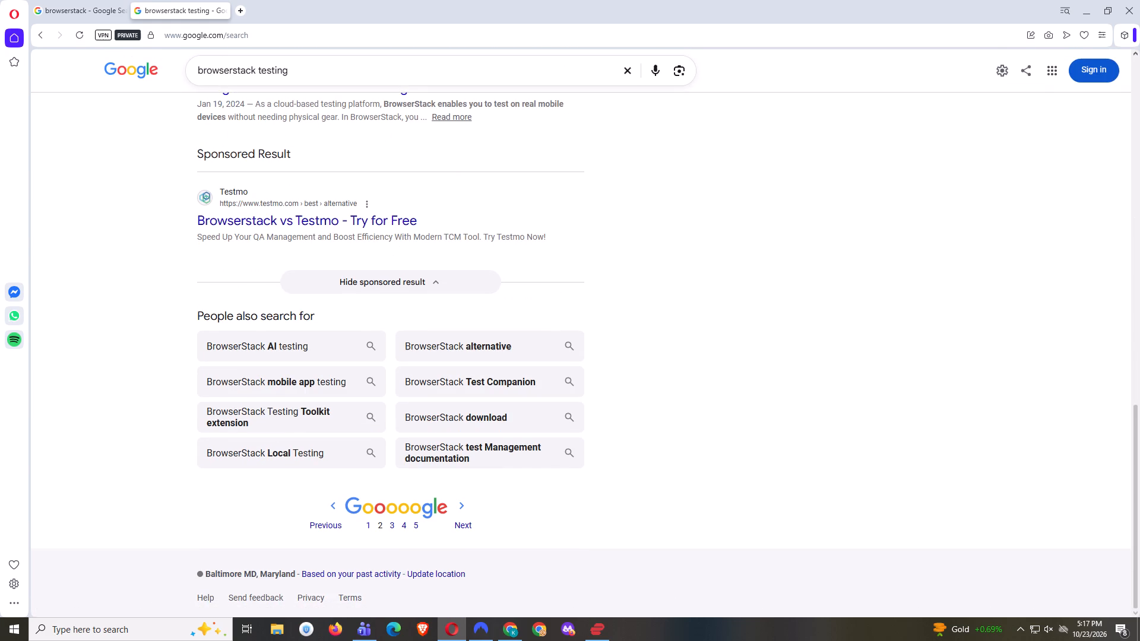
# Change the search to "browser stack" and look through its result pages, including the sponsored results.
pyautogui.doubleClick(269, 68)
pyautogui.press('BackSpace')
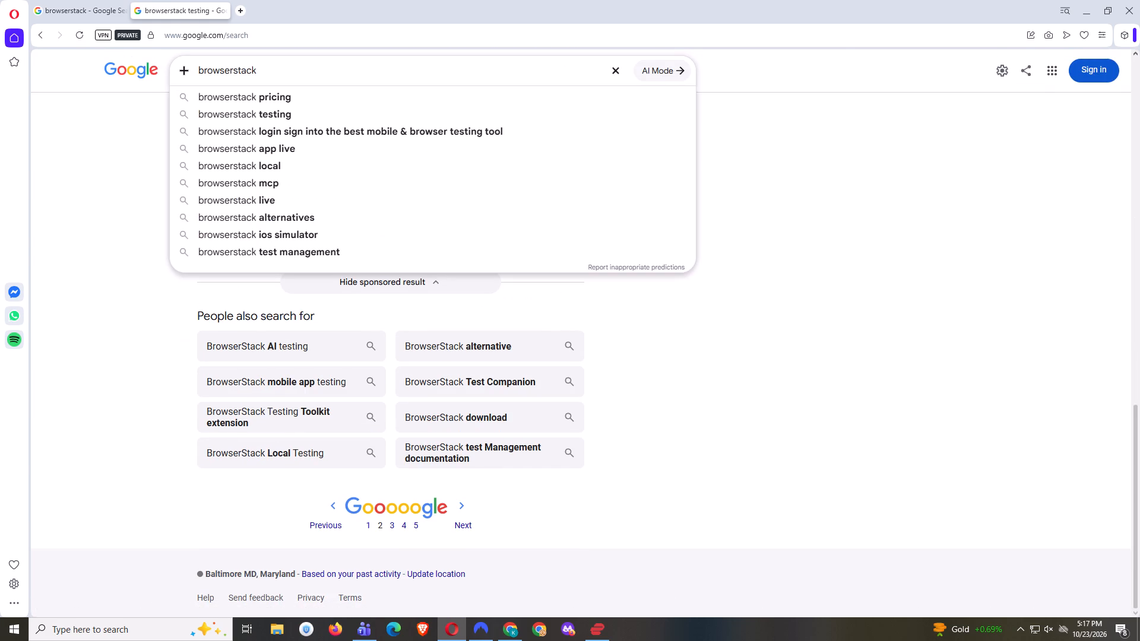
pyautogui.click(235, 72)
pyautogui.press('space')
pyautogui.press('Return')
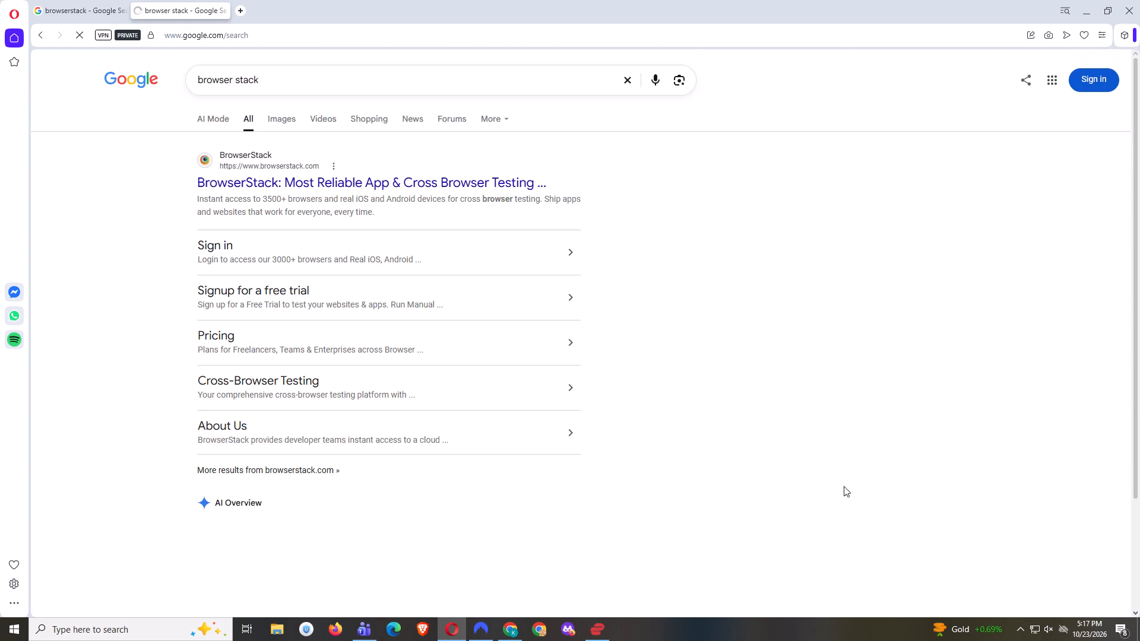
pyautogui.scroll(-13, 572, 510)
pyautogui.scroll(-17, 415, 486)
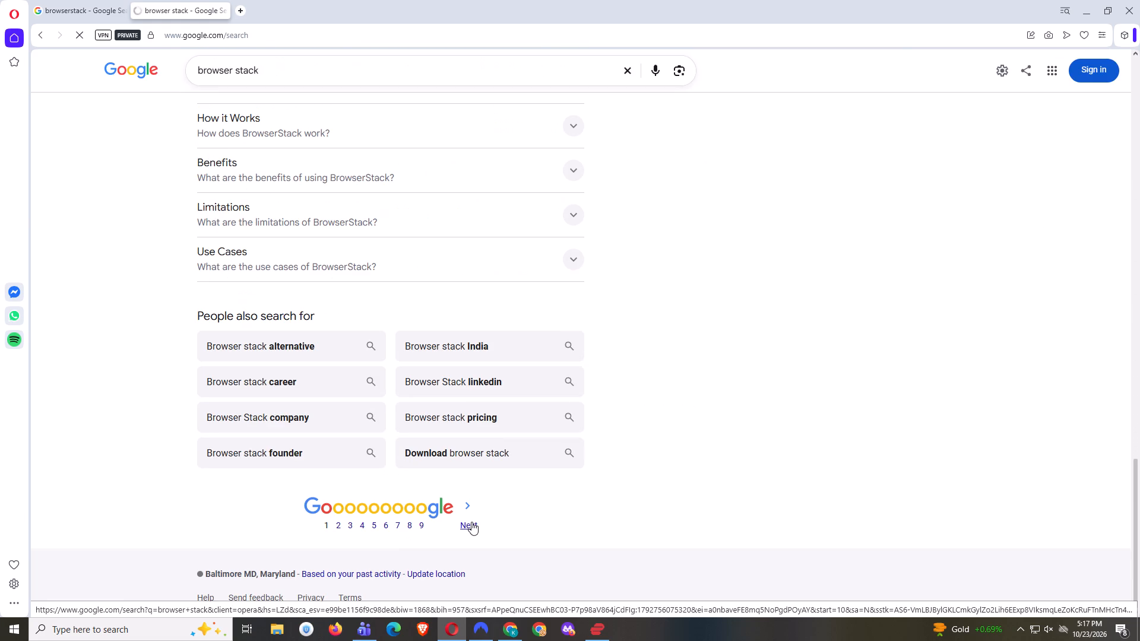
pyautogui.click(471, 522)
pyautogui.scroll(-17, 471, 522)
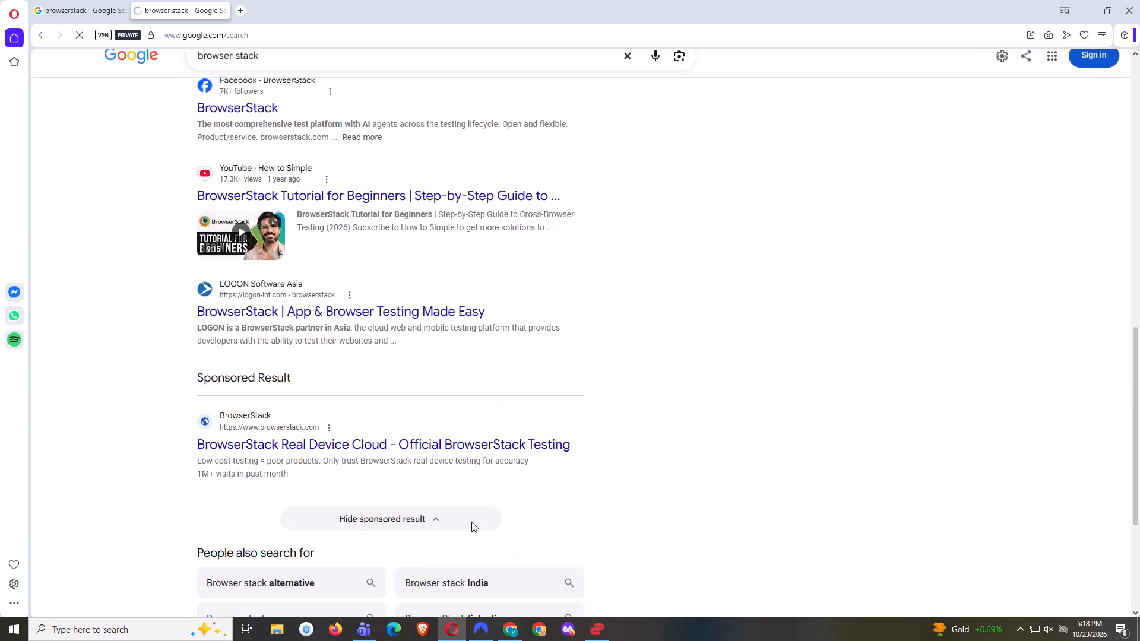
pyautogui.scroll(-1, 471, 522)
pyautogui.click(471, 522)
# Close the private Opera browsing window.
pyautogui.click(1139, 0)
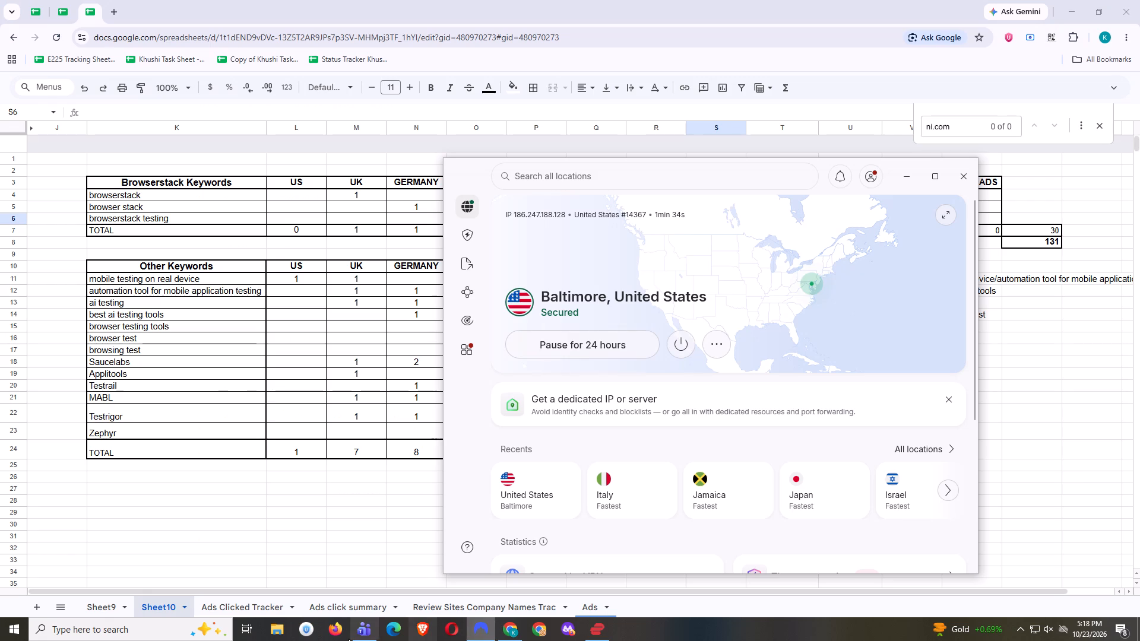
# Disconnect NordVPN, dismiss the offer banner, and reconnect to the recent United States (Baltimore) location.
pyautogui.click(674, 345)
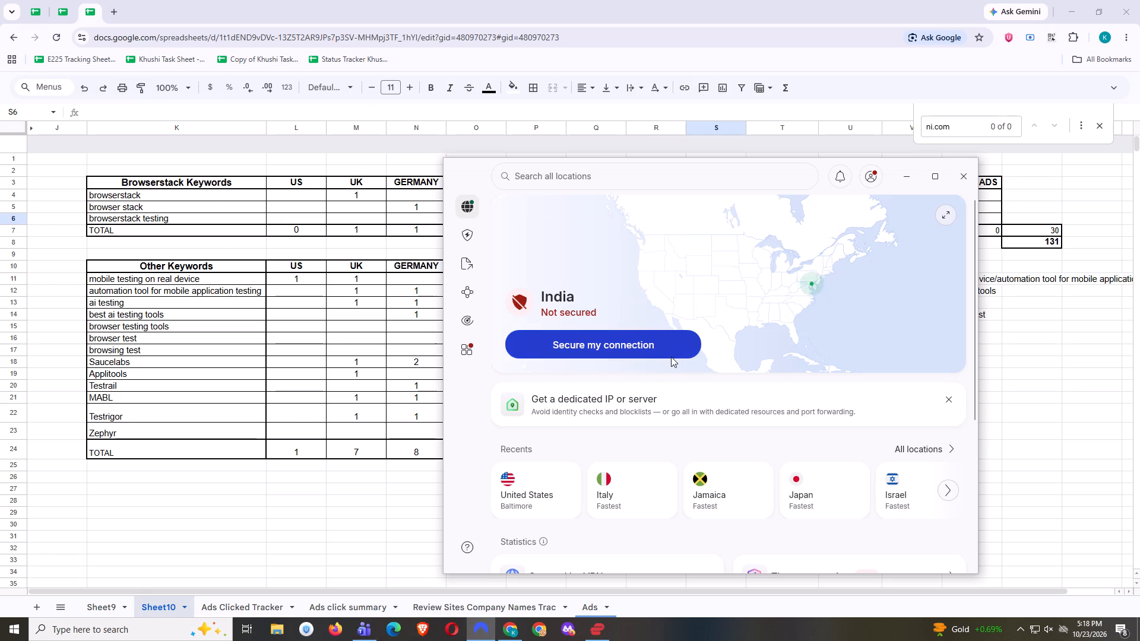
pyautogui.click(948, 401)
pyautogui.doubleClick(533, 520)
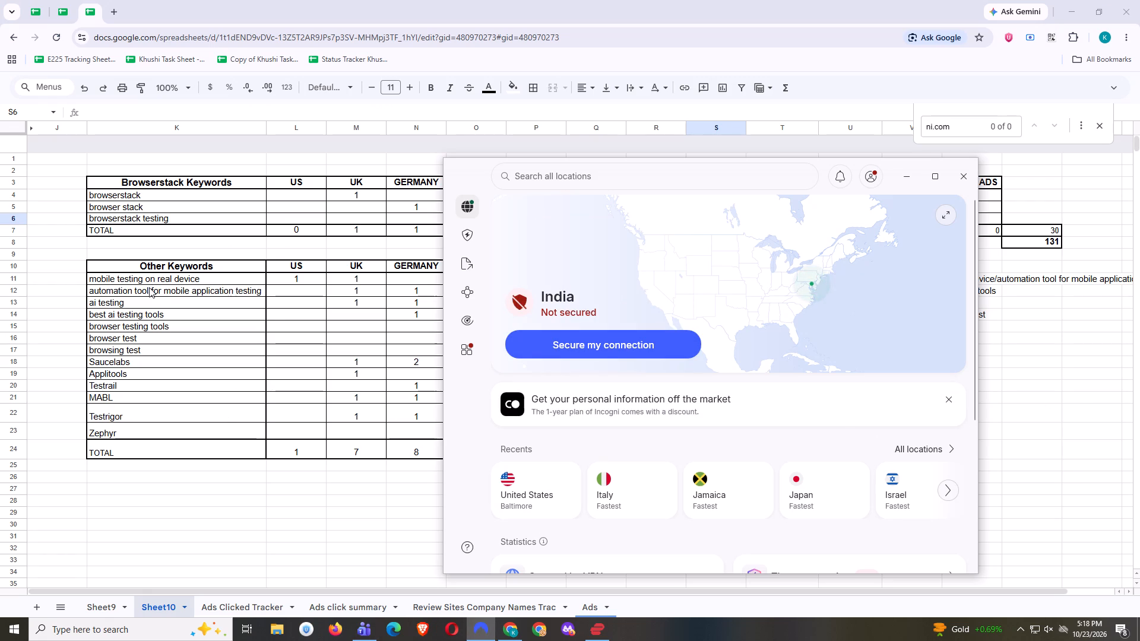
pyautogui.click(540, 493)
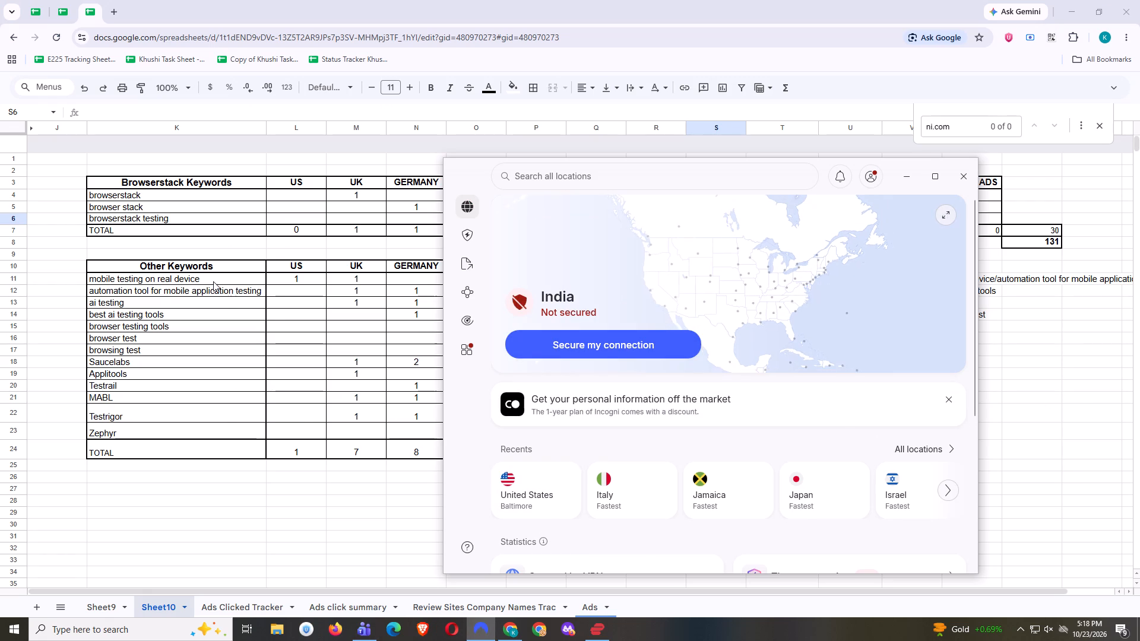
# Copy the Other Keywords entries from "mobile testing on real device" through "Saucelabs" (K11:K18) in Sheet10.
pyautogui.moveTo(213, 281); pyautogui.dragTo(213, 329)
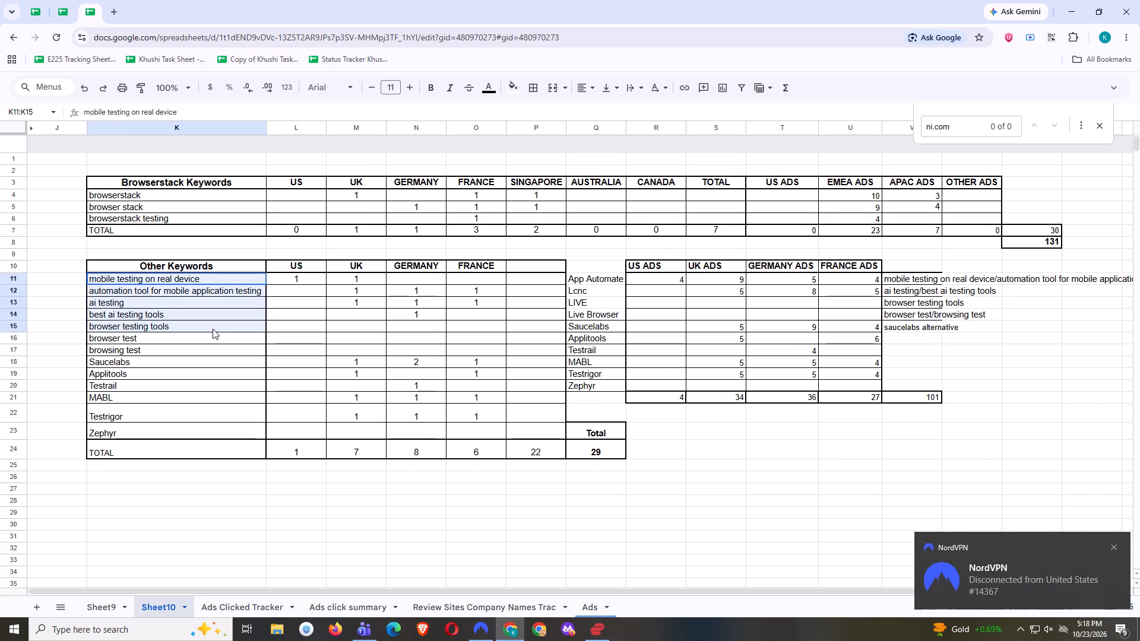
pyautogui.moveTo(213, 329); pyautogui.dragTo(219, 357)
pyautogui.hotkey('ctrl', 'c')
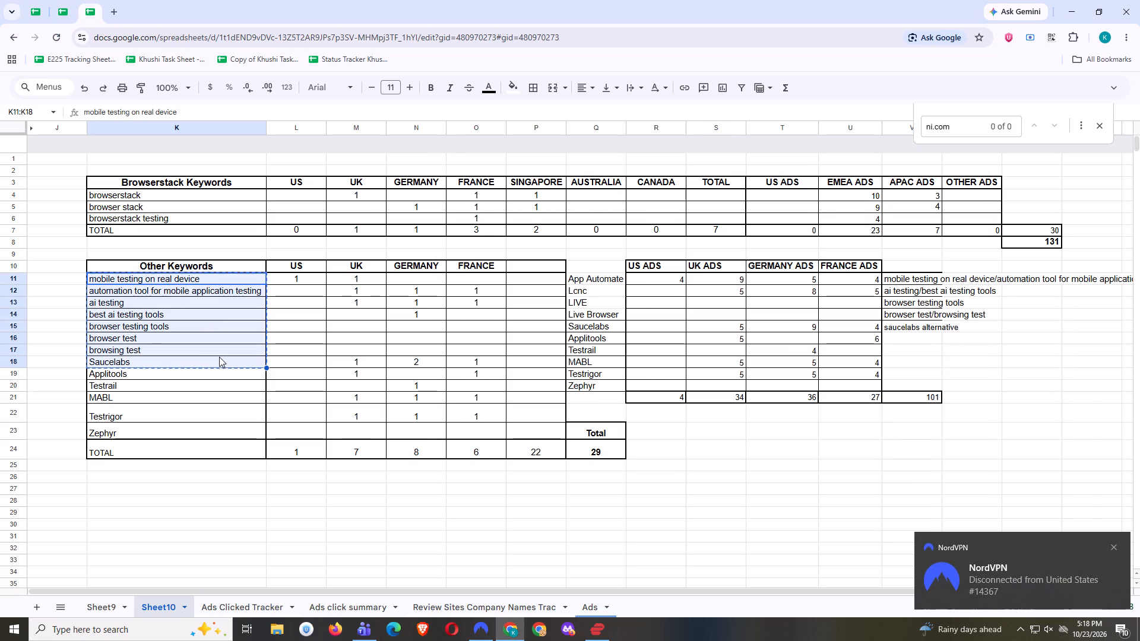
# Check the VPN connection status in NordVPN.
pyautogui.click(484, 630)
pyautogui.click(484, 630)
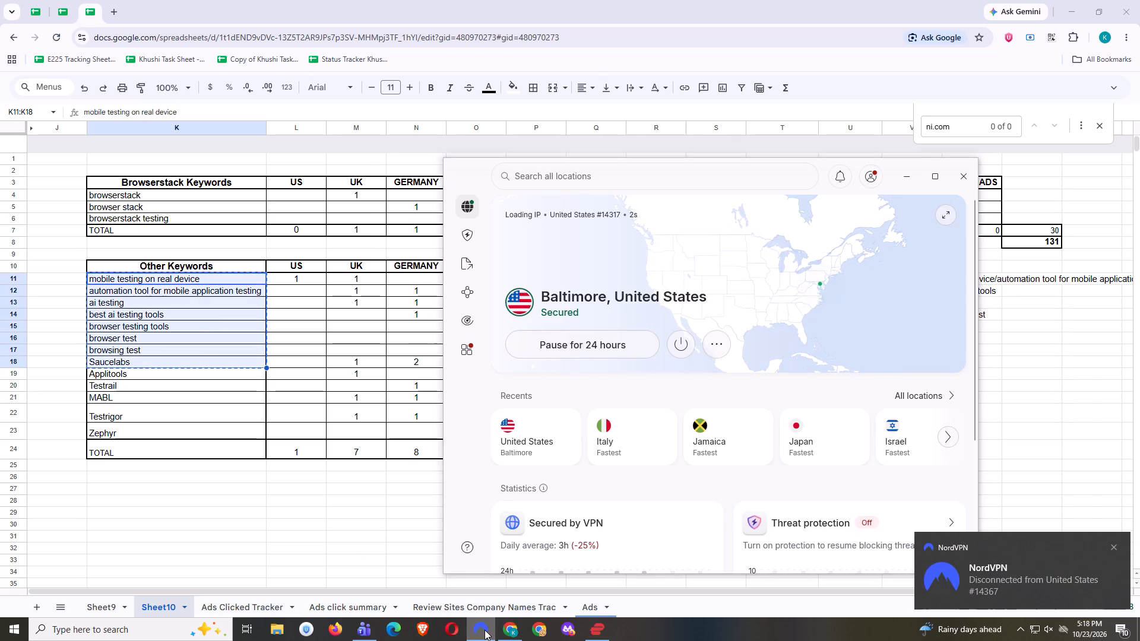
# Open a new Chrome Incognito window and search for "testmuai".
pyautogui.moveTo(555, 640); pyautogui.dragTo(532, 637, button='right')
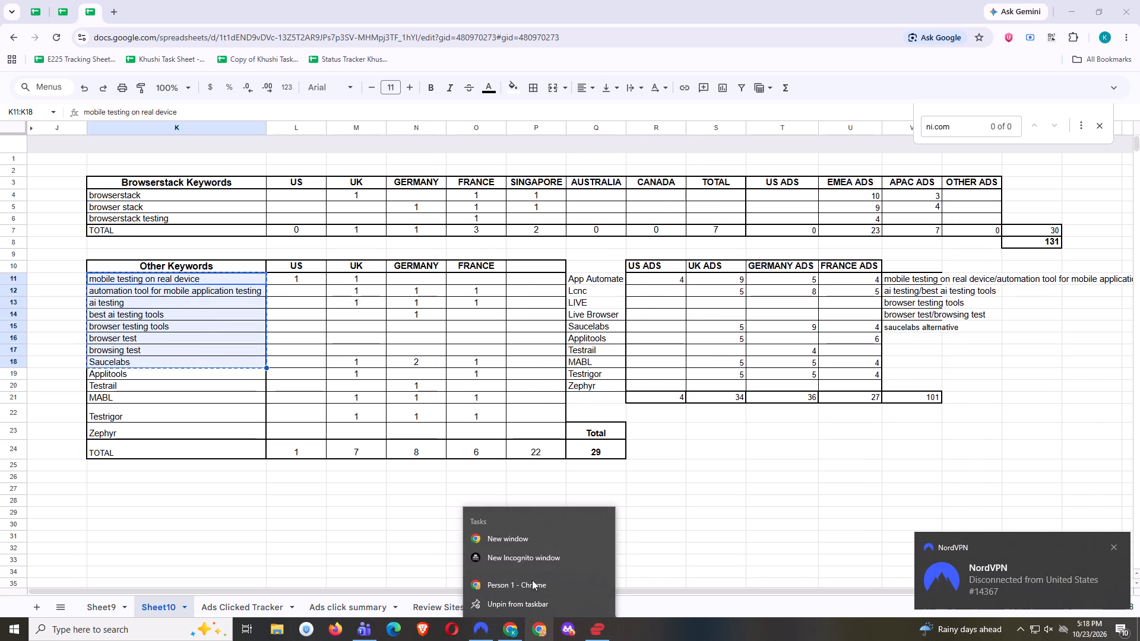
pyautogui.click(532, 558)
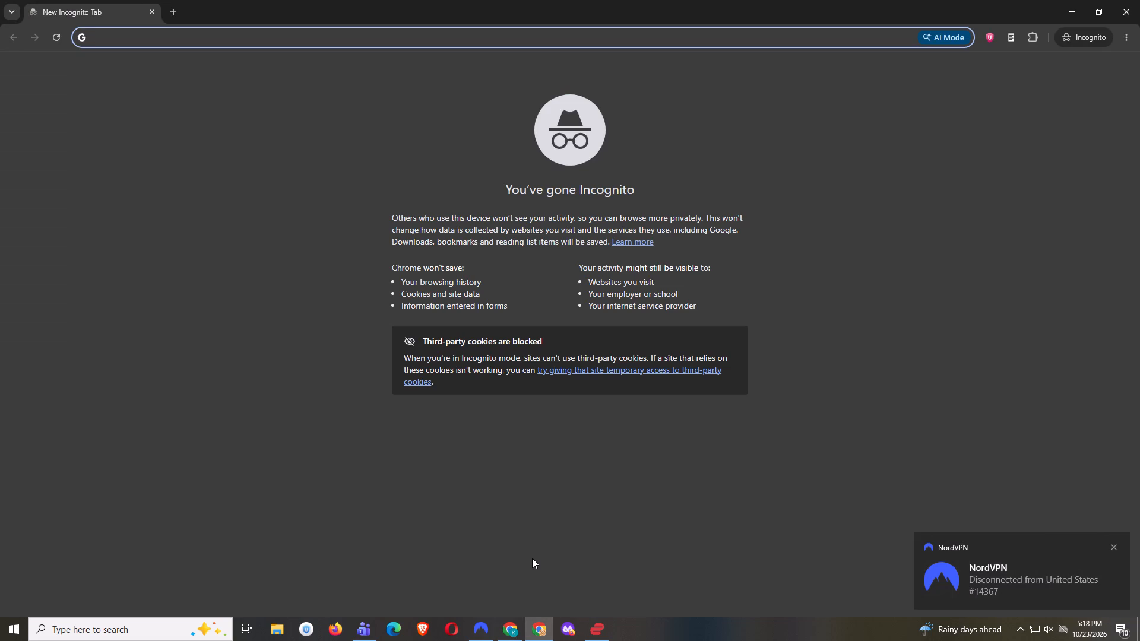
pyautogui.write('testmuai')
pyautogui.press('Return')
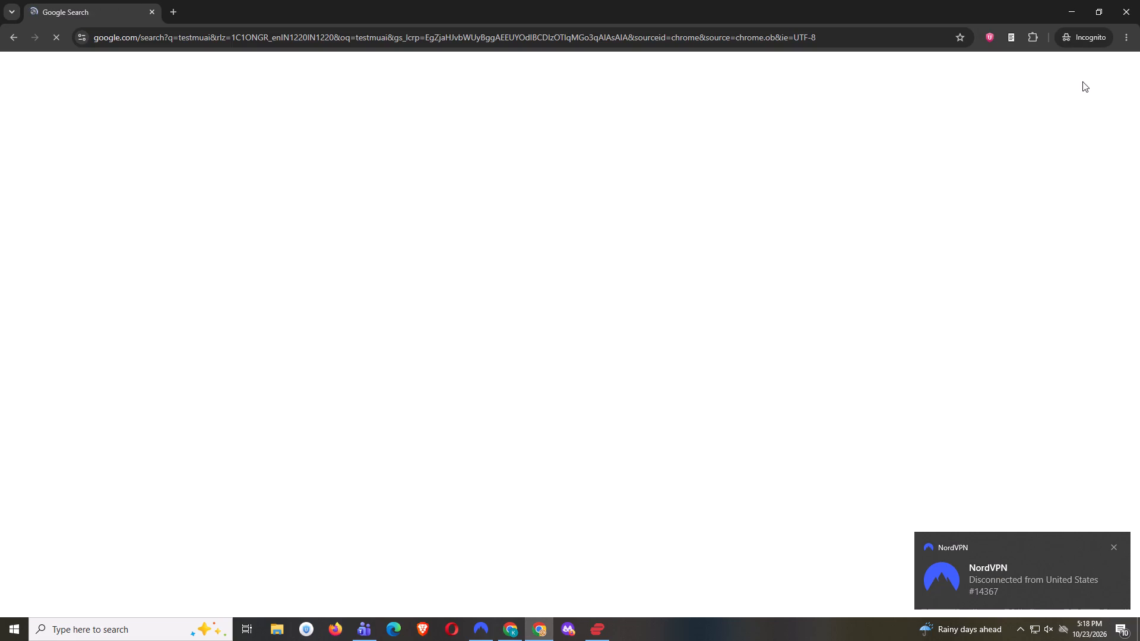
# Open the eight copied keywords as separate search tabs with the Bulk Open extension, and close the testmuai tab.
pyautogui.click(1016, 39)
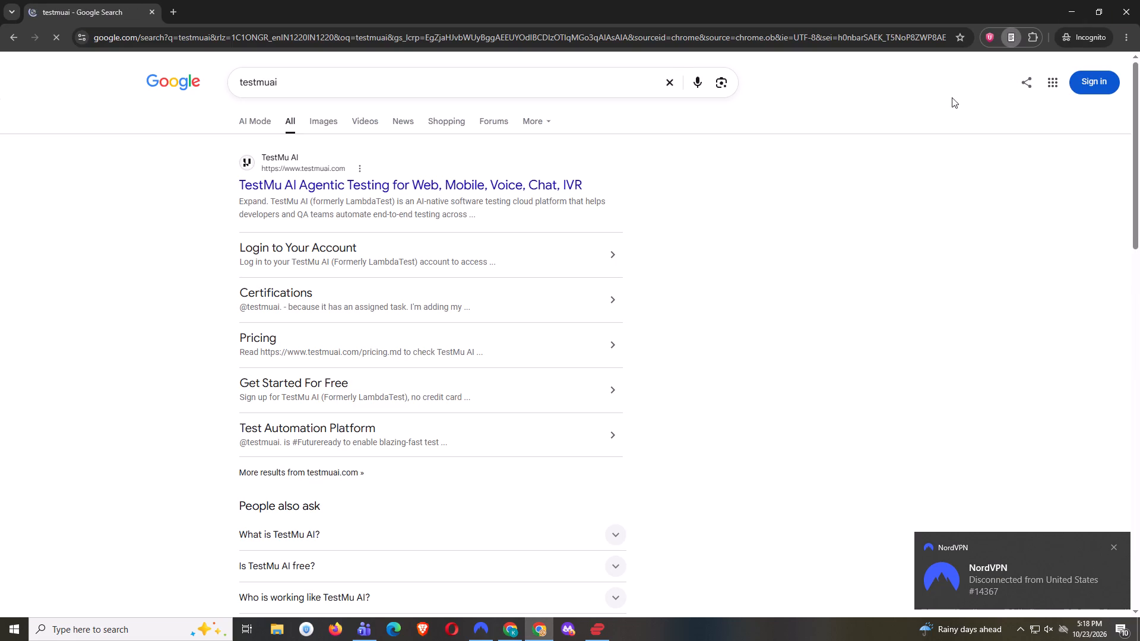
pyautogui.hotkey('ctrl', 'v')
pyautogui.hotkey('ctrl', 'v')
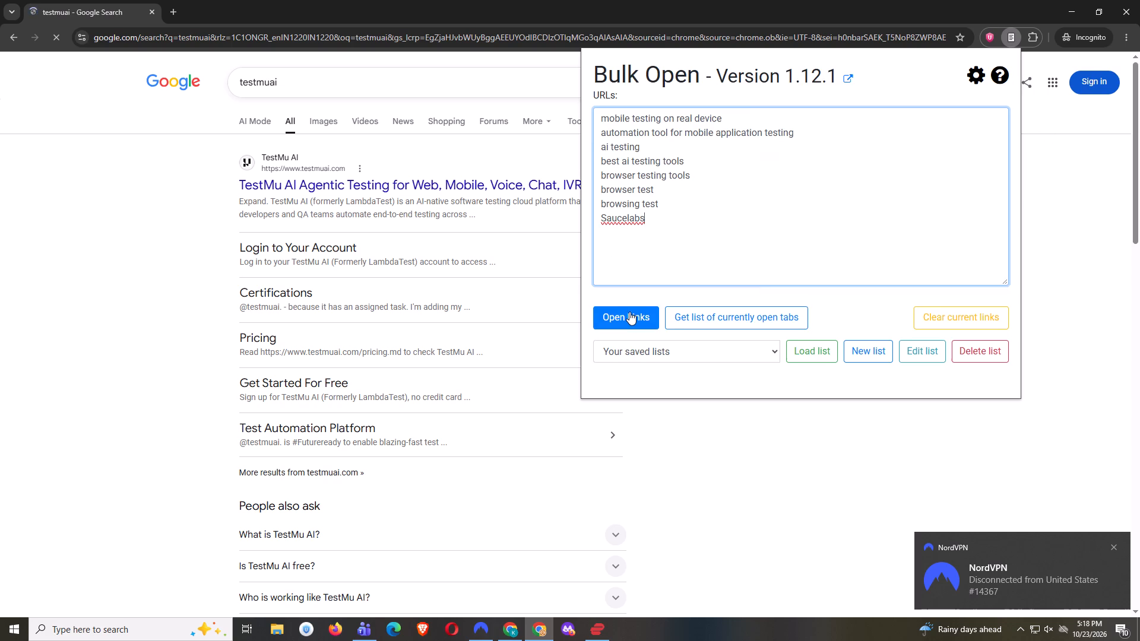
pyautogui.click(629, 312)
pyautogui.click(150, 0)
pyautogui.click(125, 13)
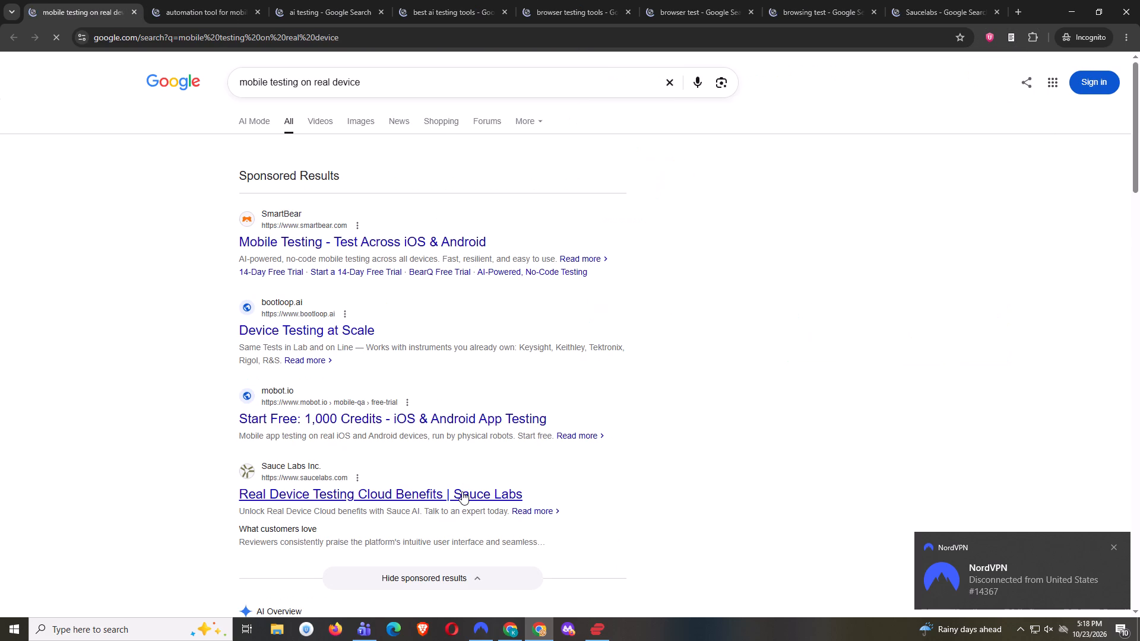
# Look through the first three result pages for "mobile testing on real device", including the sponsored results.
pyautogui.scroll(-17, 463, 478)
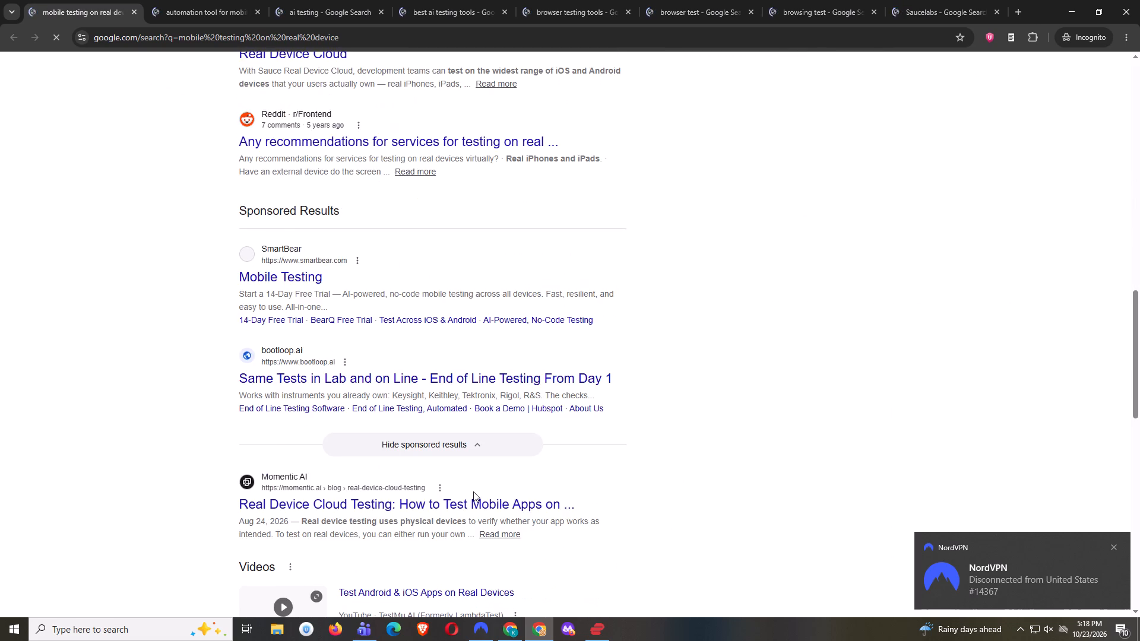
pyautogui.scroll(-18, 473, 491)
pyautogui.scroll(-5, 478, 510)
pyautogui.click(504, 513)
pyautogui.click(505, 518)
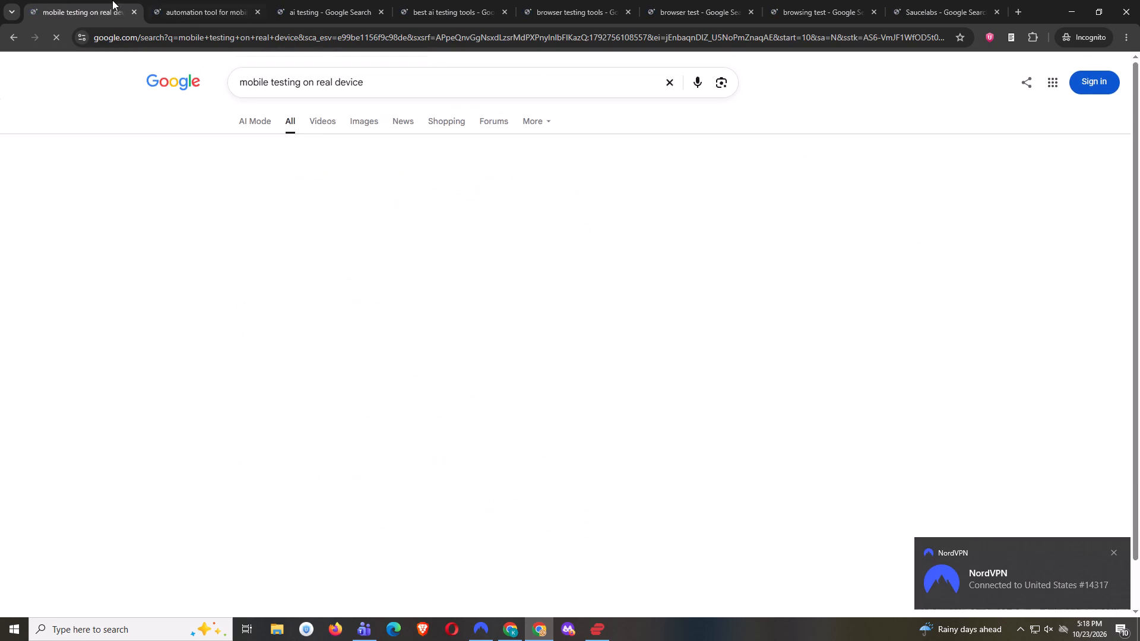
pyautogui.scroll(-16, 509, 512)
pyautogui.click(511, 513)
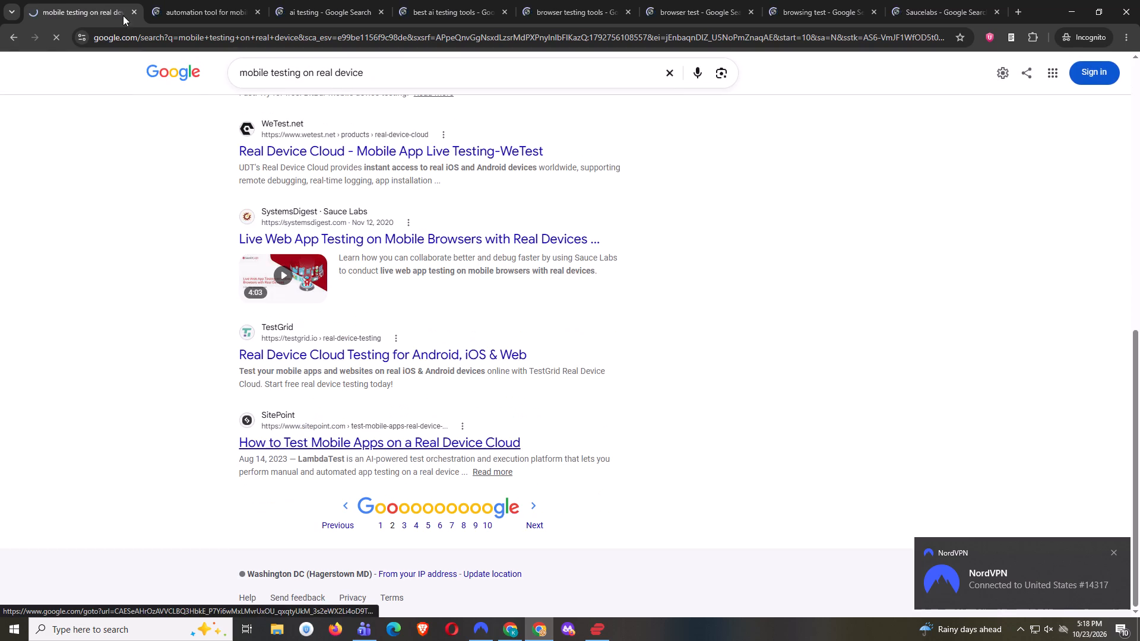
pyautogui.scroll(-12, 387, 169)
# Look through the first two result pages for "automation tool for mobile application testing".
pyautogui.click(202, 9)
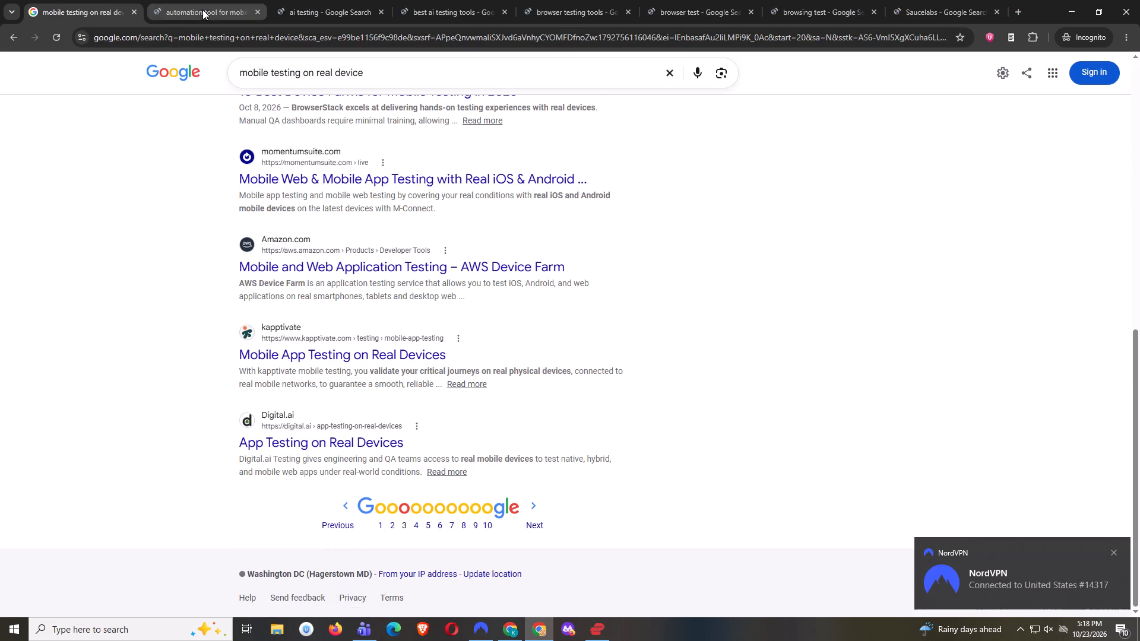
pyautogui.scroll(-16, 514, 481)
pyautogui.scroll(-6, 512, 472)
pyautogui.scroll(-15, 463, 514)
pyautogui.moveTo(463, 505); pyautogui.dragTo(513, 510)
pyautogui.click(513, 510)
pyautogui.scroll(-6, 513, 509)
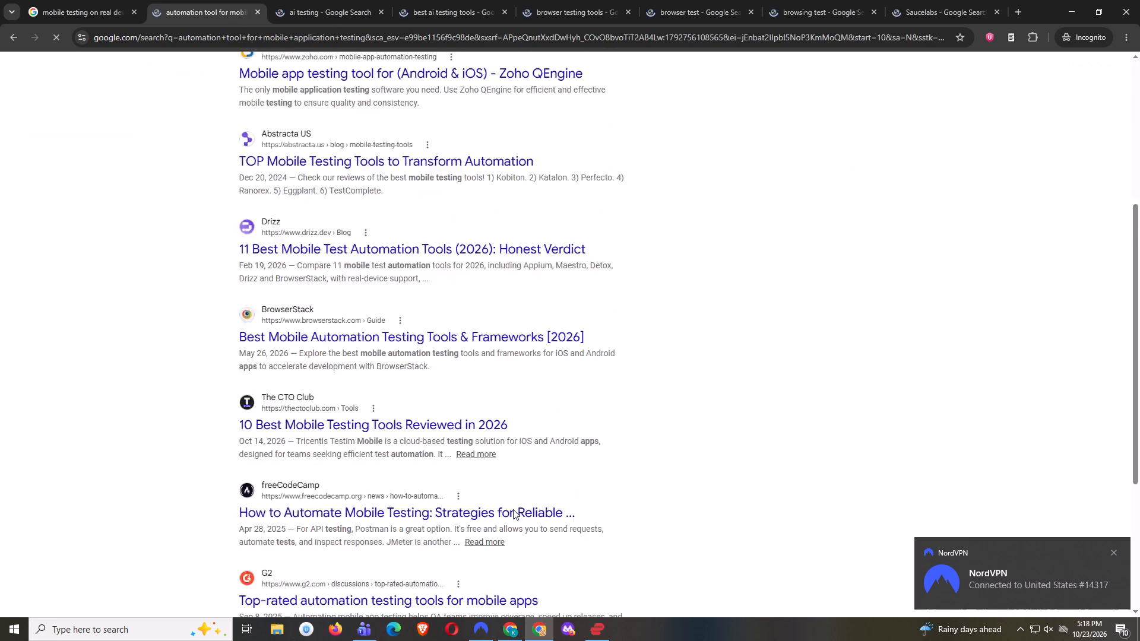
pyautogui.scroll(-10, 513, 509)
# Look through the first two result pages for "ai testing", including the sponsored results.
pyautogui.click(280, 0)
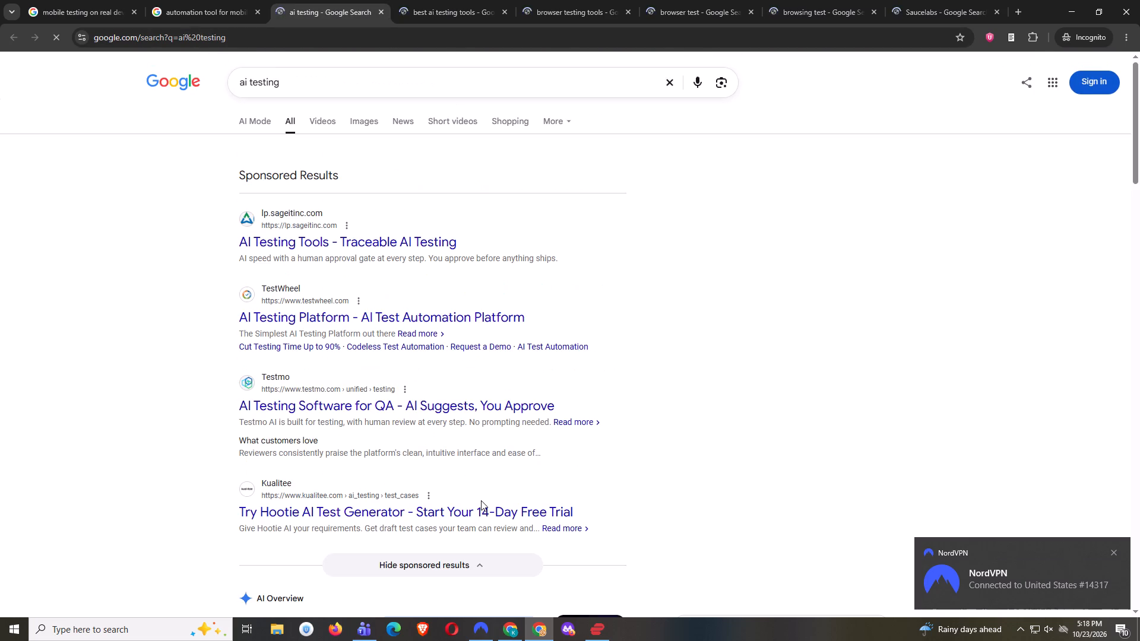
pyautogui.scroll(-18, 481, 497)
pyautogui.scroll(-4, 481, 496)
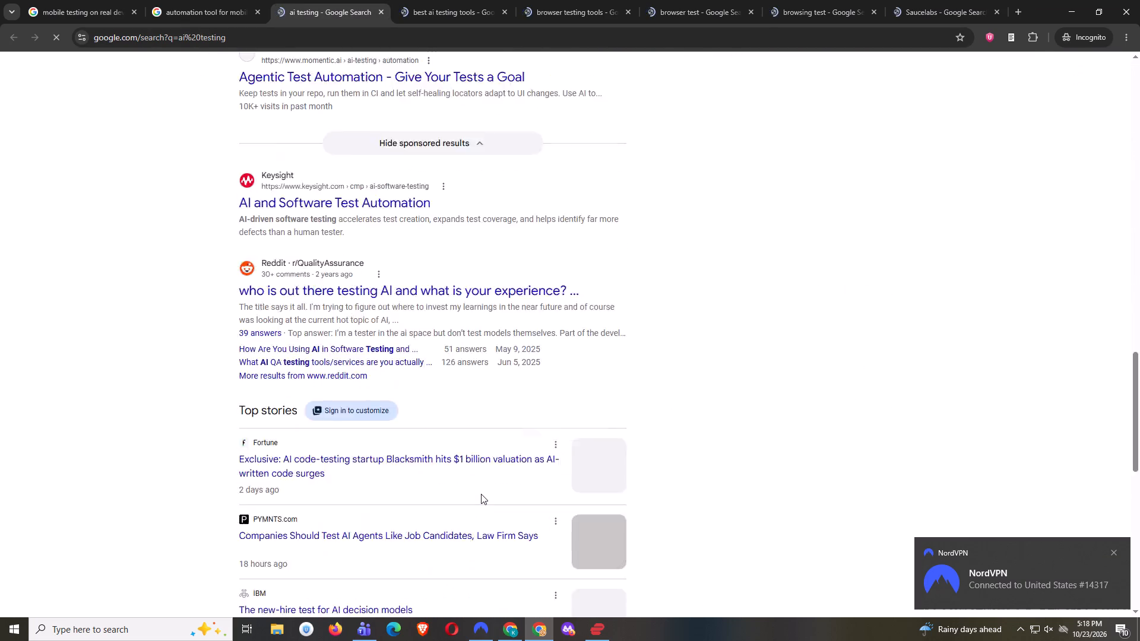
pyautogui.scroll(-18, 481, 494)
pyautogui.click(481, 493)
pyautogui.click(493, 506)
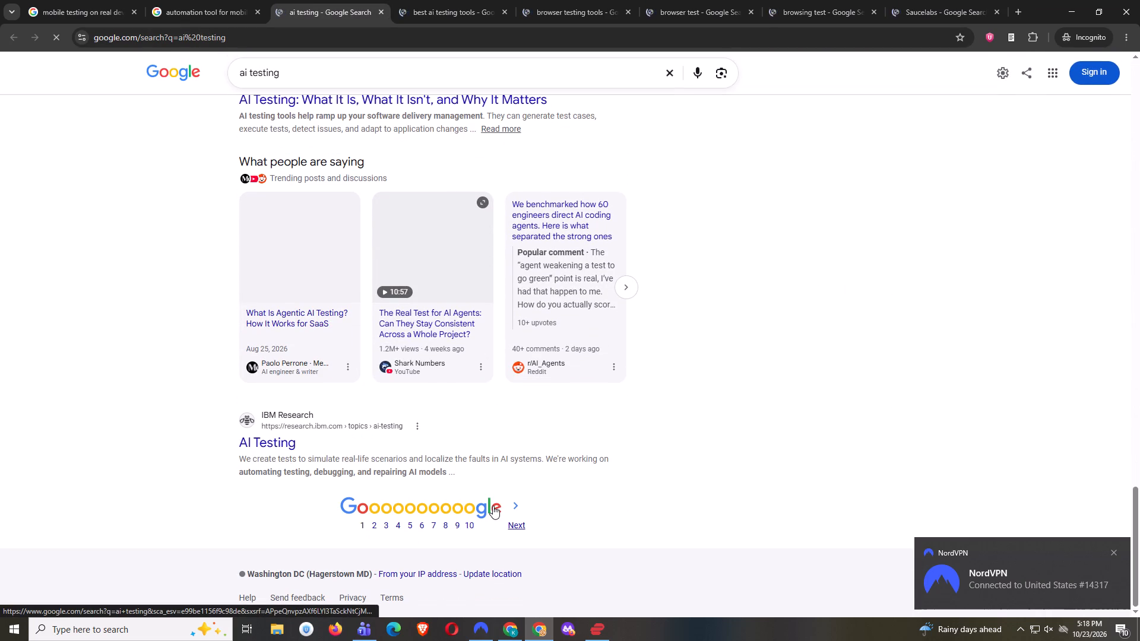
pyautogui.scroll(-15, 493, 506)
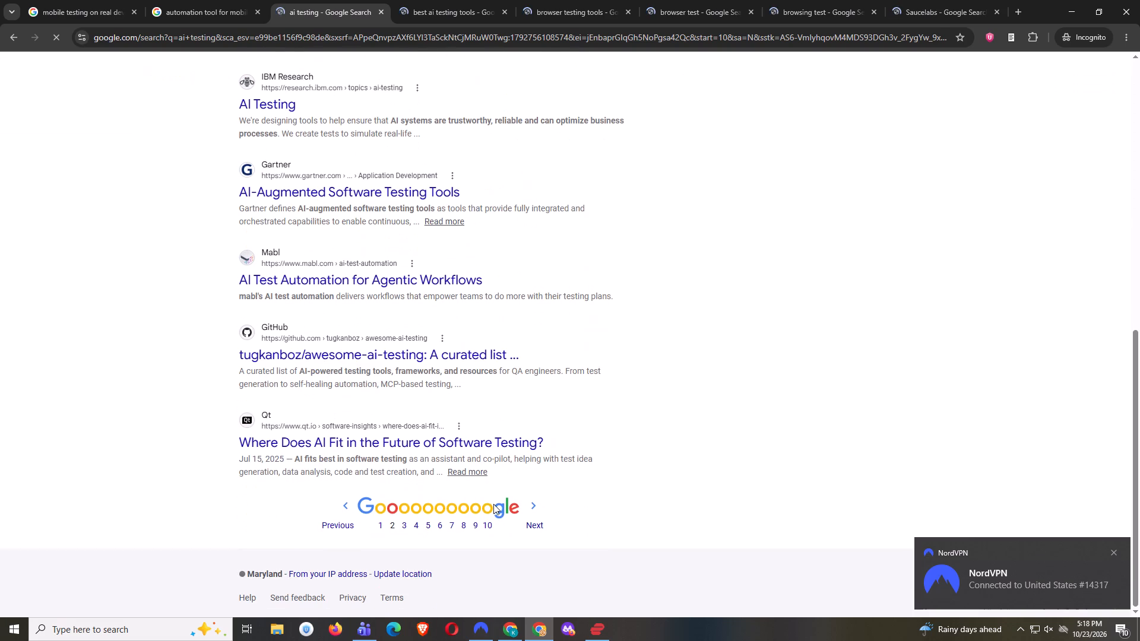
# Look through the first three result pages for "best ai testing tools", including the sponsored results.
pyautogui.click(446, 0)
pyautogui.scroll(-6, 472, 507)
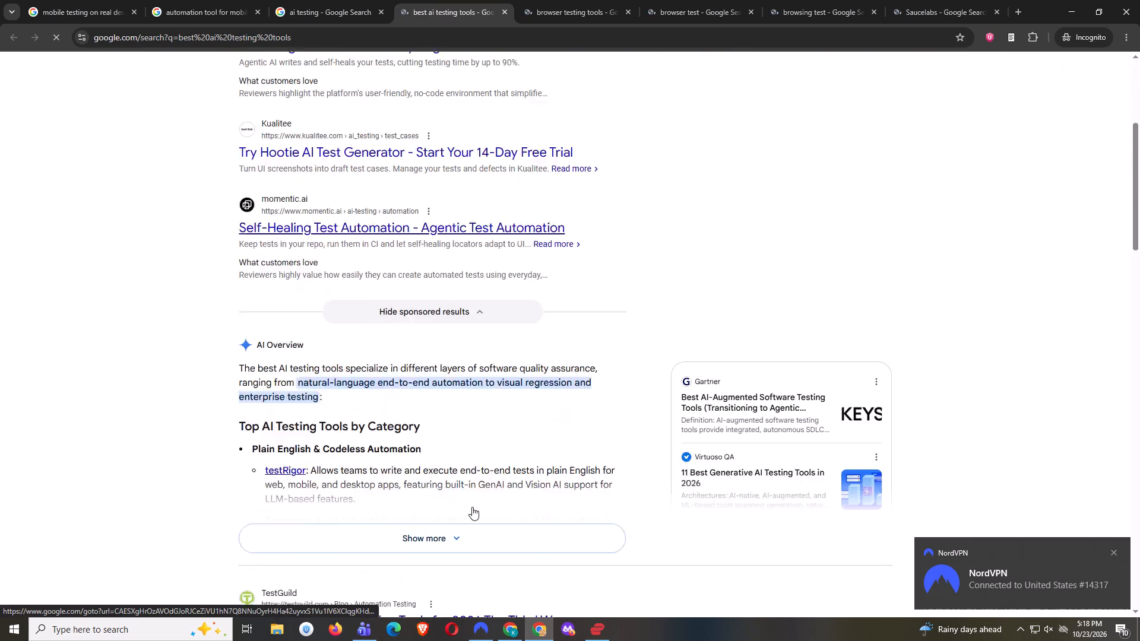
pyautogui.scroll(-17, 476, 506)
pyautogui.scroll(-12, 483, 504)
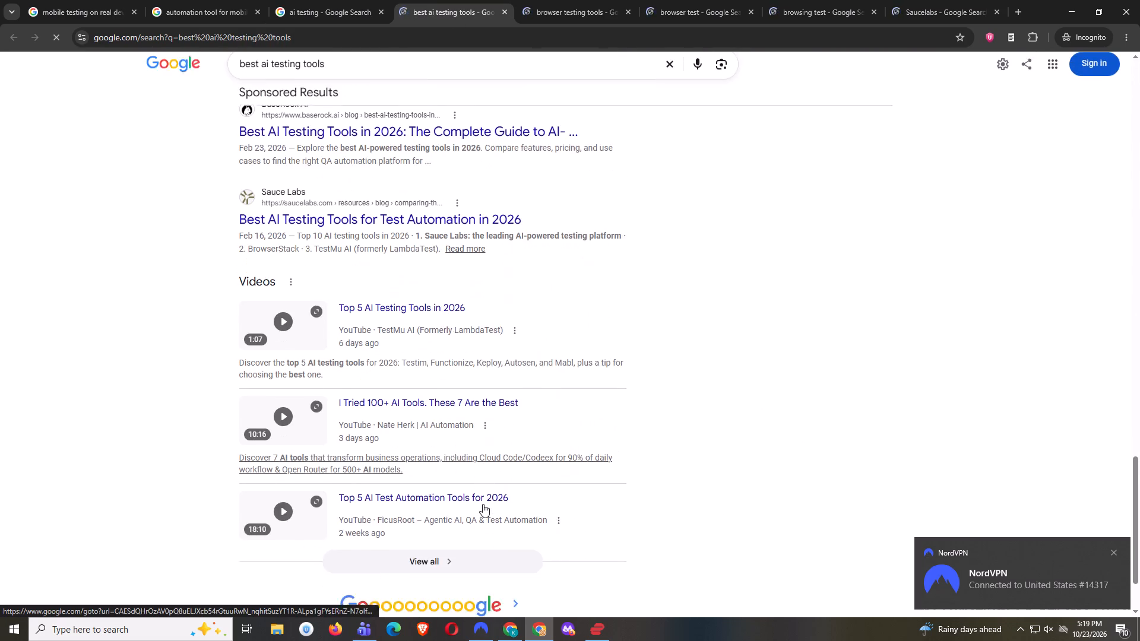
pyautogui.click(496, 507)
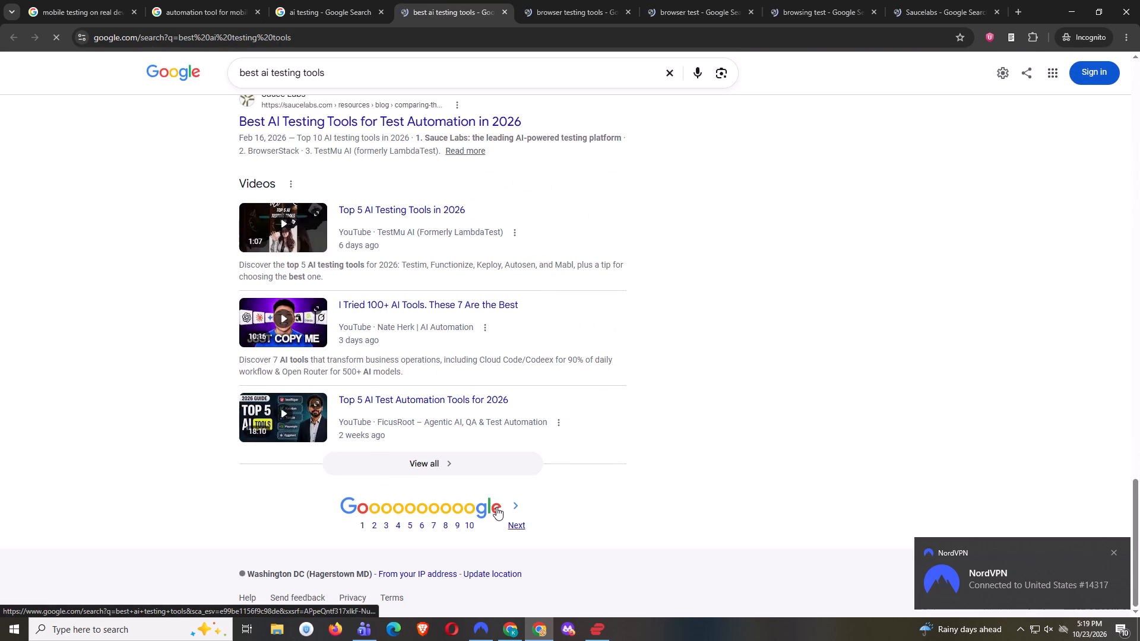
pyautogui.scroll(-17, 496, 507)
pyautogui.click(512, 507)
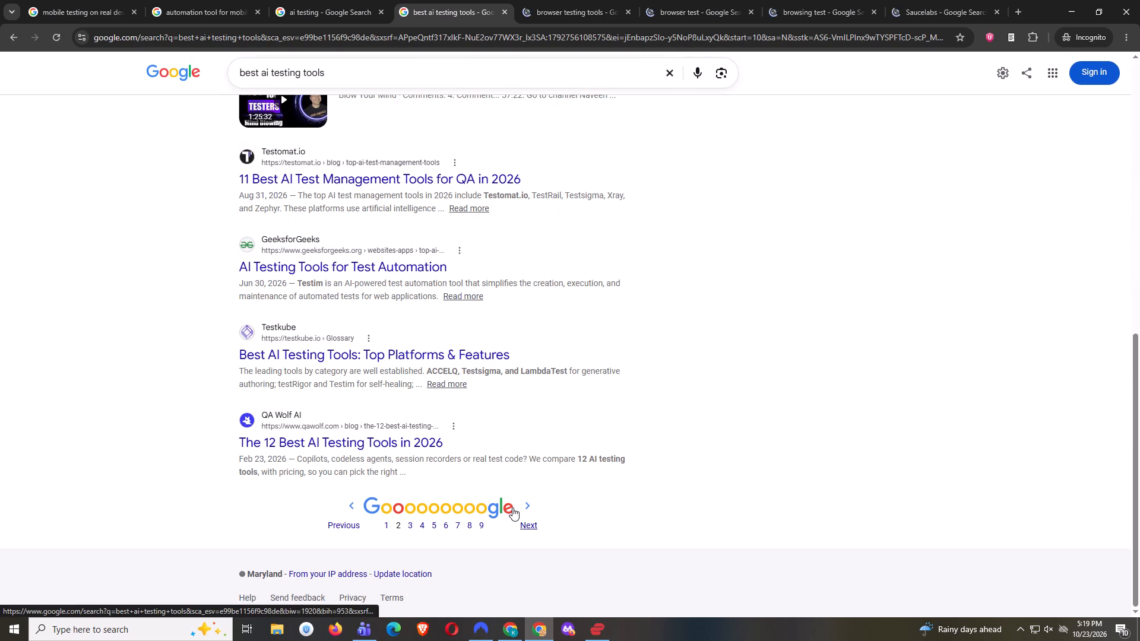
pyautogui.scroll(-11, 749, 307)
pyautogui.scroll(-4, 692, 215)
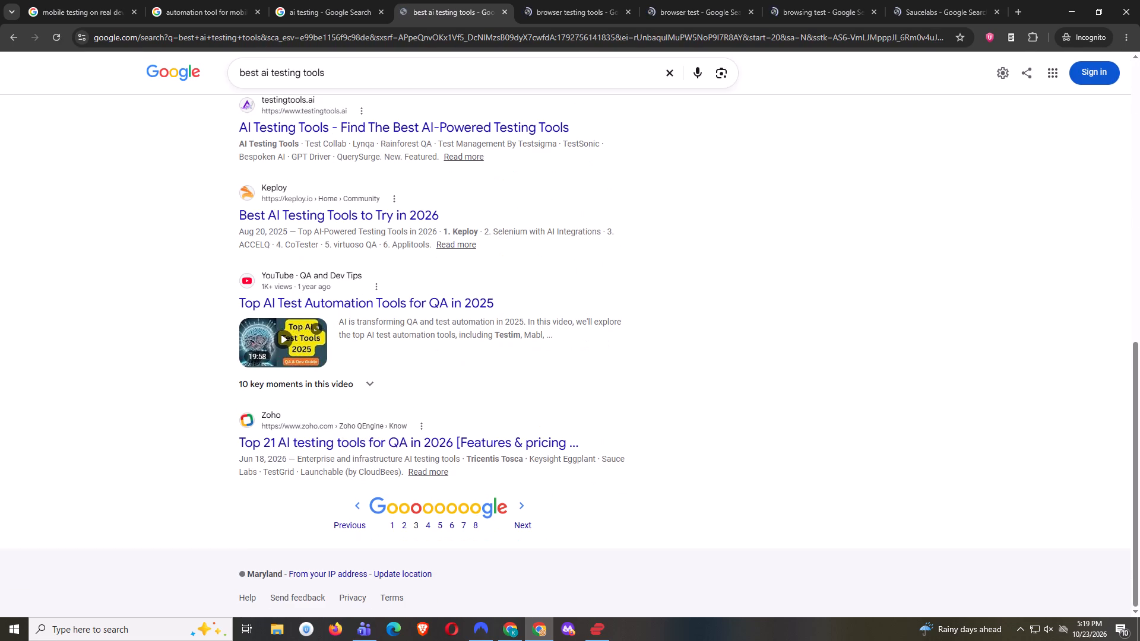
# Look through the first three result pages for "browser testing tools", checking for ads.
pyautogui.click(559, 18)
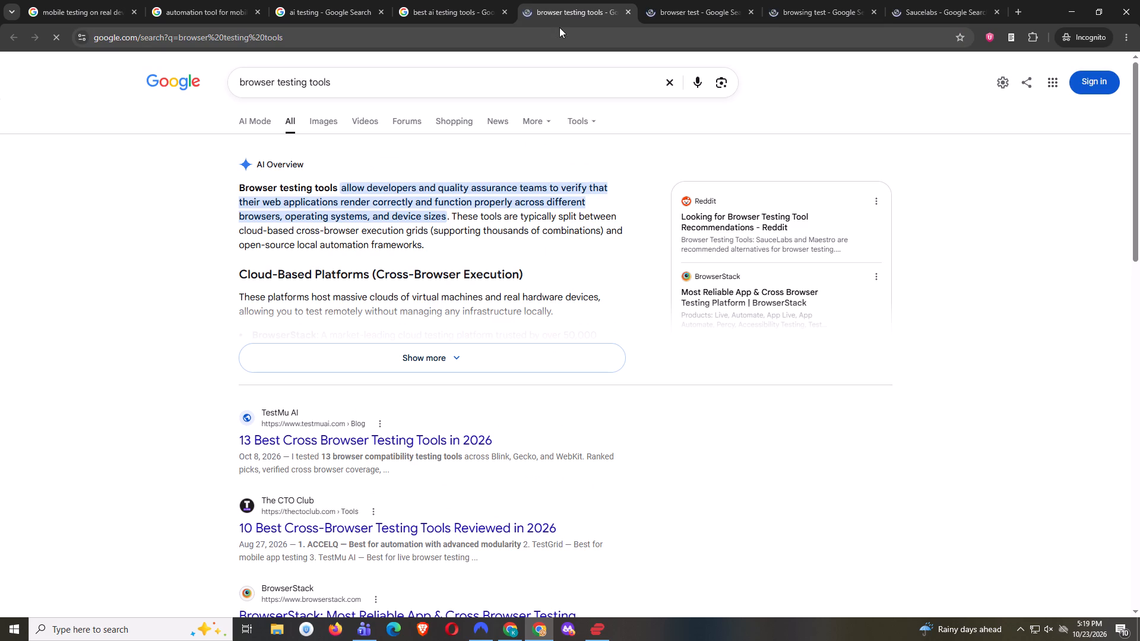
pyautogui.scroll(-4, 535, 150)
pyautogui.scroll(-5, 479, 632)
pyautogui.scroll(-5, 642, 429)
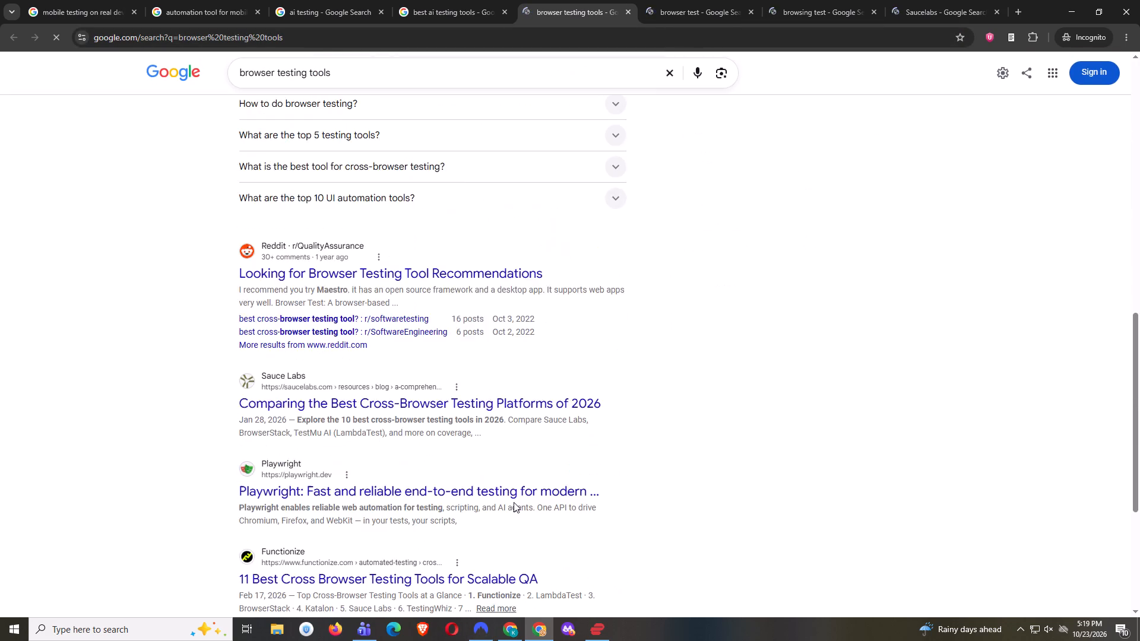
pyautogui.scroll(-9, 514, 502)
pyautogui.click(514, 504)
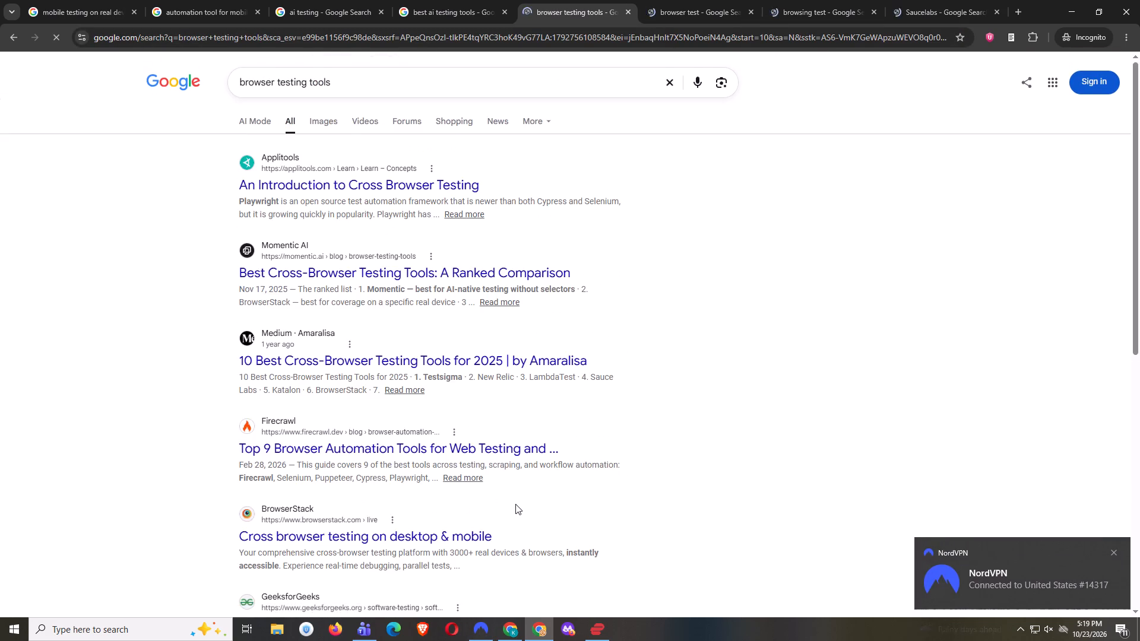
pyautogui.scroll(-17, 515, 504)
pyautogui.click(515, 504)
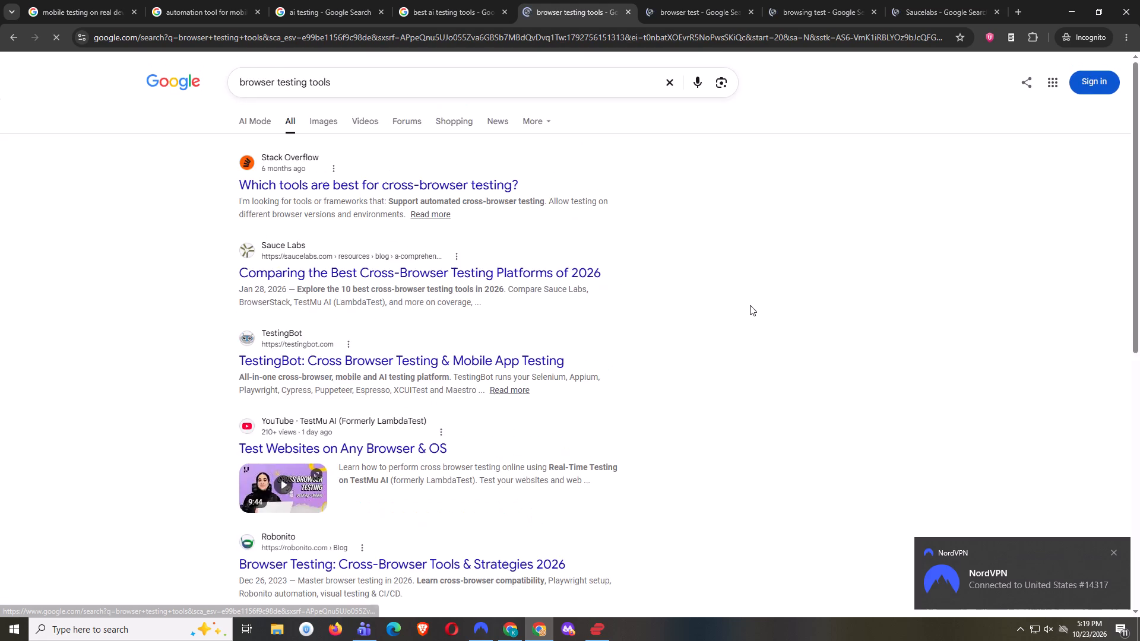
pyautogui.scroll(-17, 750, 304)
# Look through the first two result pages for "browser test" and request the third.
pyautogui.click(717, 0)
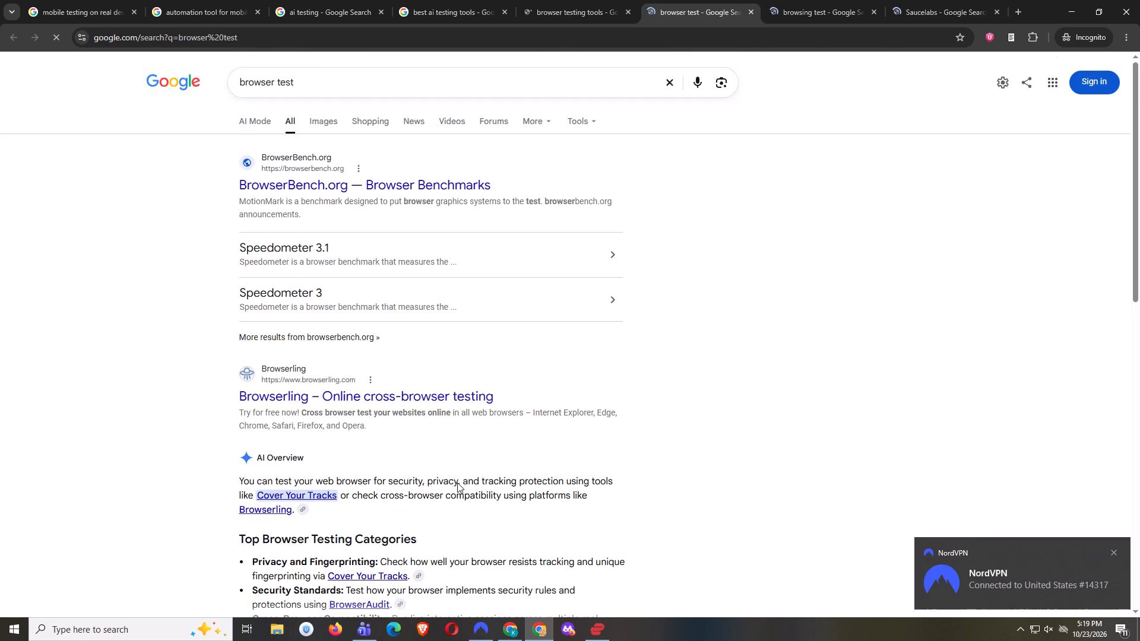
pyautogui.scroll(-20, 461, 478)
pyautogui.click(495, 503)
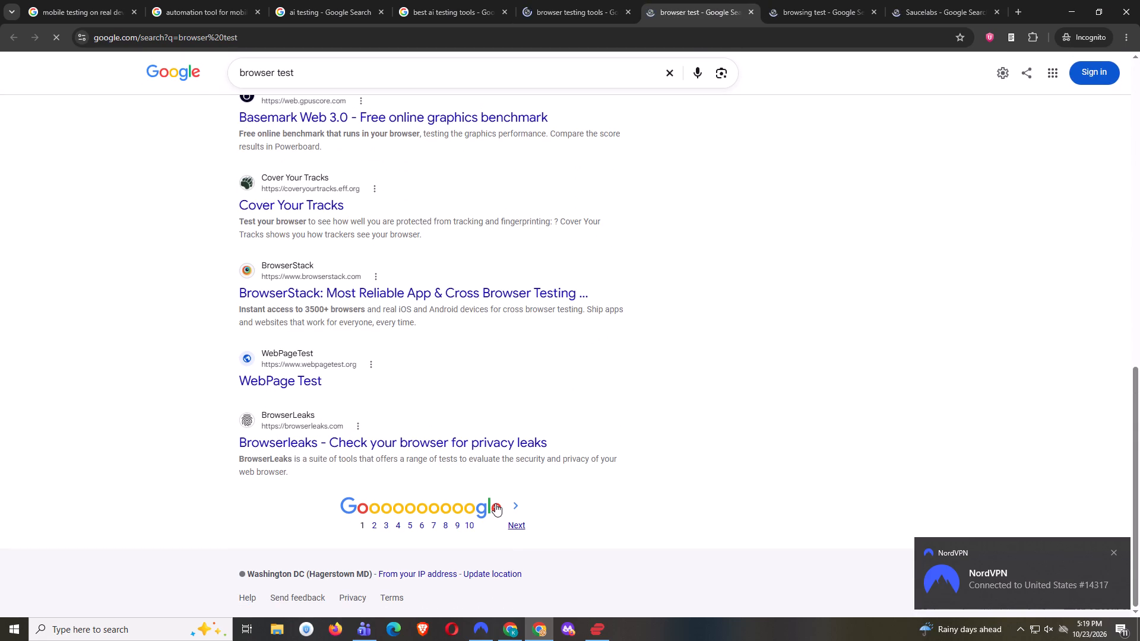
pyautogui.scroll(-19, 497, 503)
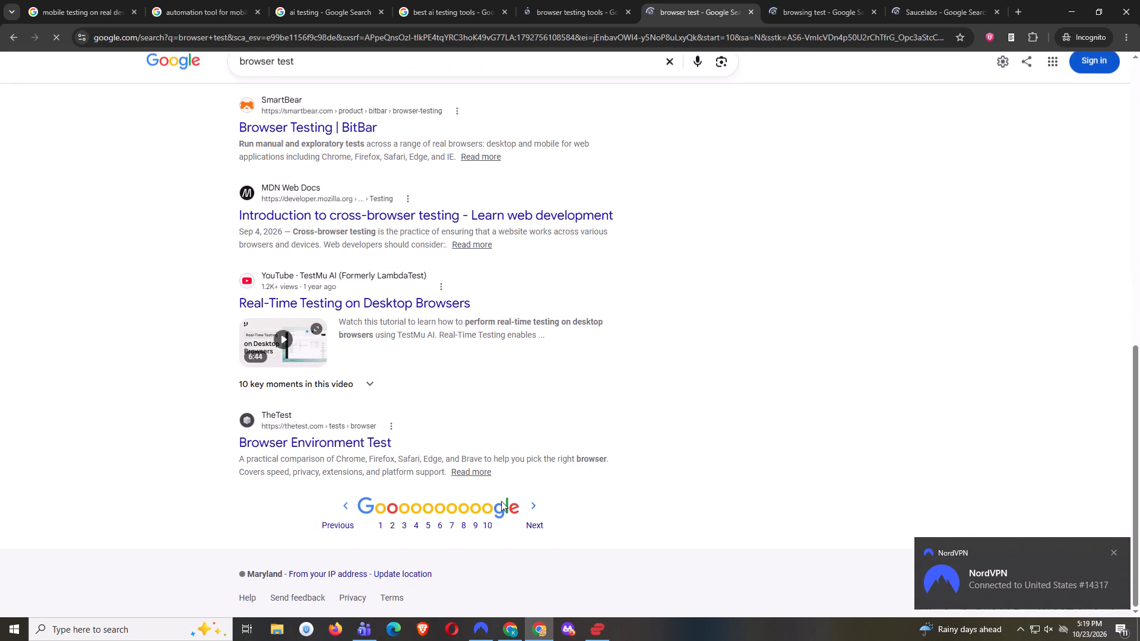
pyautogui.click(535, 510)
# Look through the first two result pages for "browsing test" and request the third.
pyautogui.click(785, 7)
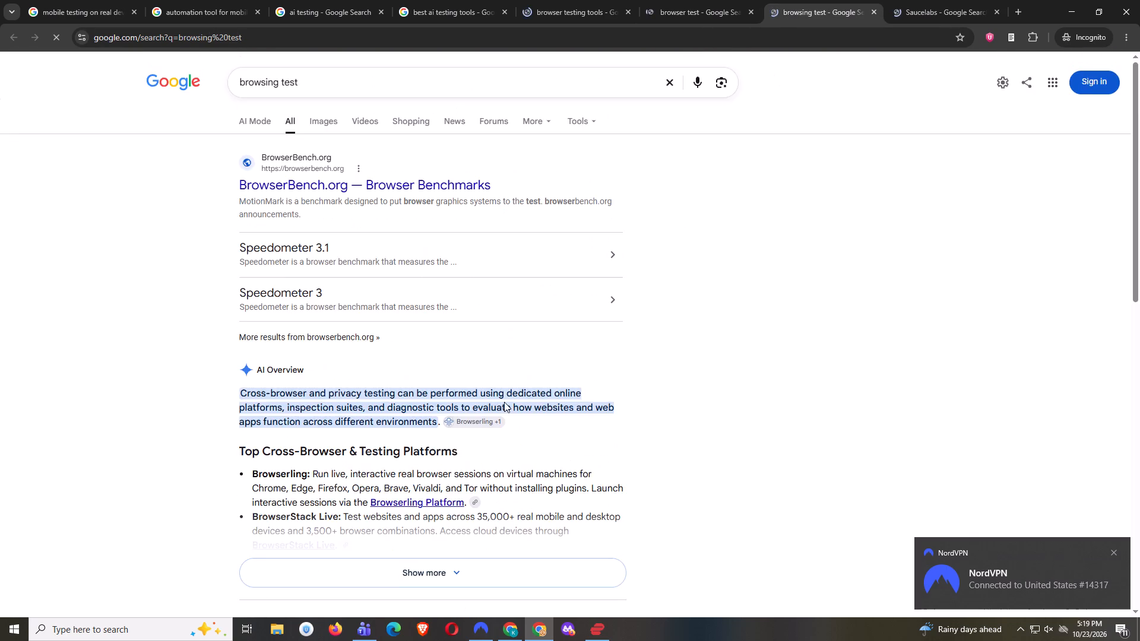
pyautogui.scroll(-18, 452, 446)
pyautogui.click(501, 491)
pyautogui.click(508, 505)
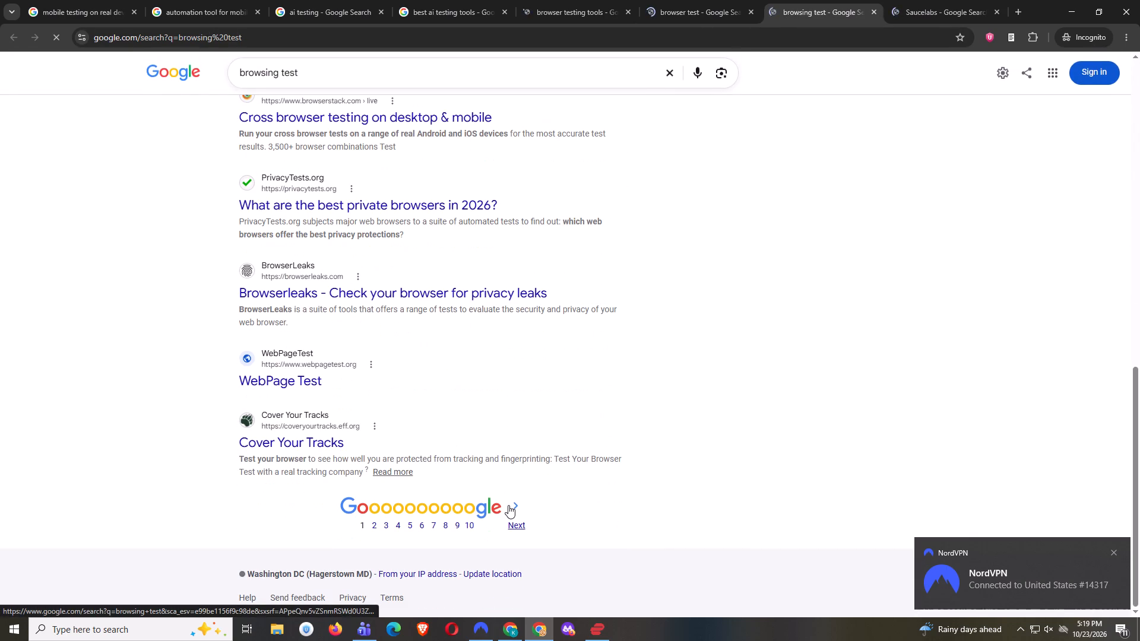
pyautogui.scroll(-19, 508, 502)
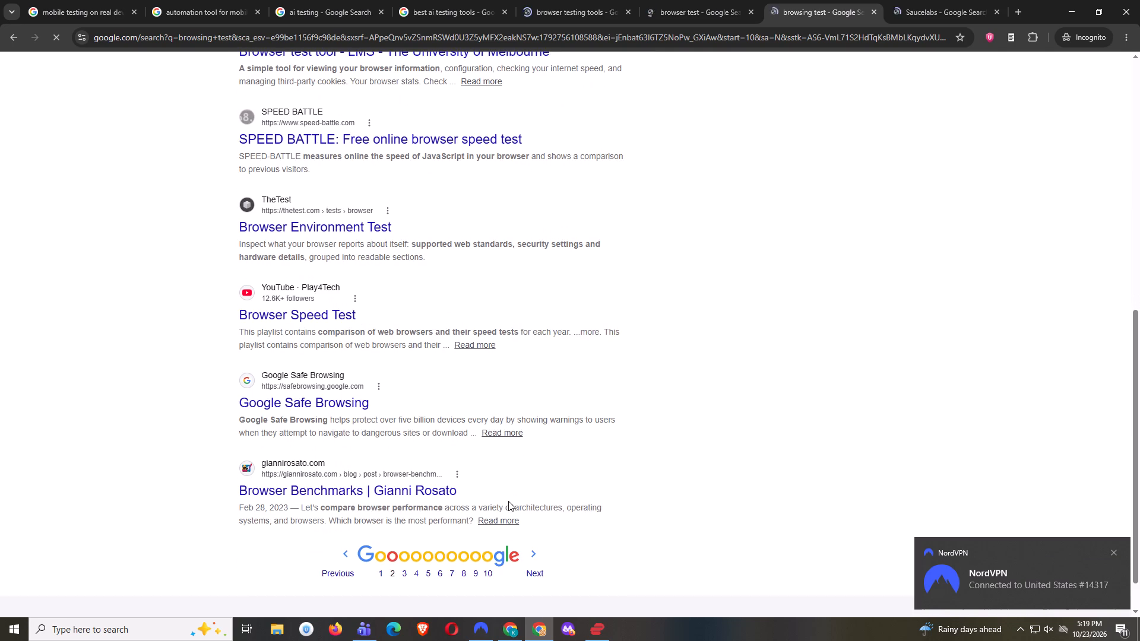
pyautogui.moveTo(508, 501); pyautogui.dragTo(556, 553)
pyautogui.click(541, 553)
# Look through the first two result pages for "Saucelabs", including the sponsored results, and open the third.
pyautogui.click(935, 4)
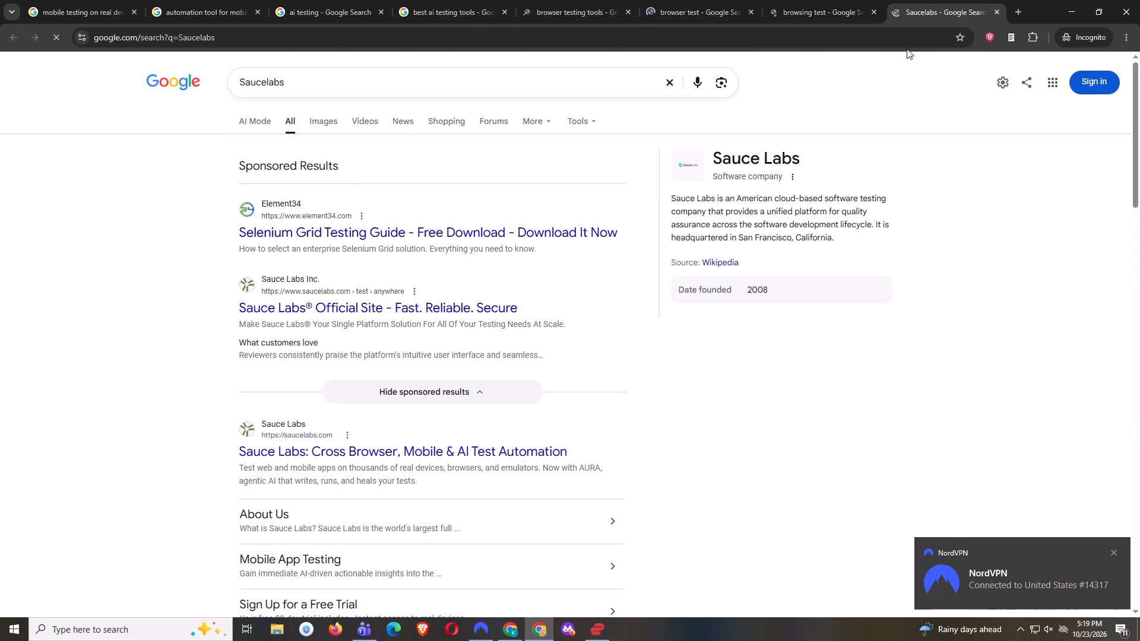
pyautogui.scroll(-7, 571, 421)
pyautogui.scroll(-12, 498, 415)
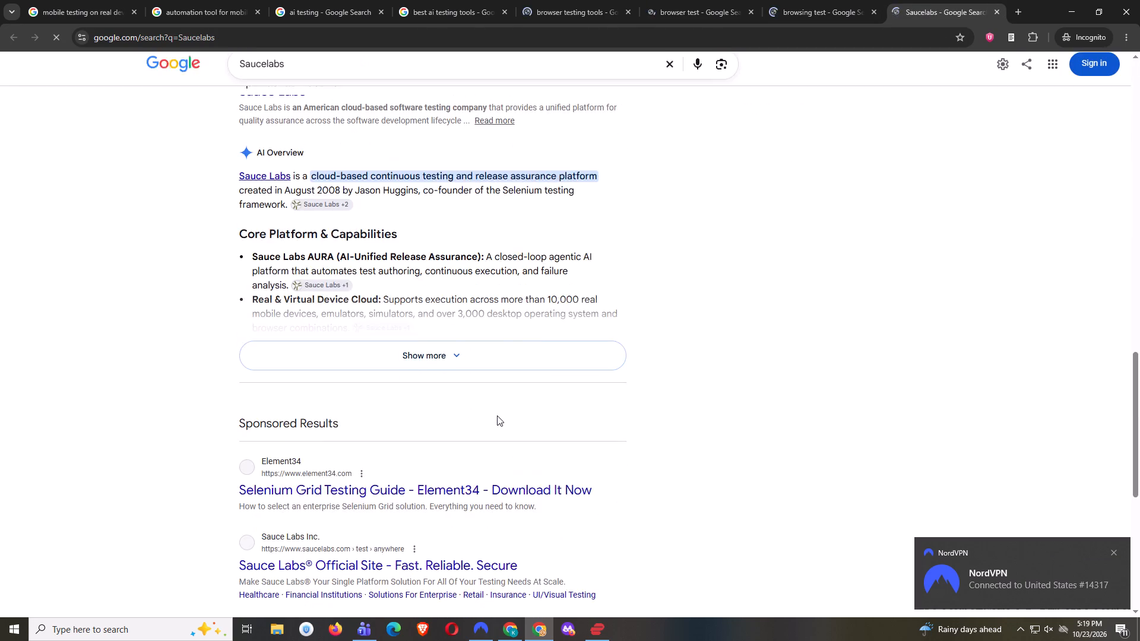
pyautogui.scroll(-4, 496, 415)
pyautogui.scroll(-10, 494, 487)
pyautogui.click(524, 545)
pyautogui.click(522, 529)
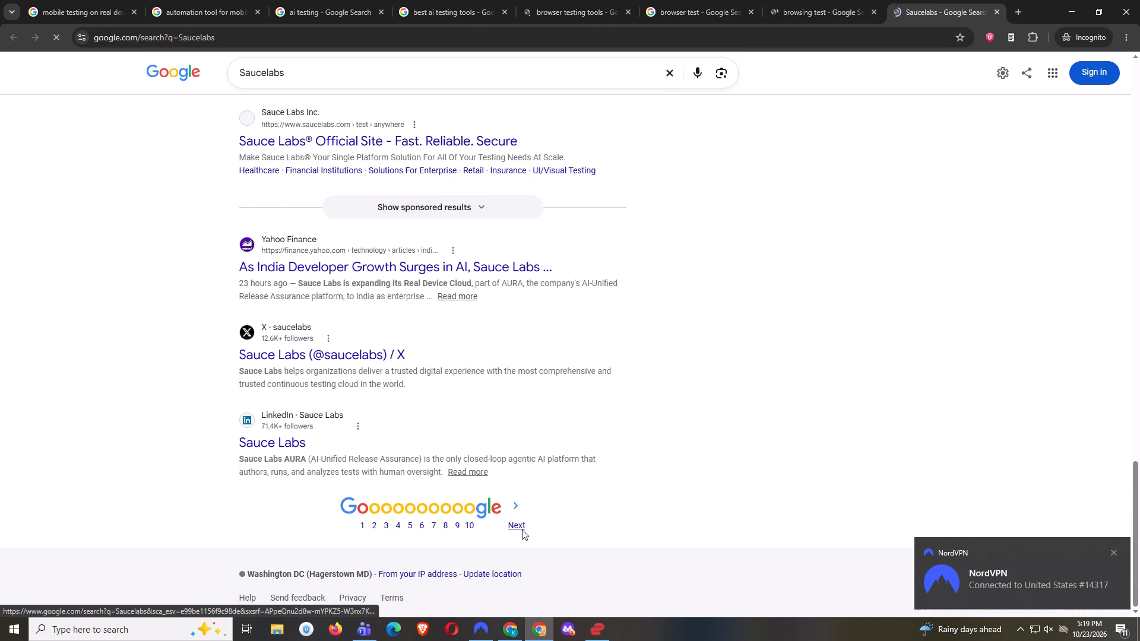
pyautogui.click(522, 525)
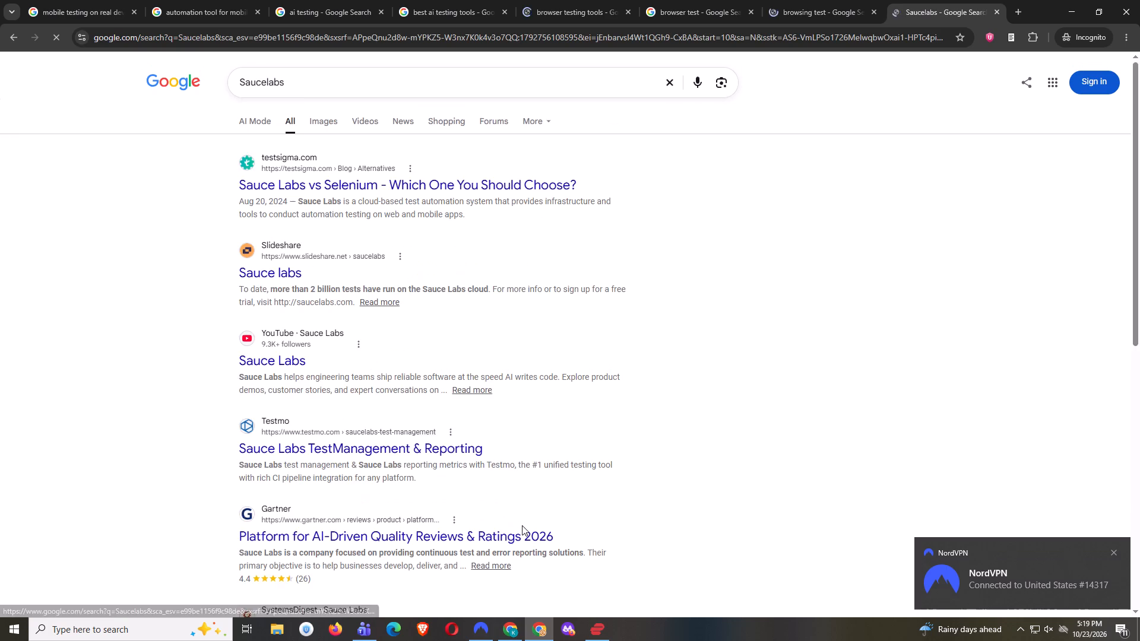
pyautogui.scroll(-19, 522, 525)
pyautogui.click(522, 525)
pyautogui.click(508, 528)
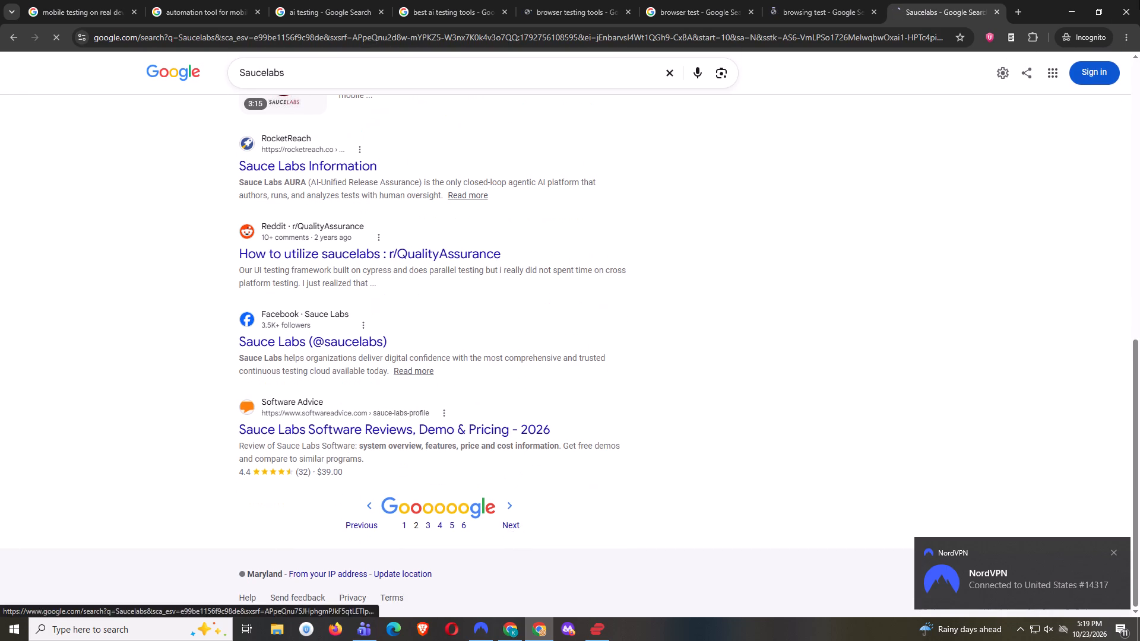
# Close the Incognito window containing the eight keyword search tabs.
pyautogui.click(1138, 0)
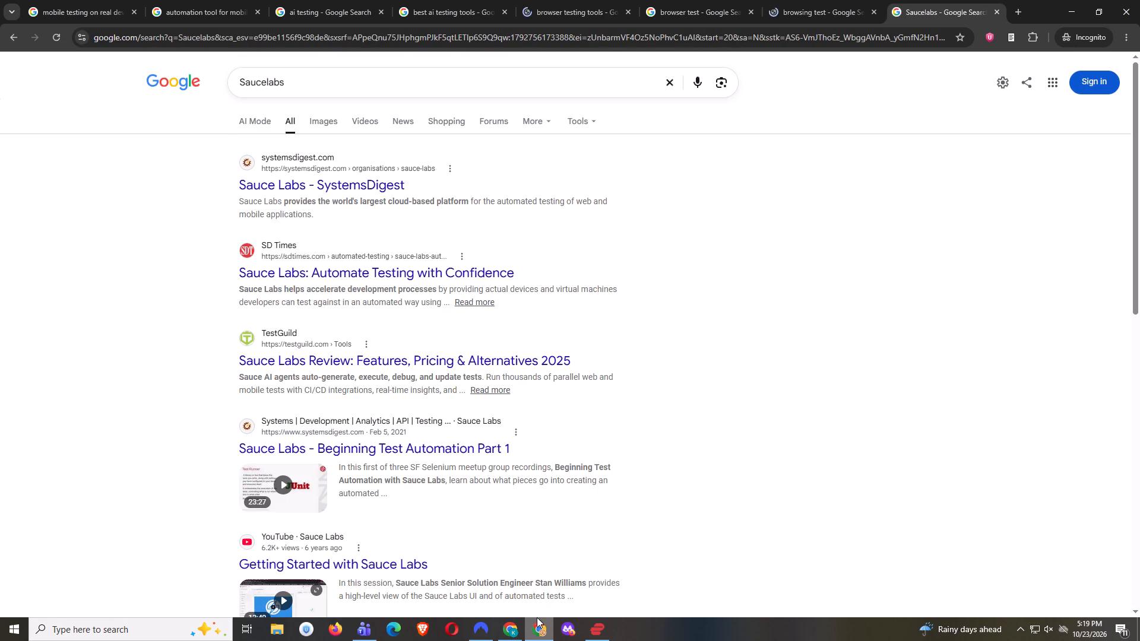
# Switch to NordVPN, disconnect from the Baltimore, United States server and dismiss the Incogni offer.
pyautogui.click(479, 634)
pyautogui.click(679, 354)
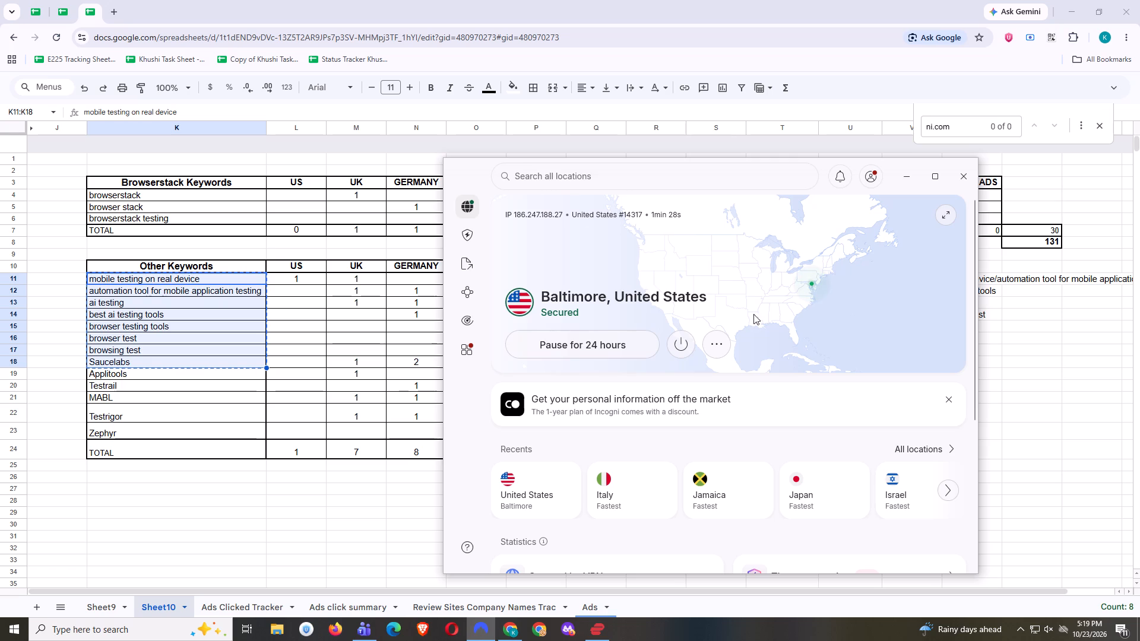
pyautogui.click(949, 401)
# Switch to ExpressVPN, search its locations for "bos" and connect to USA - Boston.
pyautogui.click(591, 633)
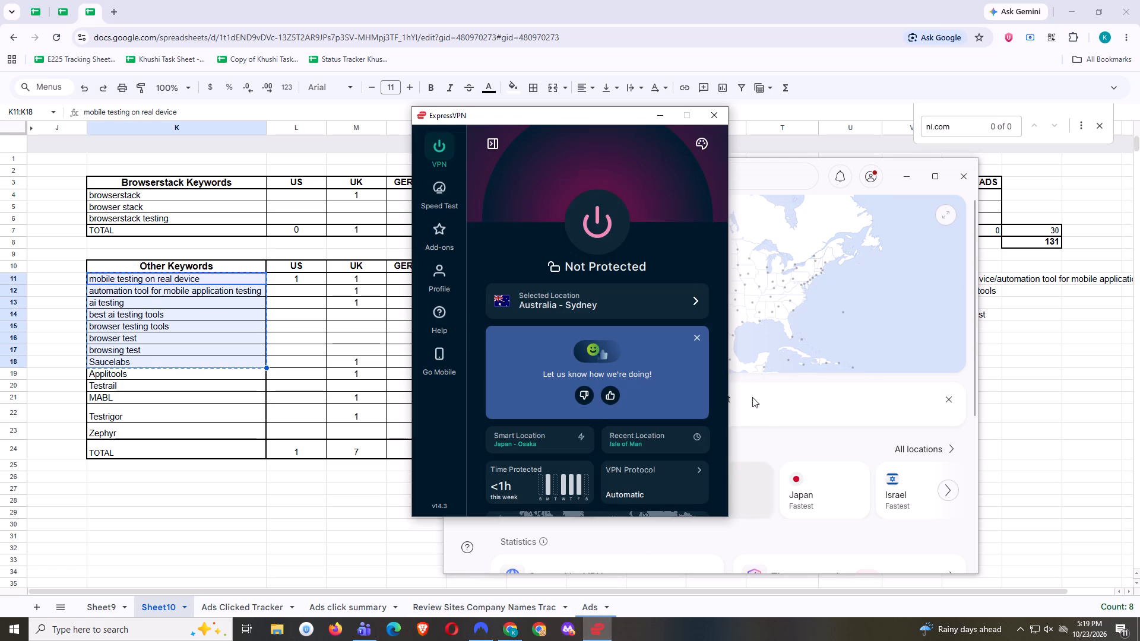
pyautogui.click(698, 300)
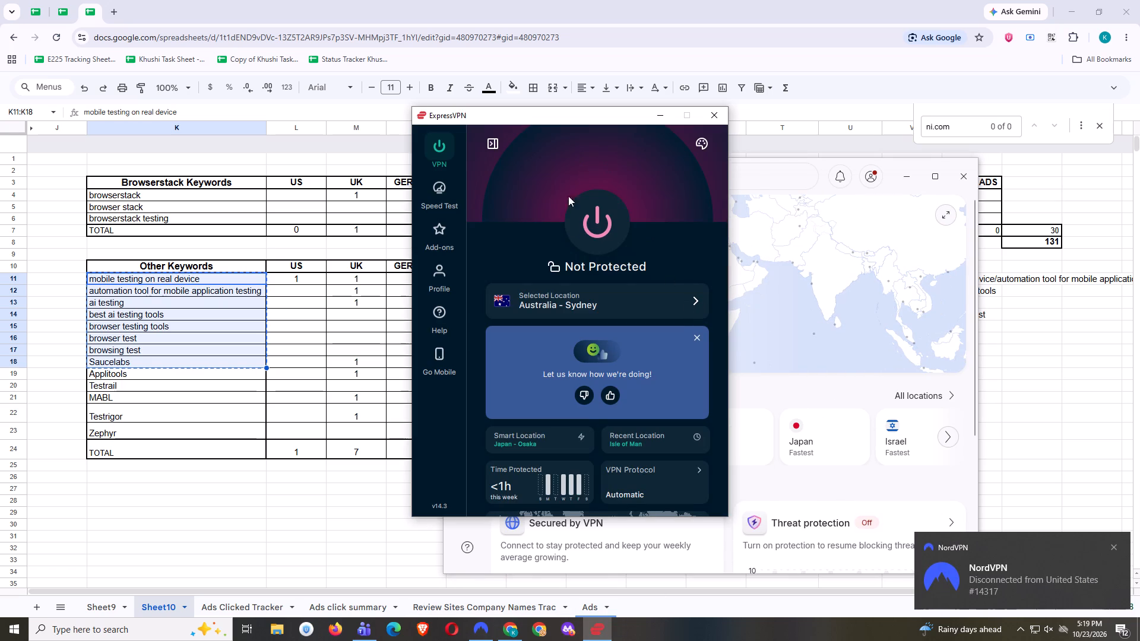
pyautogui.click(694, 294)
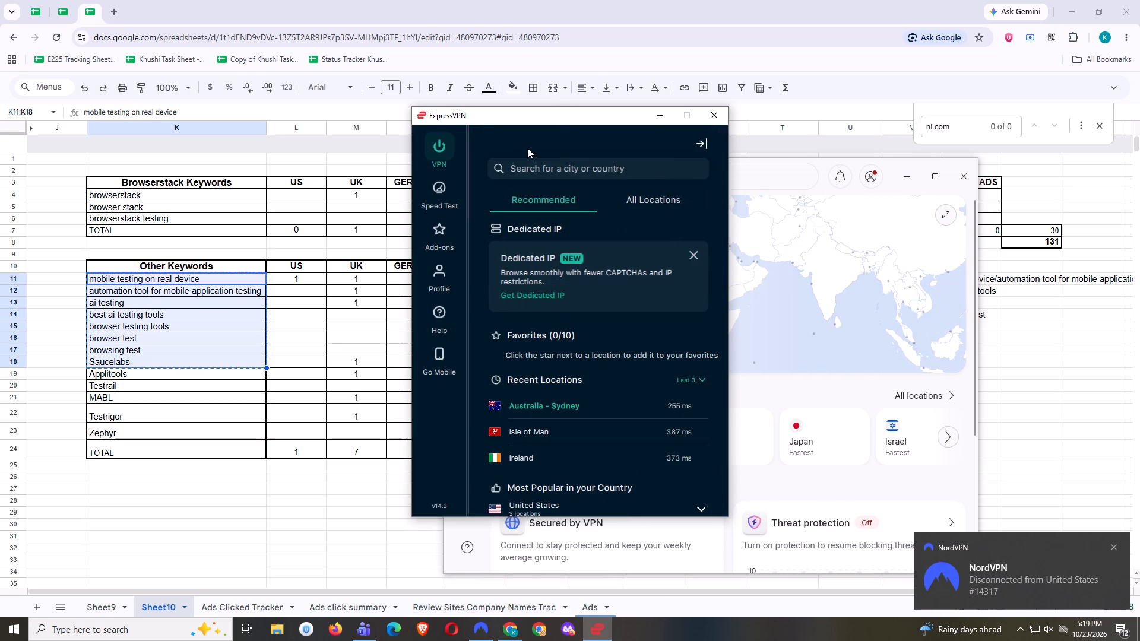
pyautogui.click(533, 170)
pyautogui.write('bos')
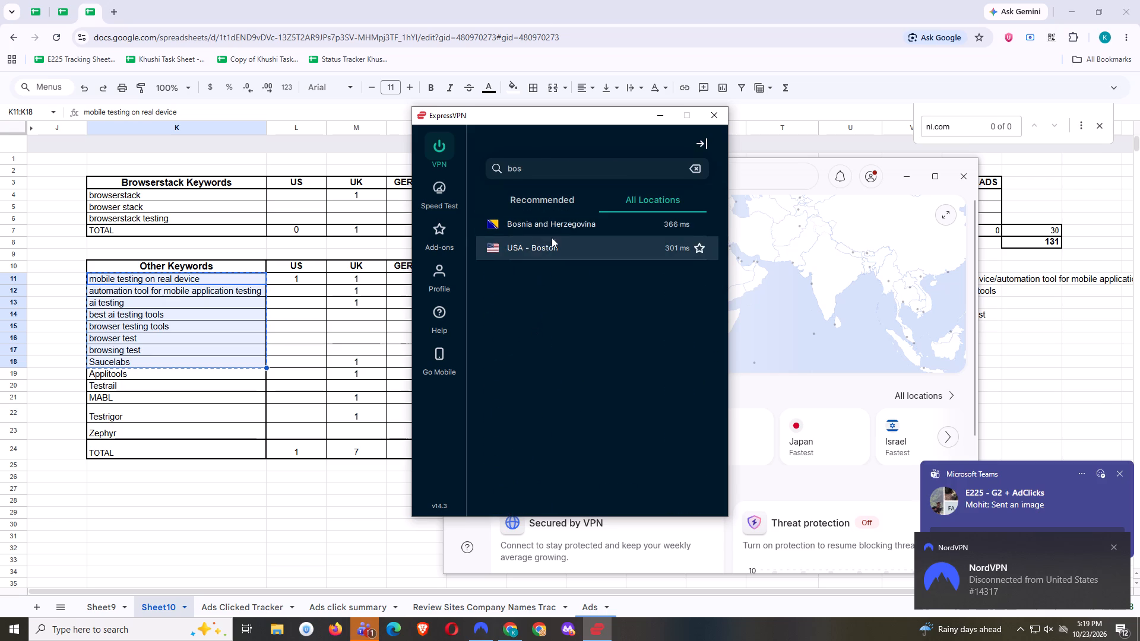
pyautogui.click(554, 247)
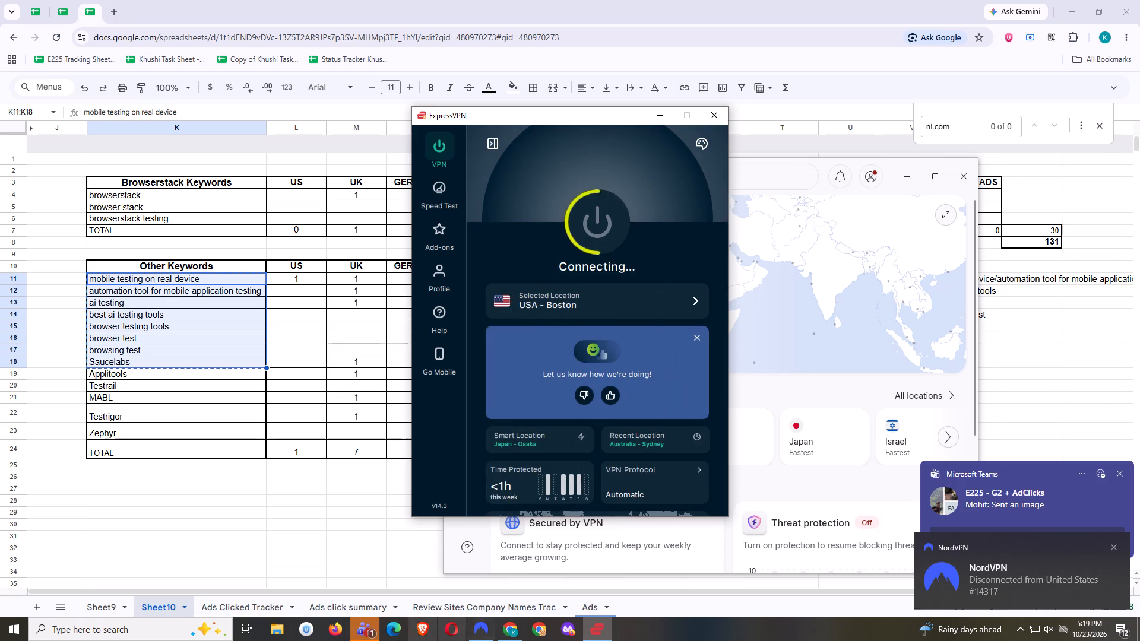
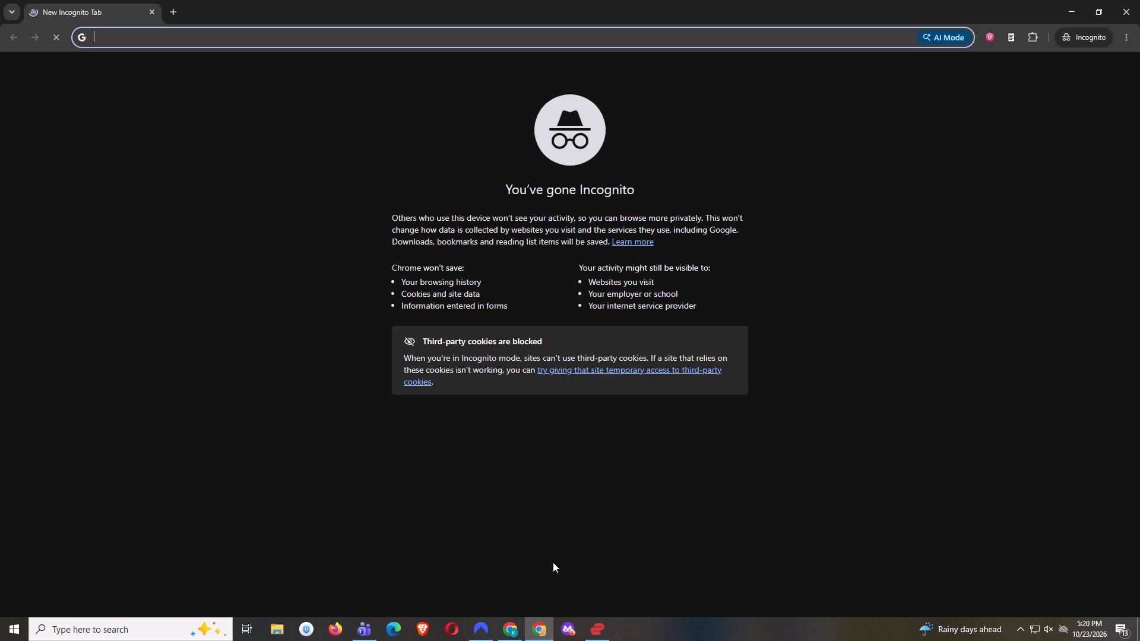
# Search Google for "browserstack" and look through the first result page, including the sponsored results, up to opening the second.
pyautogui.write('br')
pyautogui.write('owserstack')
pyautogui.press('Return')
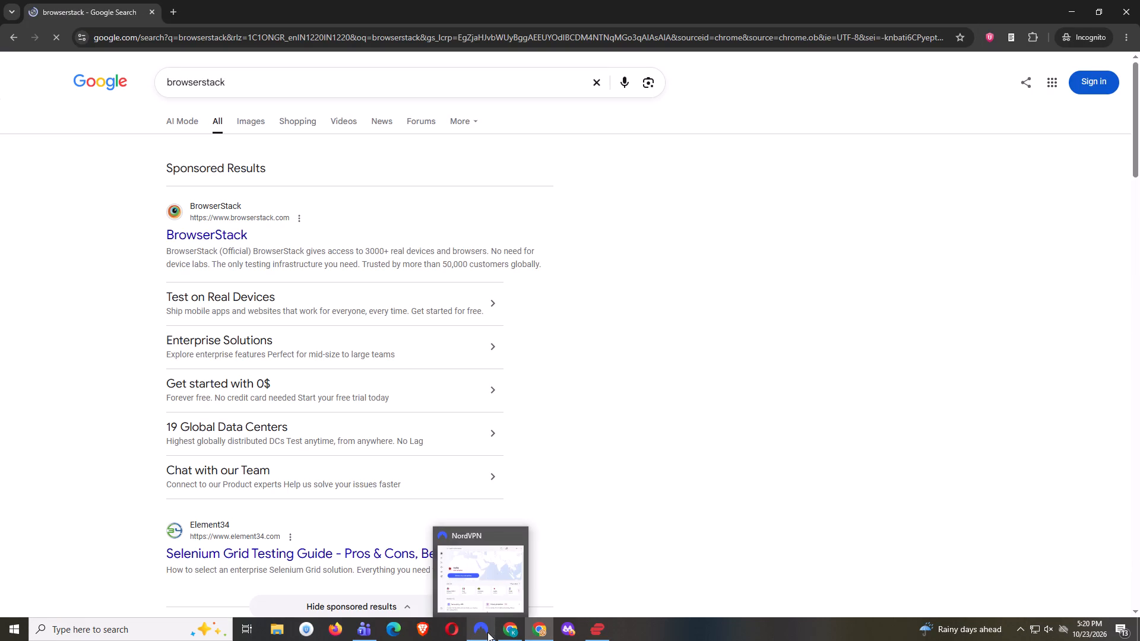
pyautogui.scroll(-9, 563, 535)
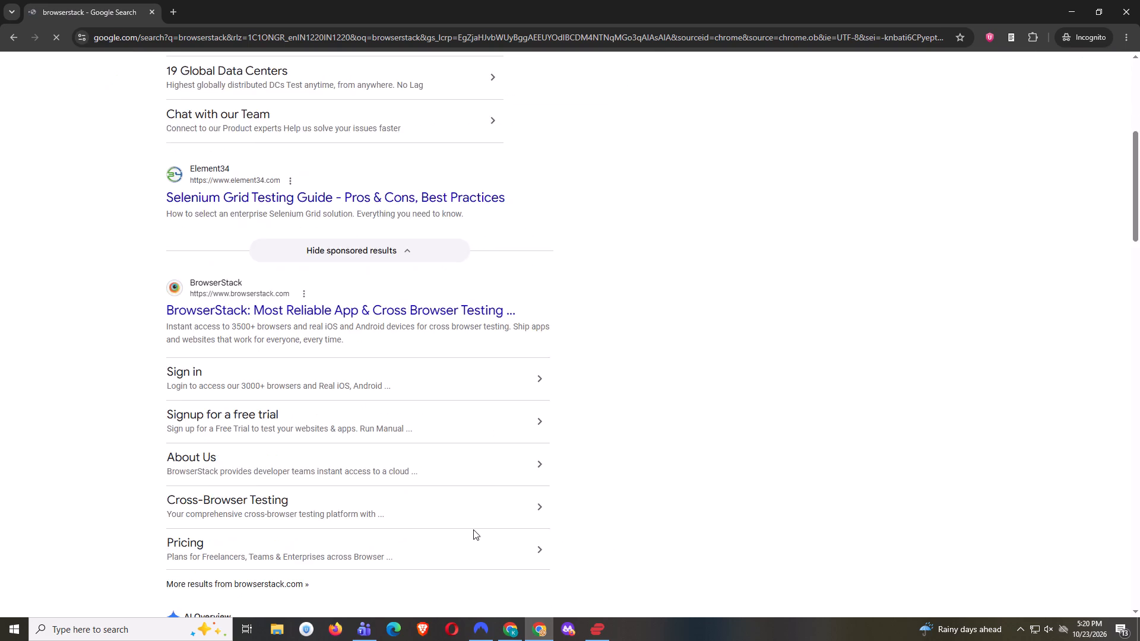
pyautogui.scroll(-14, 473, 529)
pyautogui.scroll(-14, 450, 518)
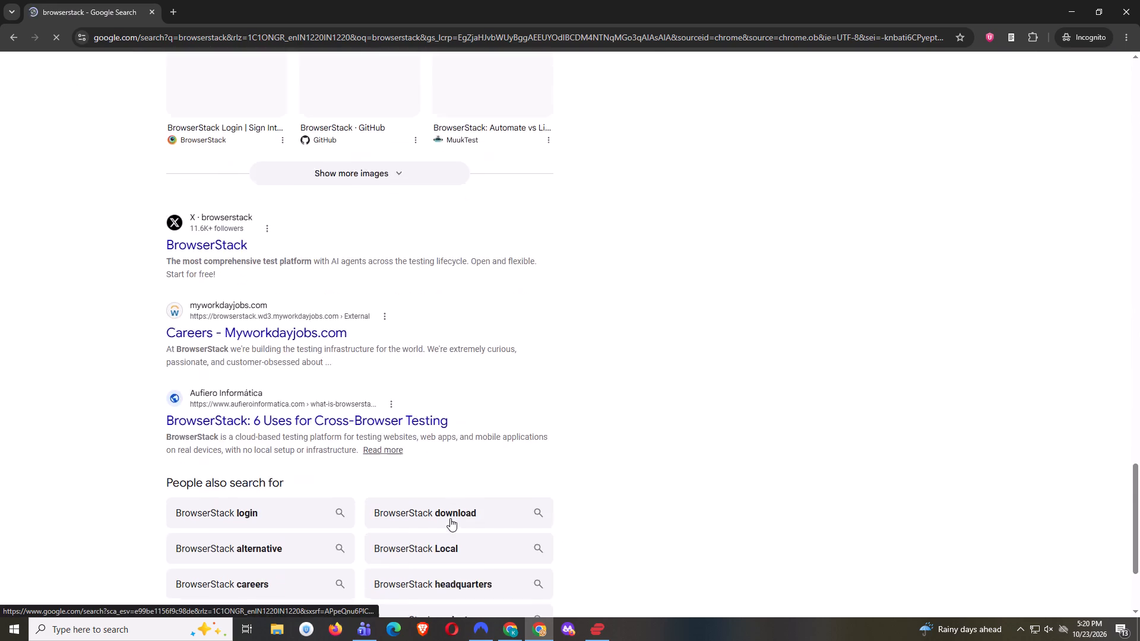
pyautogui.scroll(-6, 450, 518)
pyautogui.click(450, 518)
# Look through the second and third result pages for "browserstack", including the sponsored results, and open the fourth.
pyautogui.scroll(-8, 450, 518)
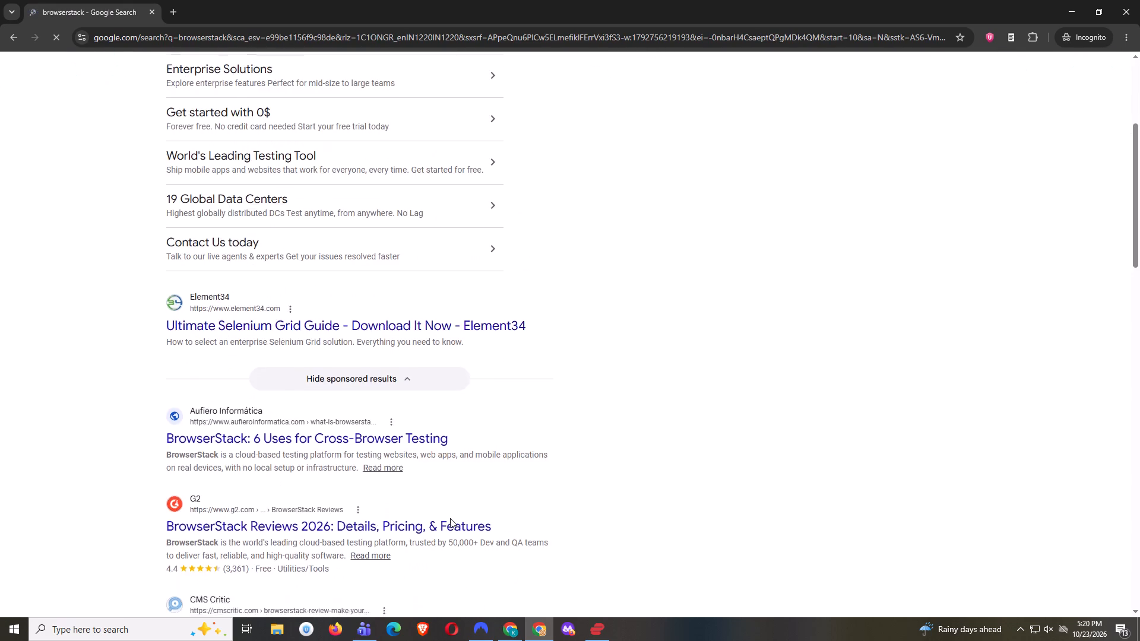
pyautogui.scroll(-20, 450, 518)
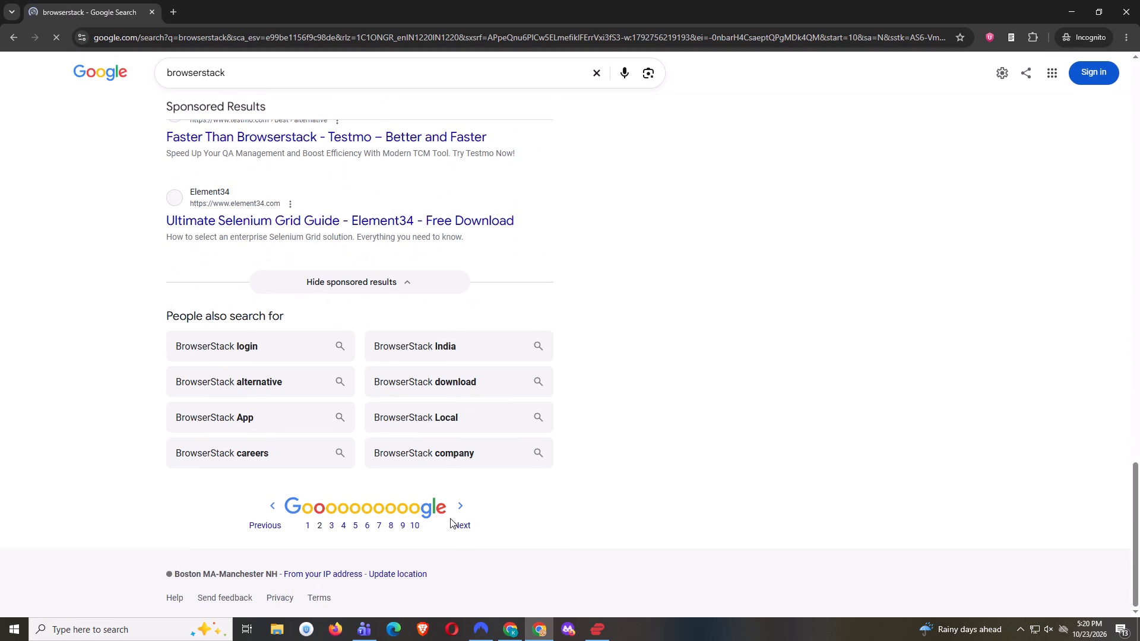
pyautogui.click(450, 518)
pyautogui.scroll(-20, 450, 518)
pyautogui.scroll(-1, 450, 518)
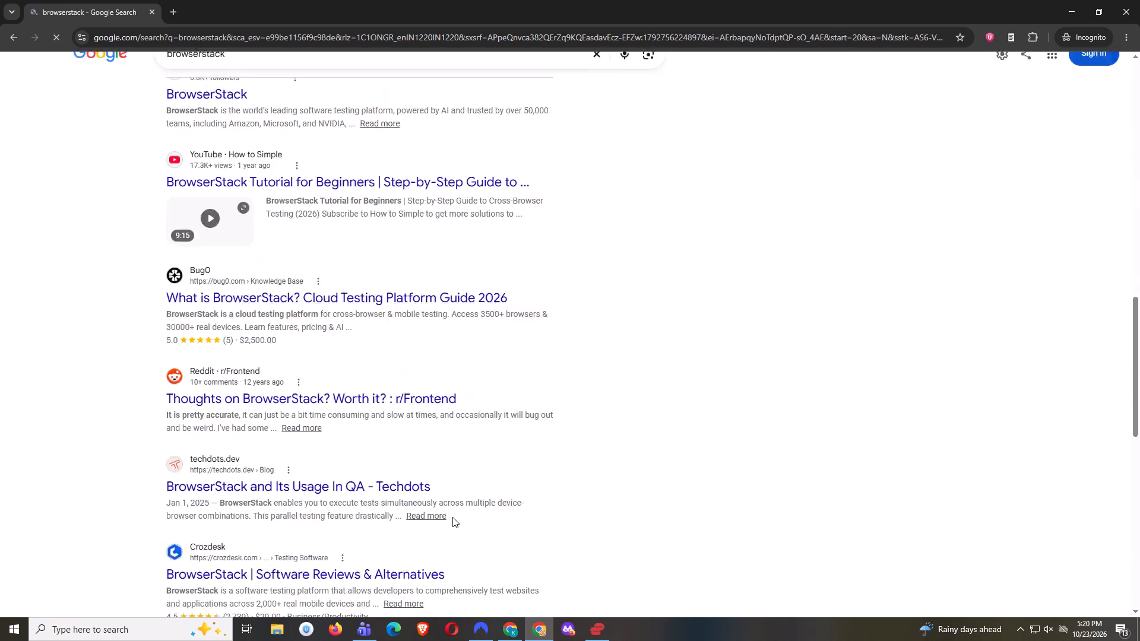
pyautogui.scroll(-10, 453, 516)
pyautogui.click(453, 516)
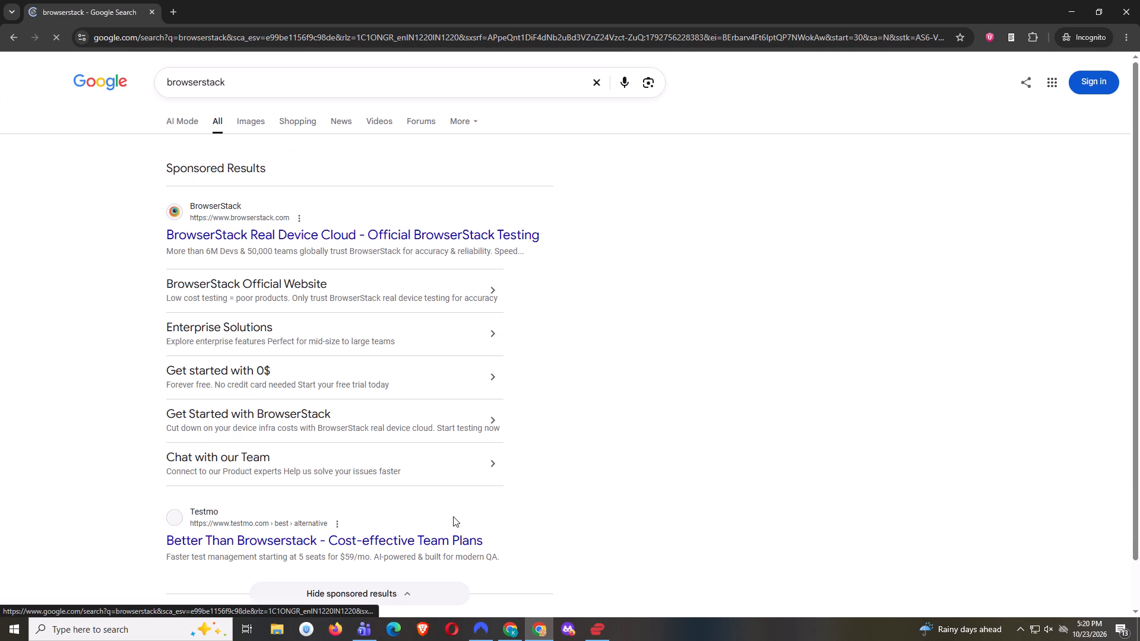
# Look through the fourth and fifth result pages for "browserstack", including the sponsored results, and open the sixth.
pyautogui.scroll(-20, 453, 516)
pyautogui.scroll(-9, 453, 516)
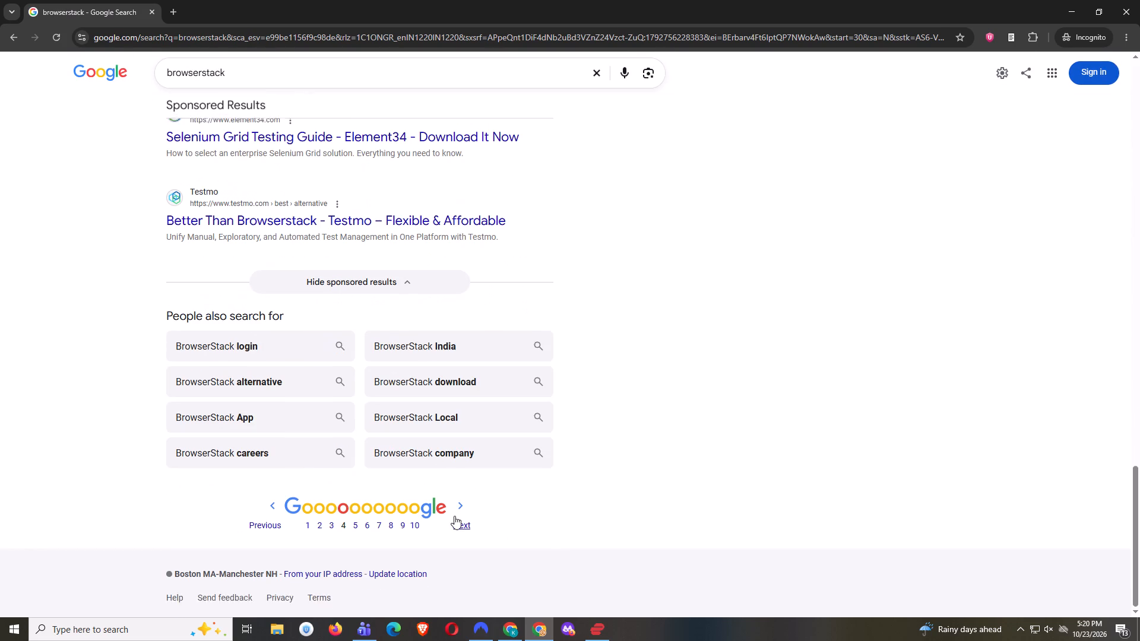
pyautogui.scroll(-5, 454, 516)
pyautogui.click(454, 516)
pyautogui.scroll(-7, 455, 516)
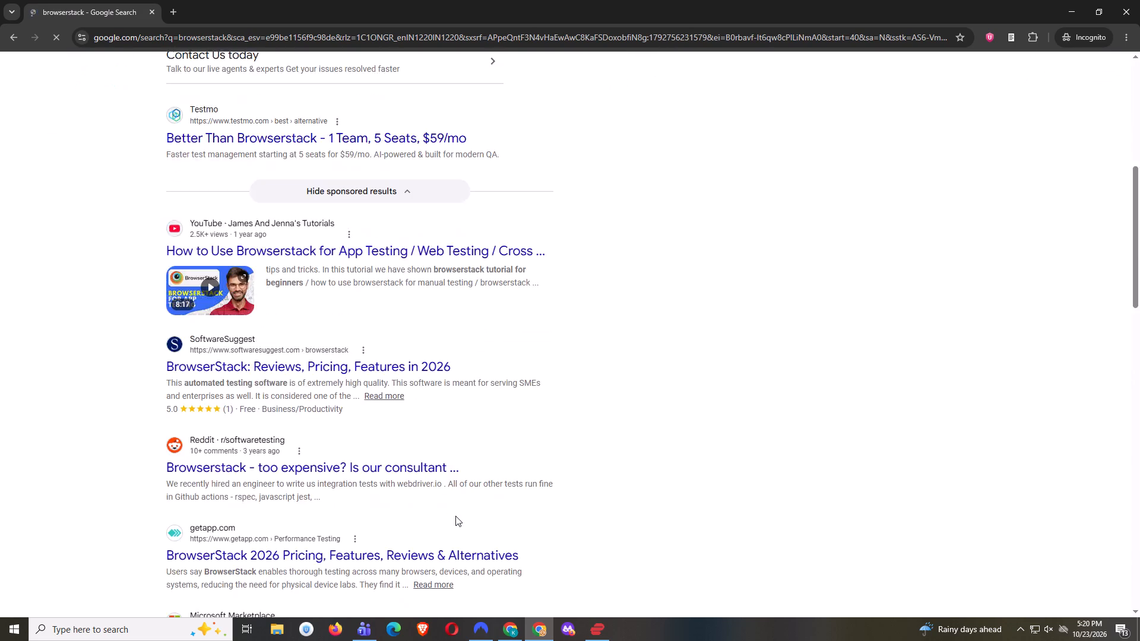
pyautogui.scroll(-16, 455, 516)
pyautogui.scroll(-5, 456, 520)
pyautogui.click(456, 520)
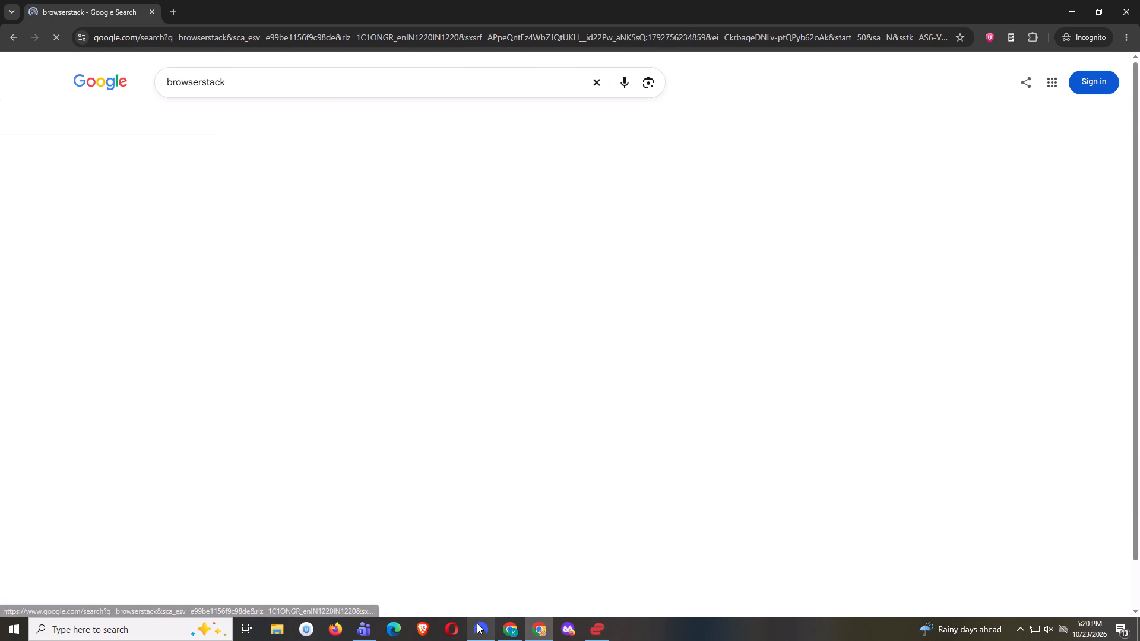
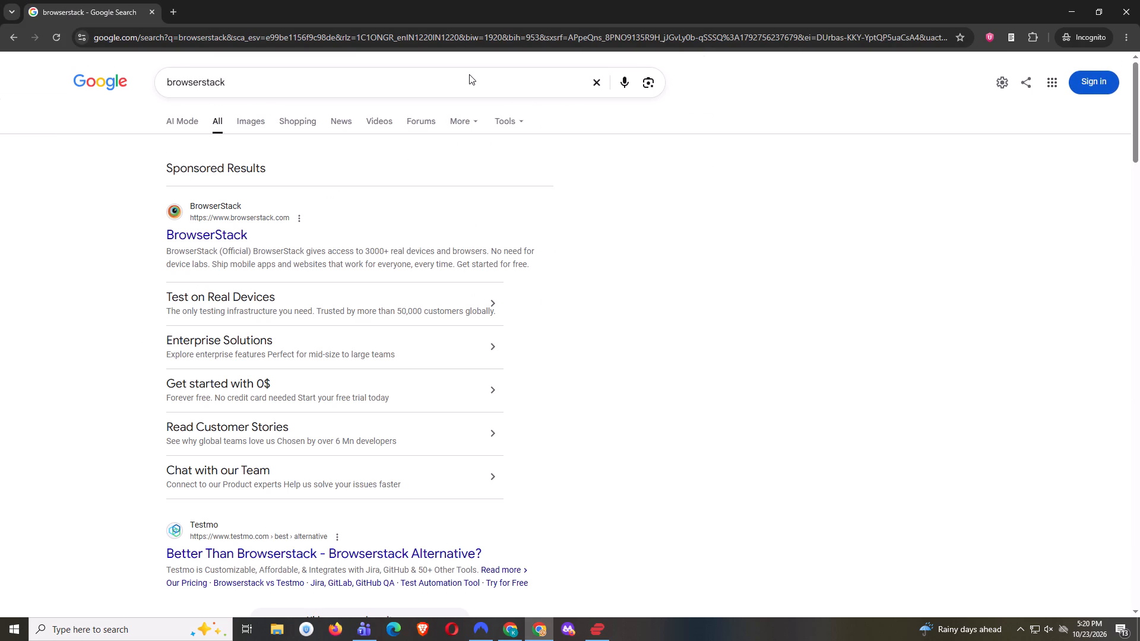
# Look through the first three result pages for "browserstack", including the sponsored results.
pyautogui.scroll(-4, 474, 85)
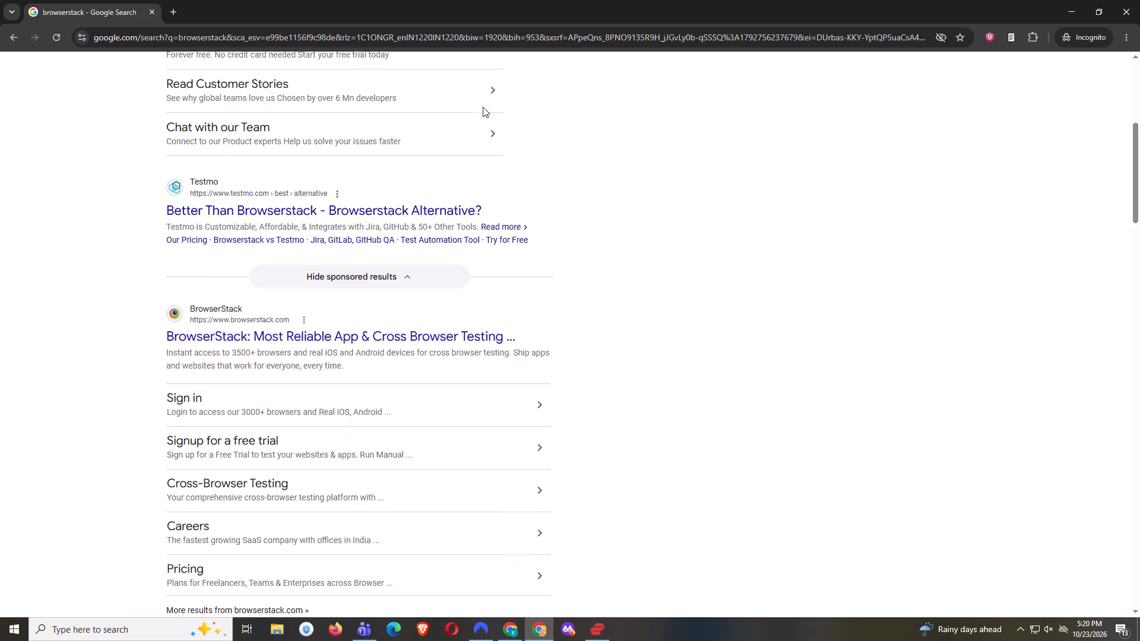
pyautogui.scroll(-20, 483, 107)
pyautogui.scroll(-3, 483, 107)
pyautogui.scroll(-6, 445, 549)
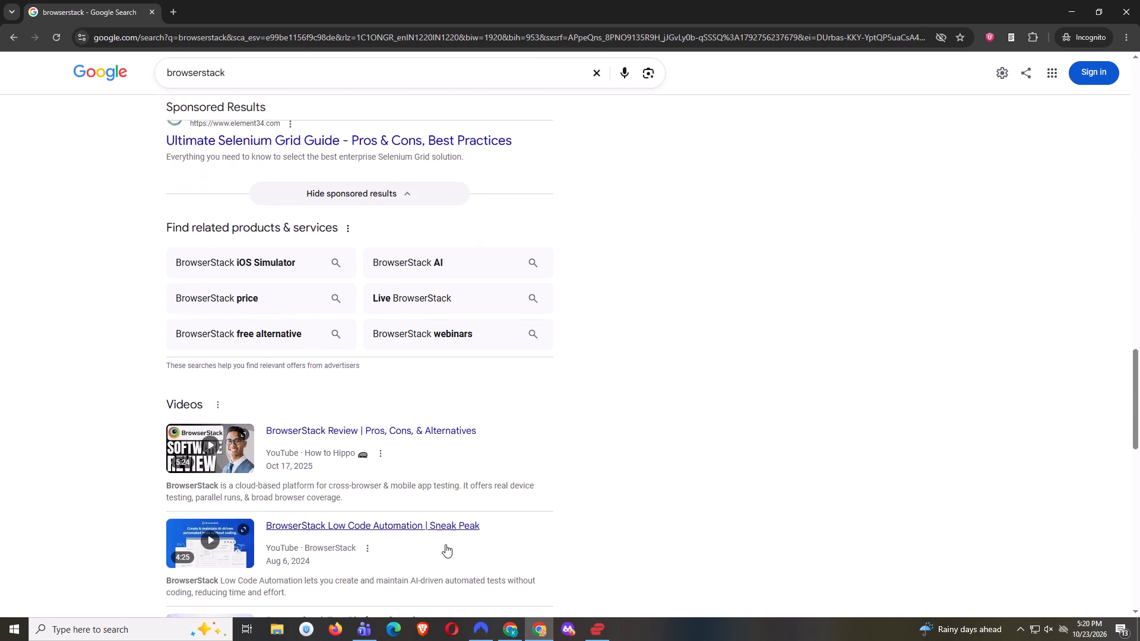
pyautogui.scroll(-10, 445, 544)
pyautogui.click(432, 527)
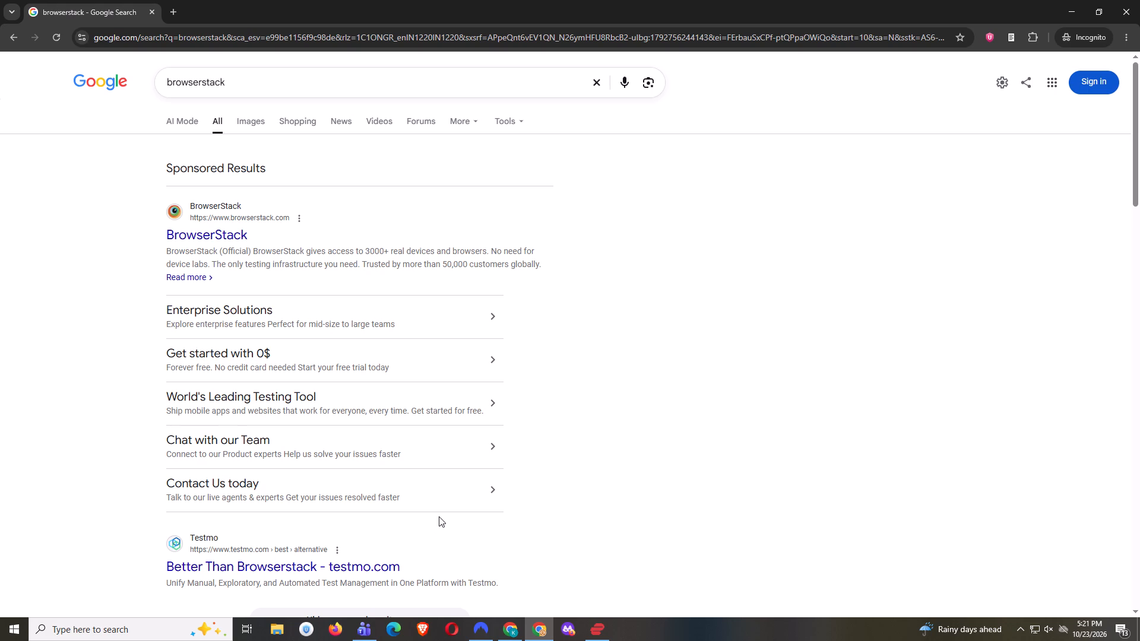
pyautogui.scroll(-20, 441, 513)
pyautogui.scroll(-4, 441, 513)
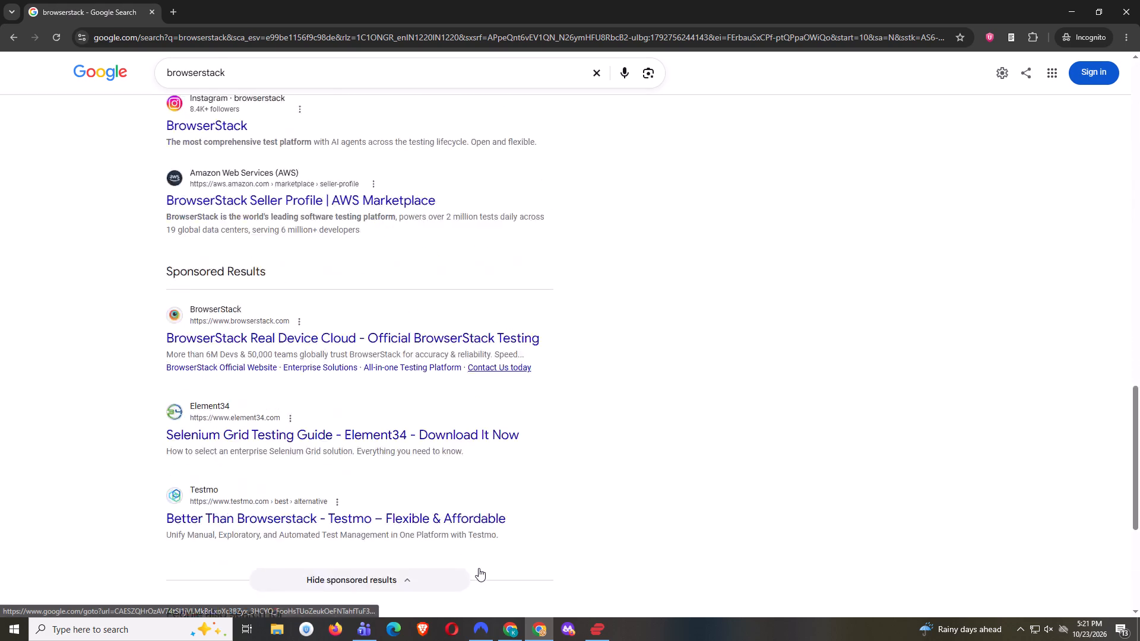
pyautogui.scroll(-5, 479, 568)
pyautogui.click(463, 528)
pyautogui.scroll(-2, 462, 521)
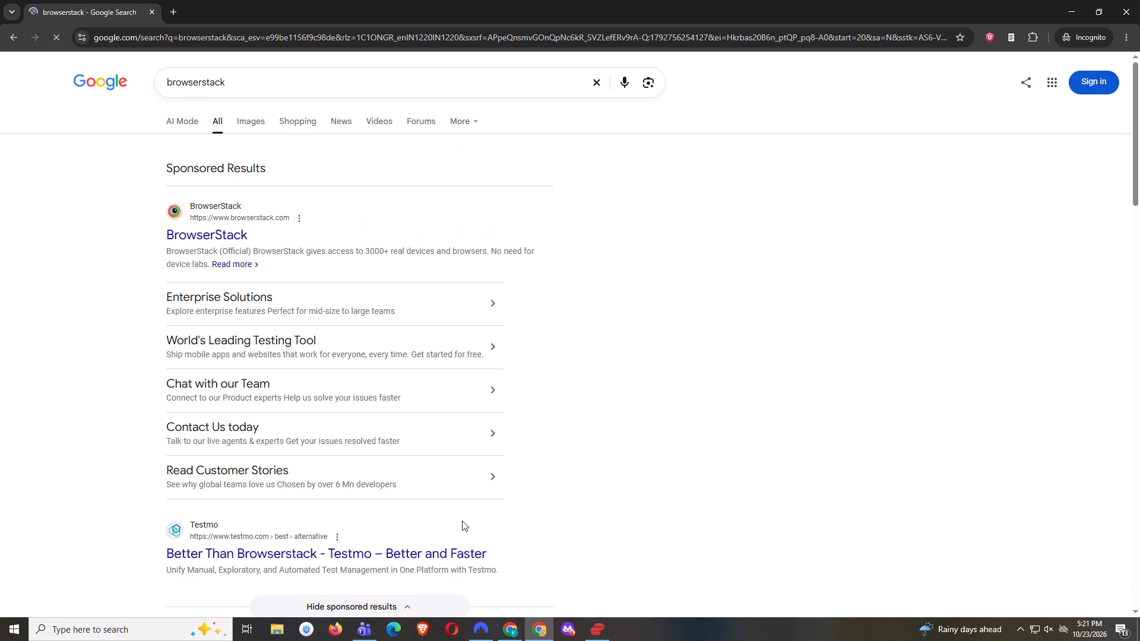
pyautogui.scroll(-20, 462, 521)
pyautogui.scroll(-3, 462, 521)
pyautogui.scroll(-4, 318, 164)
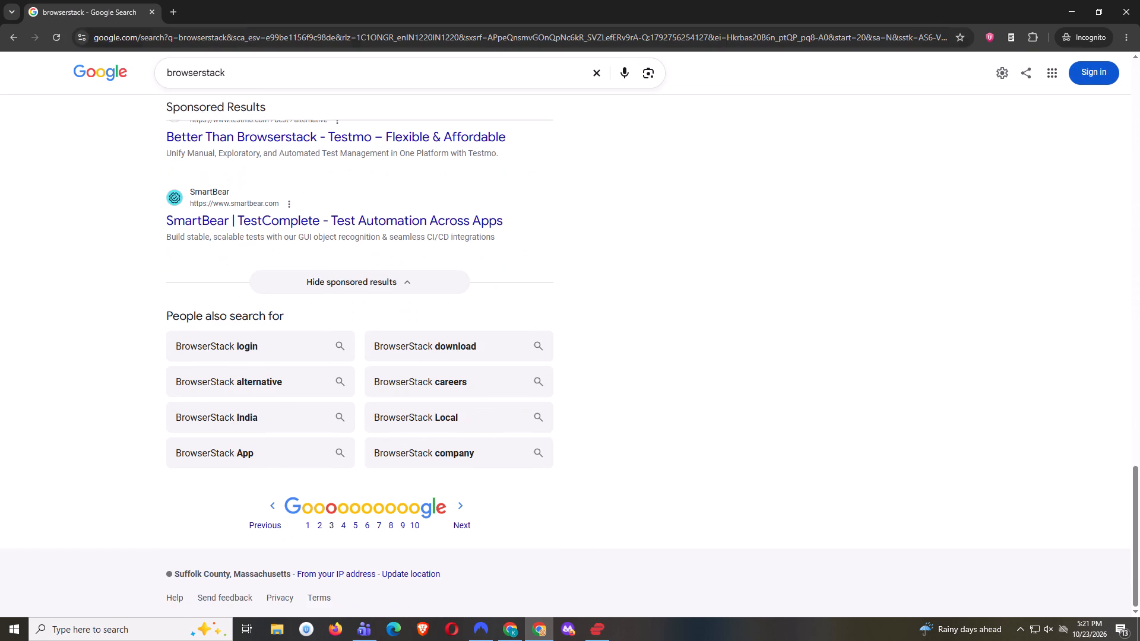
# Search Google for "browser stack" and look through the first three result pages, including the sponsored results.
pyautogui.click(202, 71)
pyautogui.press('space')
pyautogui.press('Return')
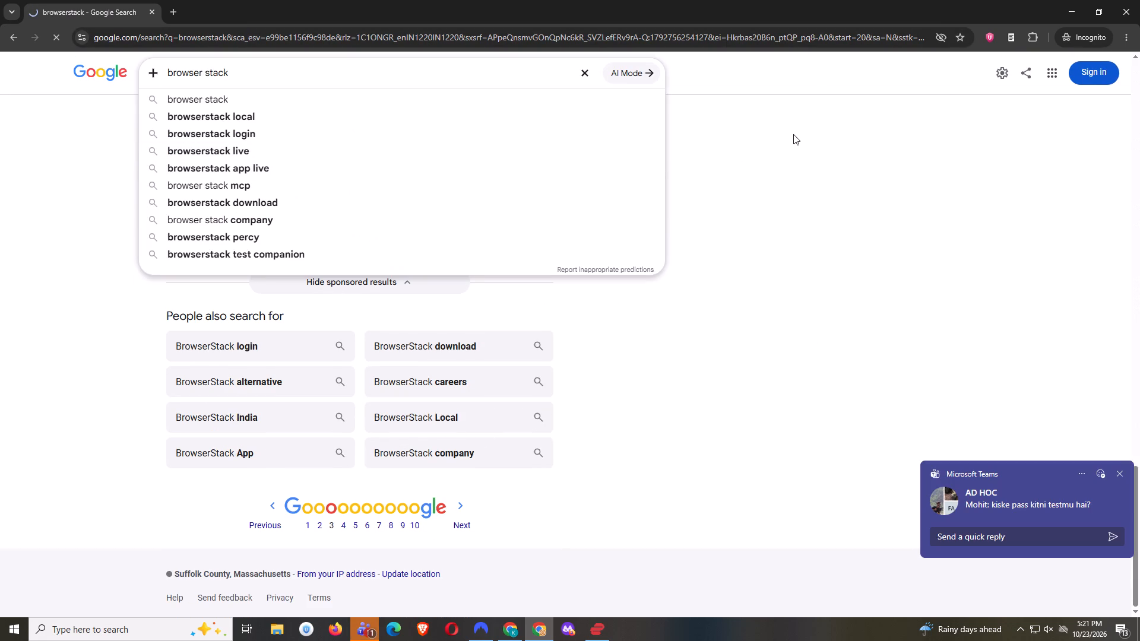
pyautogui.scroll(-5, 632, 322)
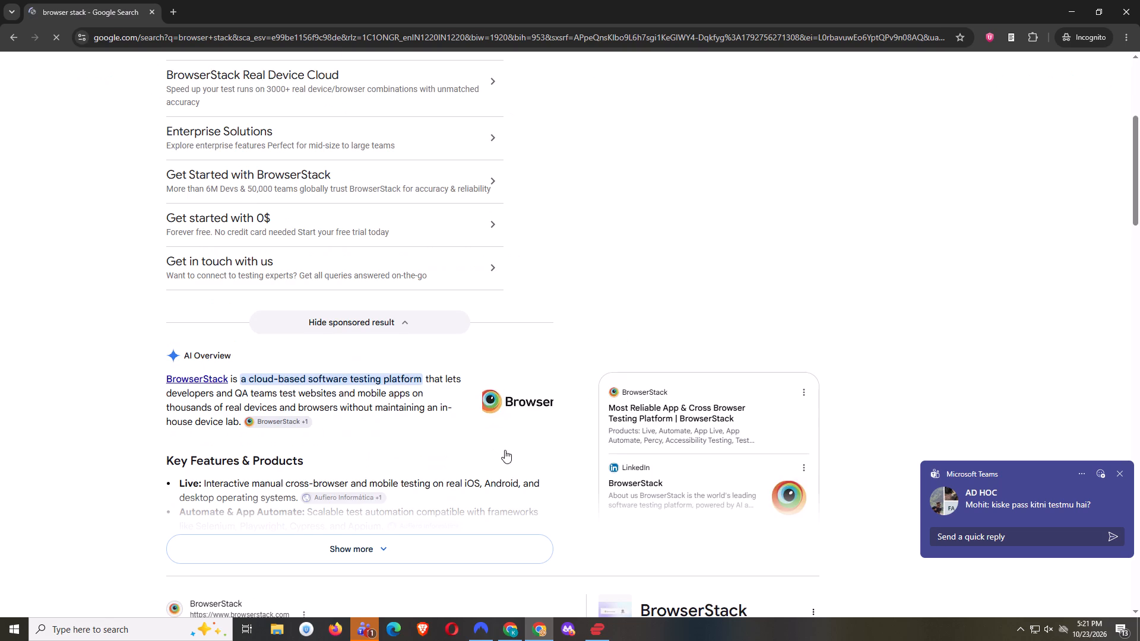
pyautogui.scroll(-12, 432, 469)
pyautogui.scroll(-14, 430, 524)
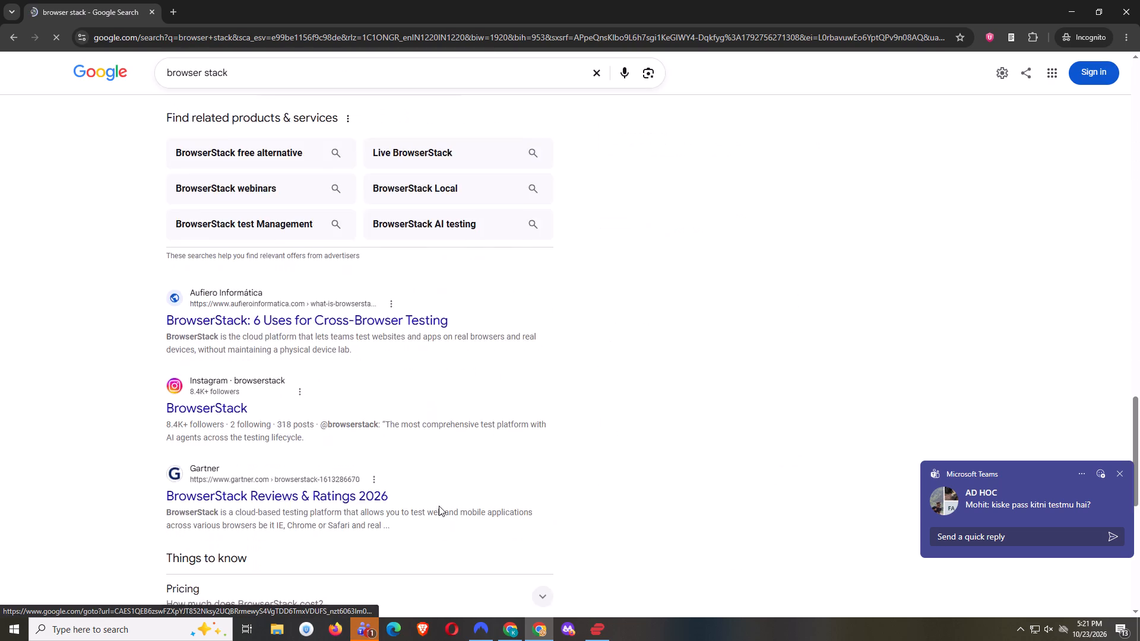
pyautogui.scroll(-14, 439, 506)
pyautogui.click(427, 516)
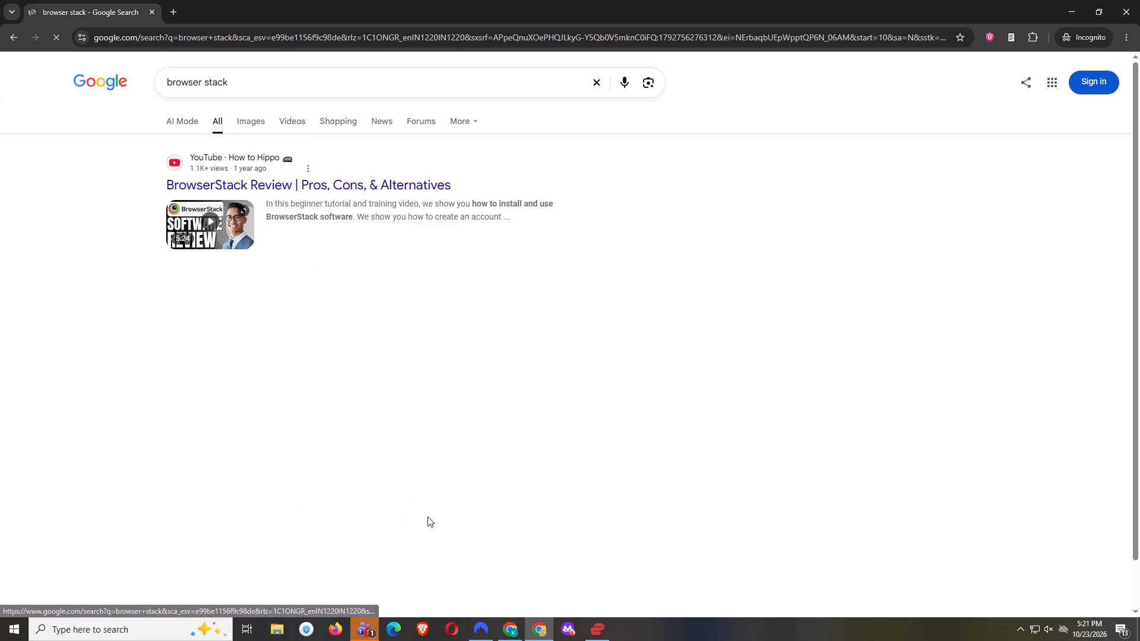
pyautogui.scroll(-20, 427, 517)
pyautogui.click(433, 509)
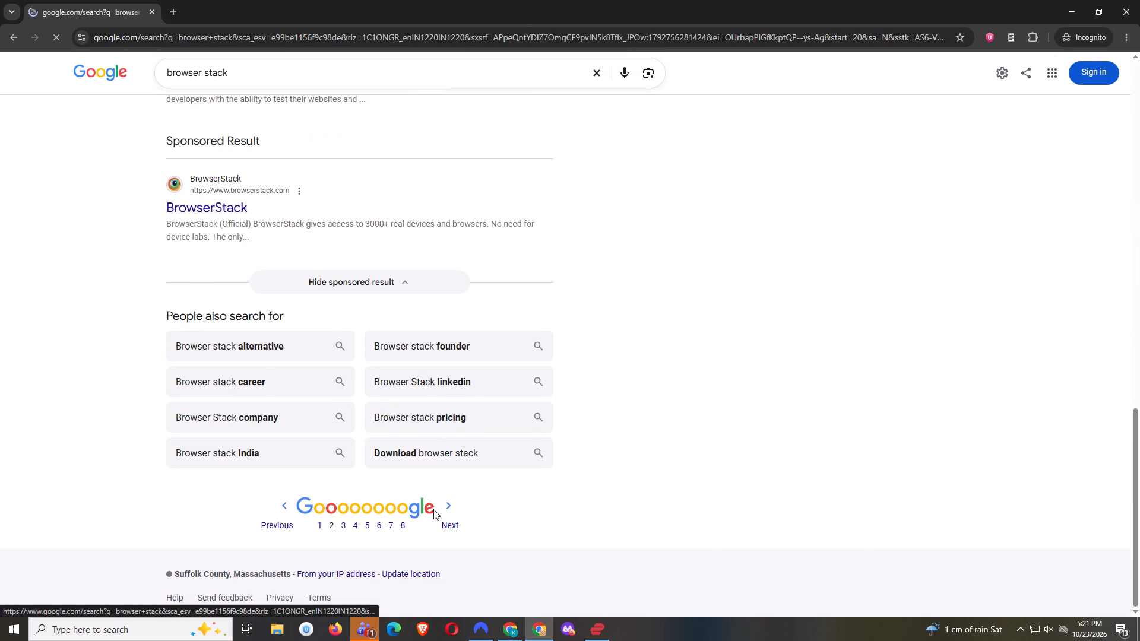
pyautogui.scroll(-19, 444, 507)
pyautogui.scroll(-3, 293, 134)
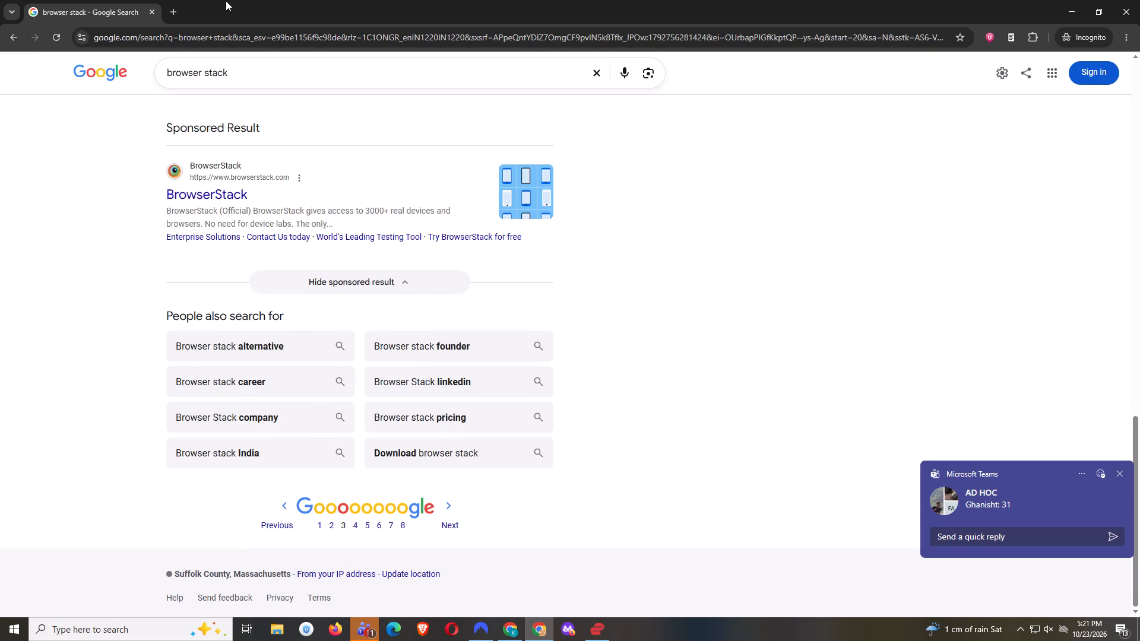
# Search for "browserstack testing" in a new tab and look through the first two result pages.
pyautogui.click(172, 11)
pyautogui.write('browserstack testing')
pyautogui.press('Return')
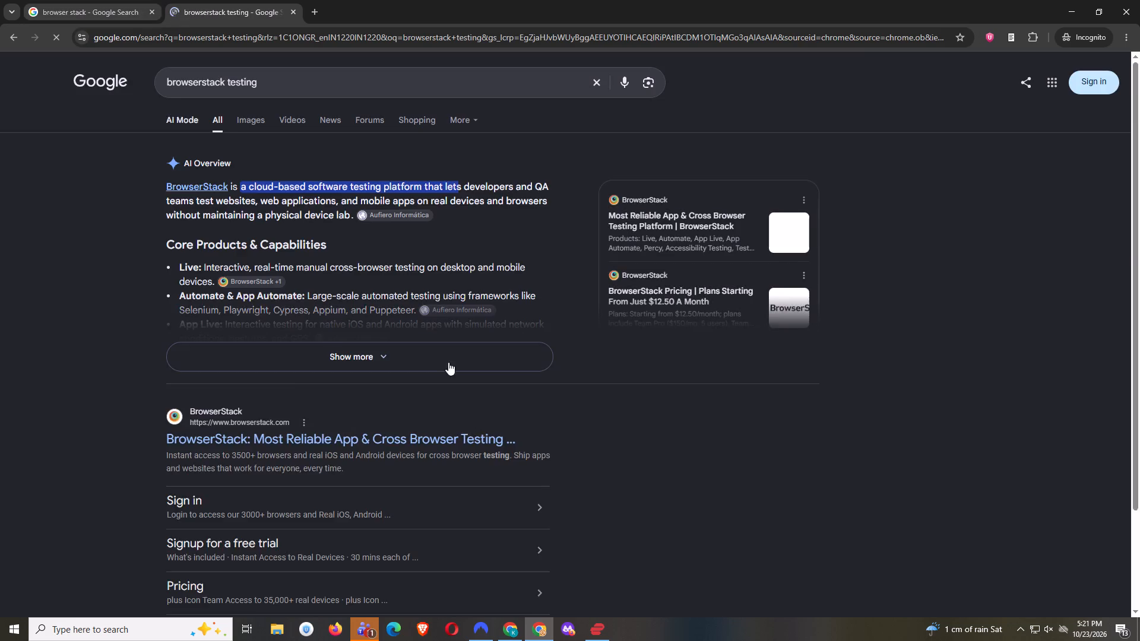
pyautogui.scroll(-20, 470, 548)
pyautogui.scroll(-8, 470, 548)
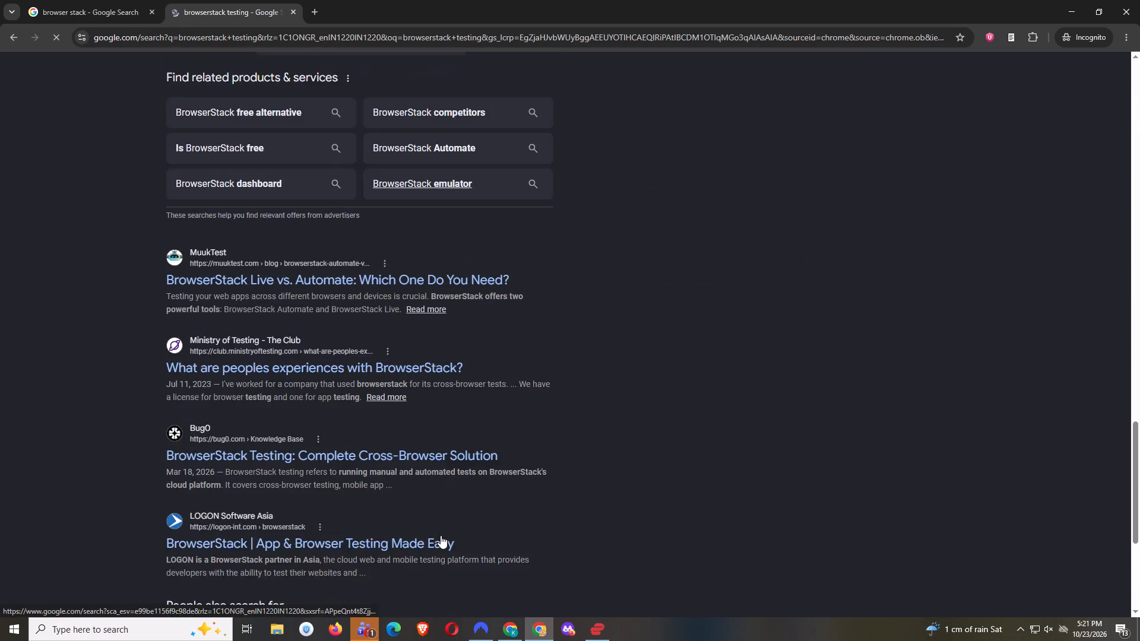
pyautogui.scroll(-9, 436, 532)
pyautogui.click(417, 521)
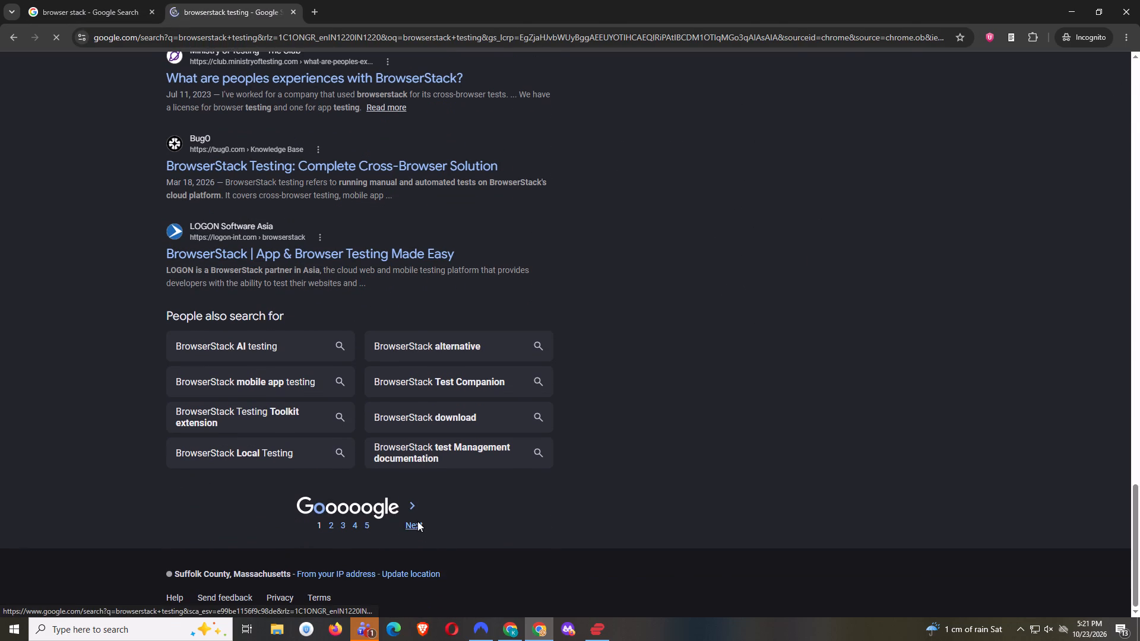
pyautogui.scroll(-18, 430, 510)
# Search again for "browserstack" in the first tab, open the Element34 ad in a background tab, and go to the second result page.
pyautogui.click(72, 0)
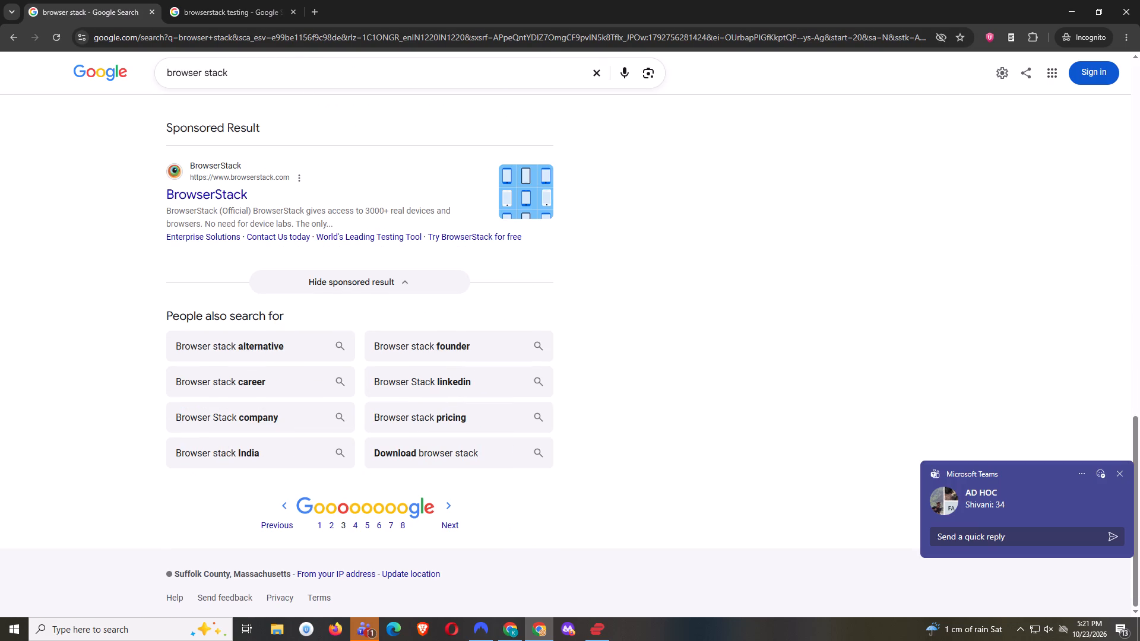
pyautogui.click(205, 73)
pyautogui.press('BackSpace')
pyautogui.press('Return')
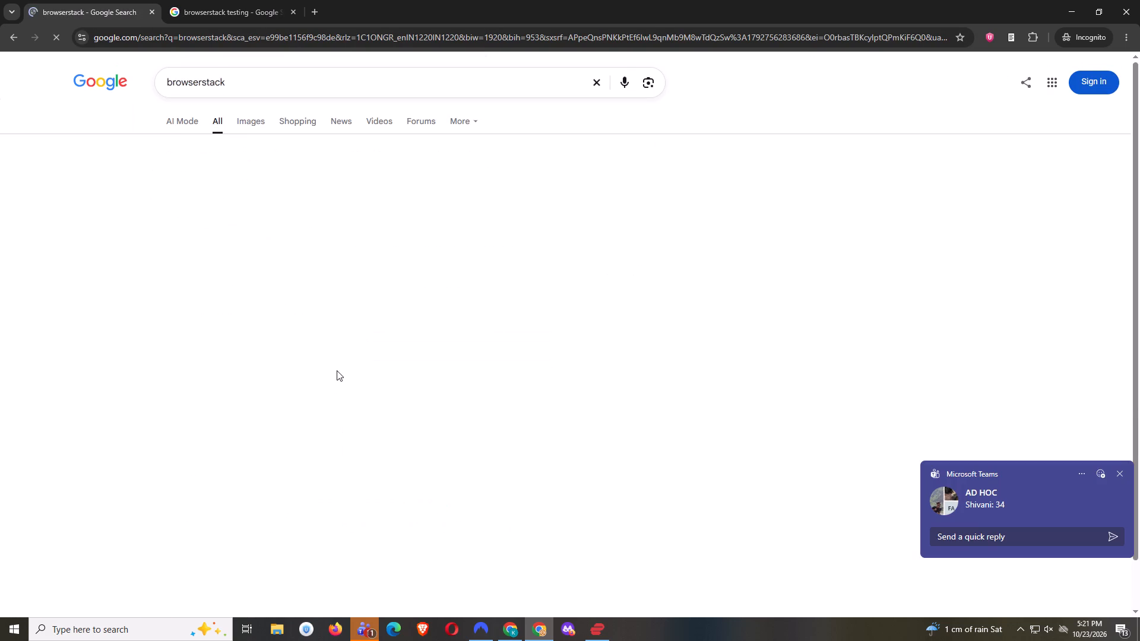
pyautogui.scroll(-19, 359, 312)
pyautogui.scroll(-5, 387, 488)
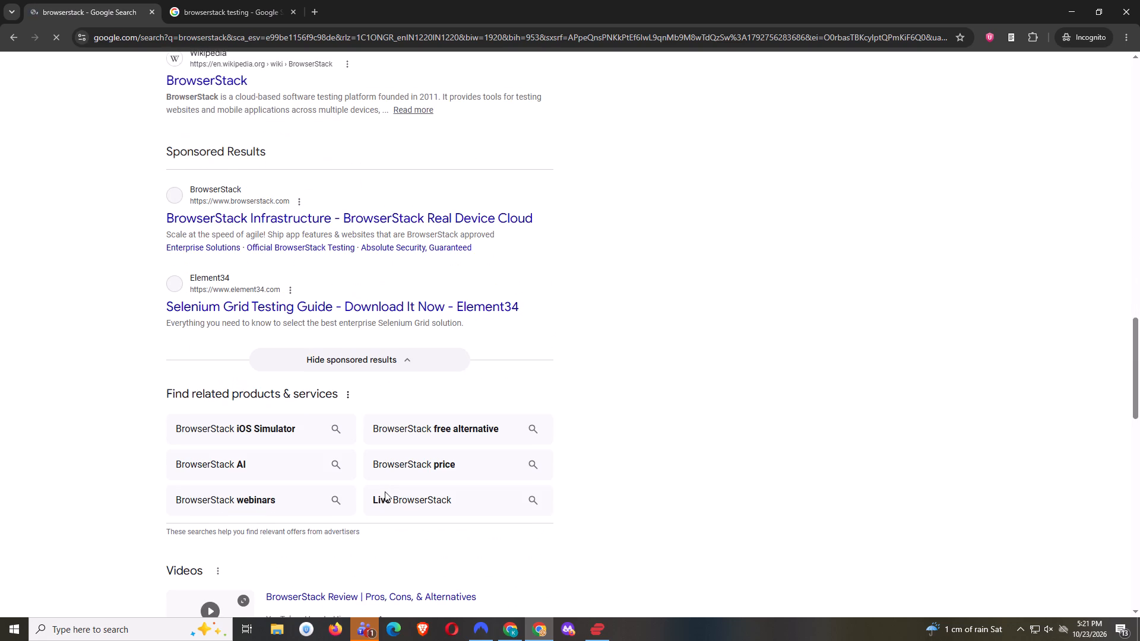
pyautogui.middleClick(363, 306)
pyautogui.scroll(-16, 420, 477)
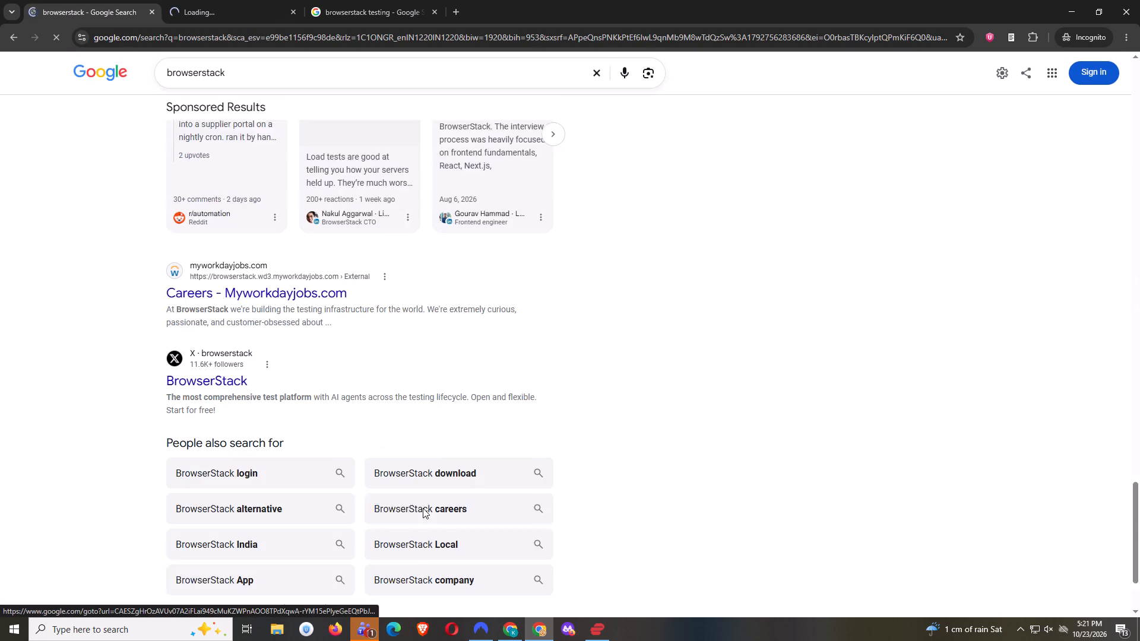
pyautogui.scroll(-6, 423, 513)
pyautogui.click(430, 516)
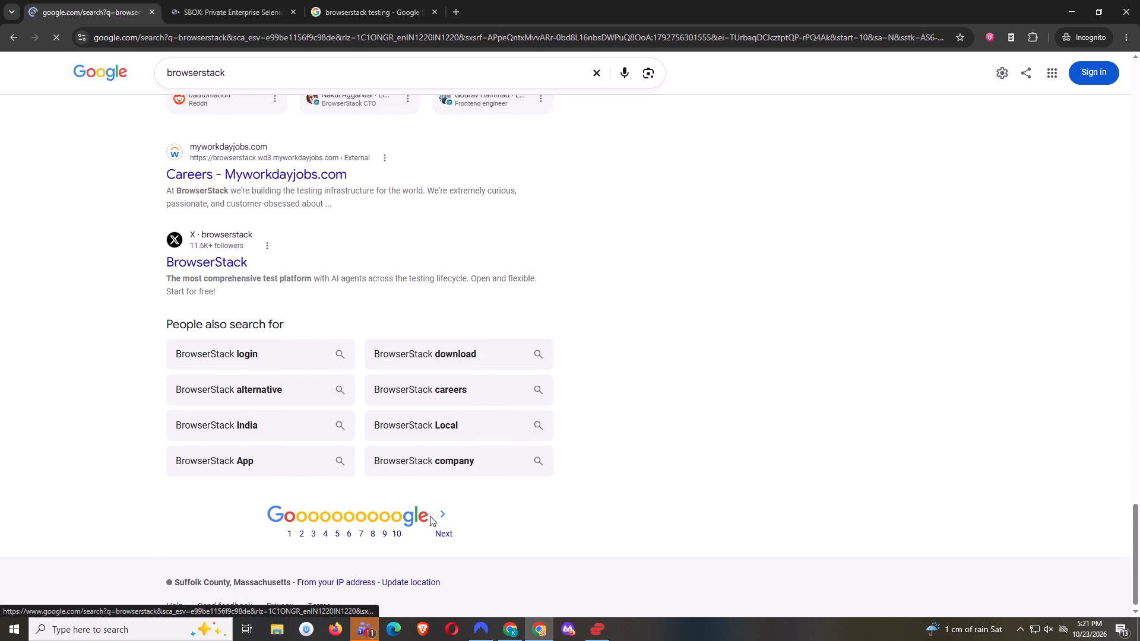
# Open the Testmo, Aspiritech and Intelligems ads from the second "browserstack" result page in background tabs.
pyautogui.middleClick(246, 241)
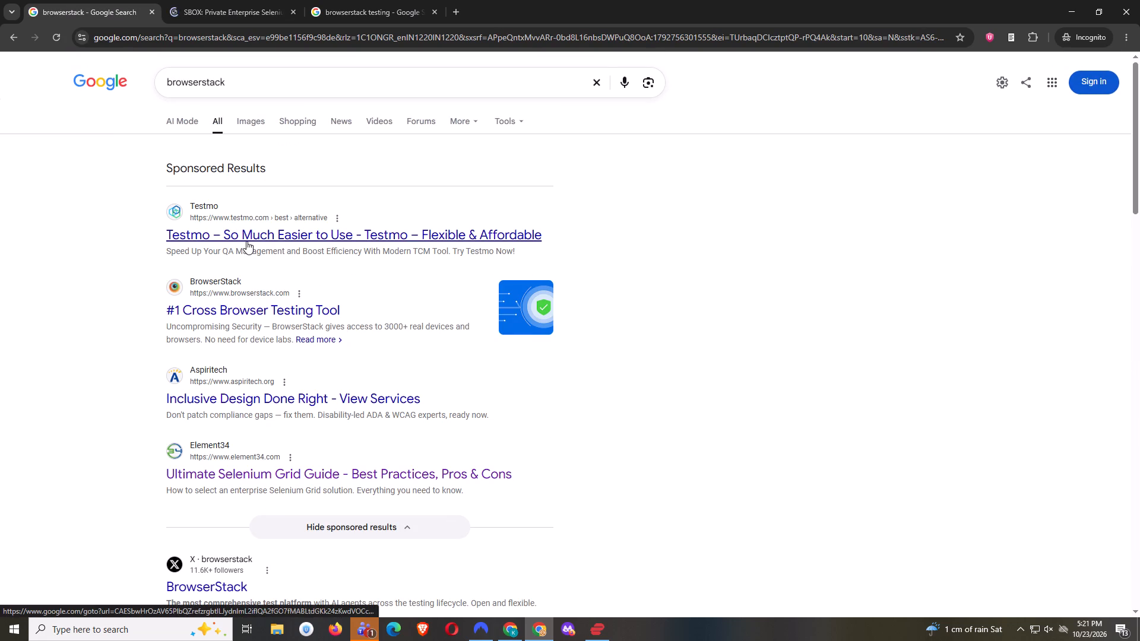
pyautogui.middleClick(306, 400)
pyautogui.scroll(-18, 388, 465)
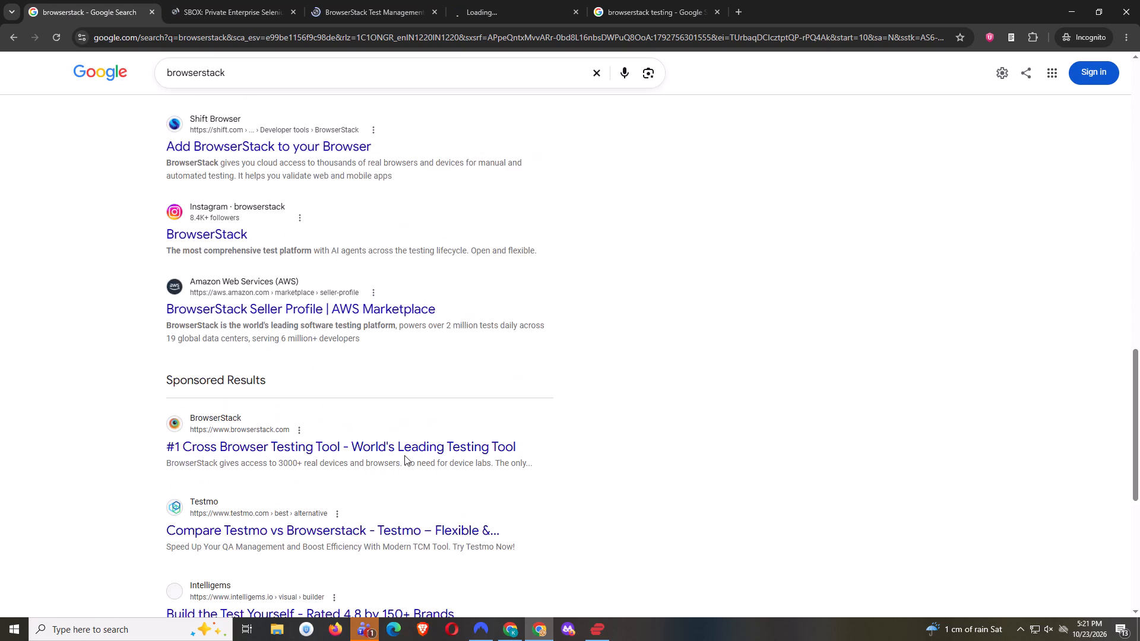
pyautogui.scroll(-6, 405, 455)
pyautogui.middleClick(391, 252)
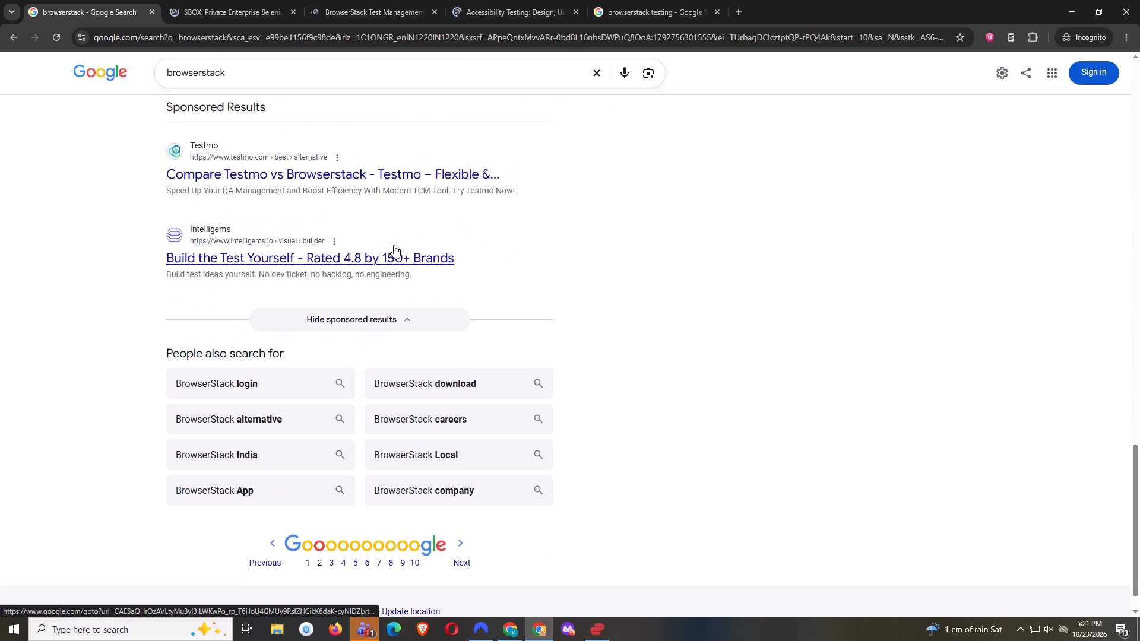
# Copy "element34" from the Element34 page's address, look it up in the tracking spreadsheet's Sheet9, and enter 1 beside element34.com.
pyautogui.click(243, 0)
pyautogui.doubleClick(109, 33)
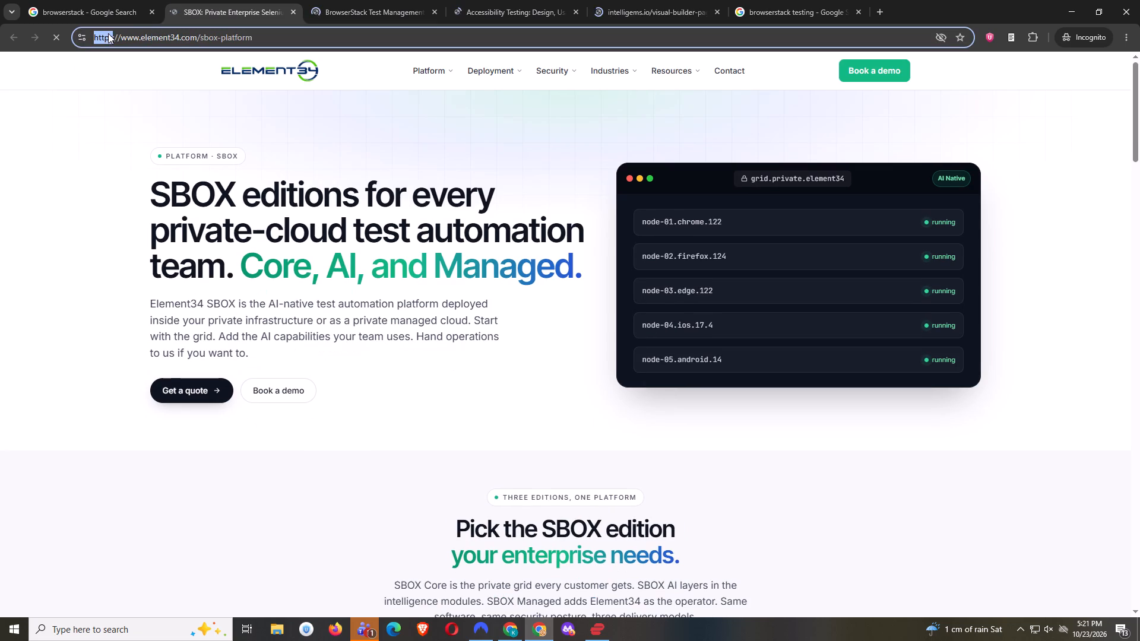
pyautogui.hotkey('ctrl', 'c')
pyautogui.doubleClick(163, 35)
pyautogui.hotkey('ctrl', 'c')
pyautogui.click(501, 629)
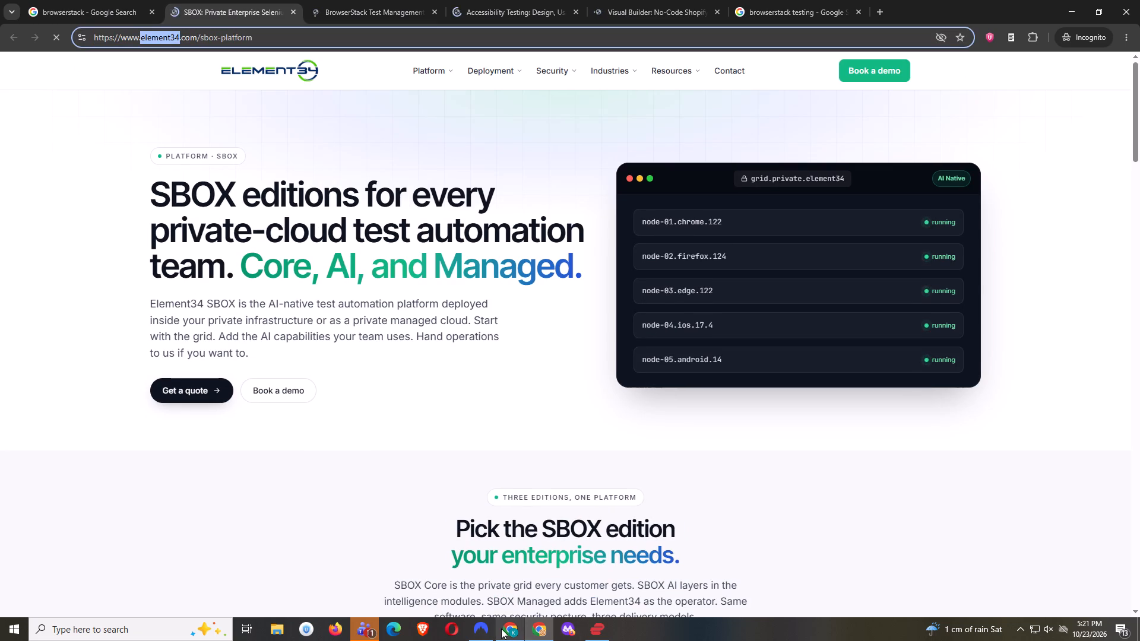
pyautogui.click(90, 603)
pyautogui.hotkey('ctrl', 'f')
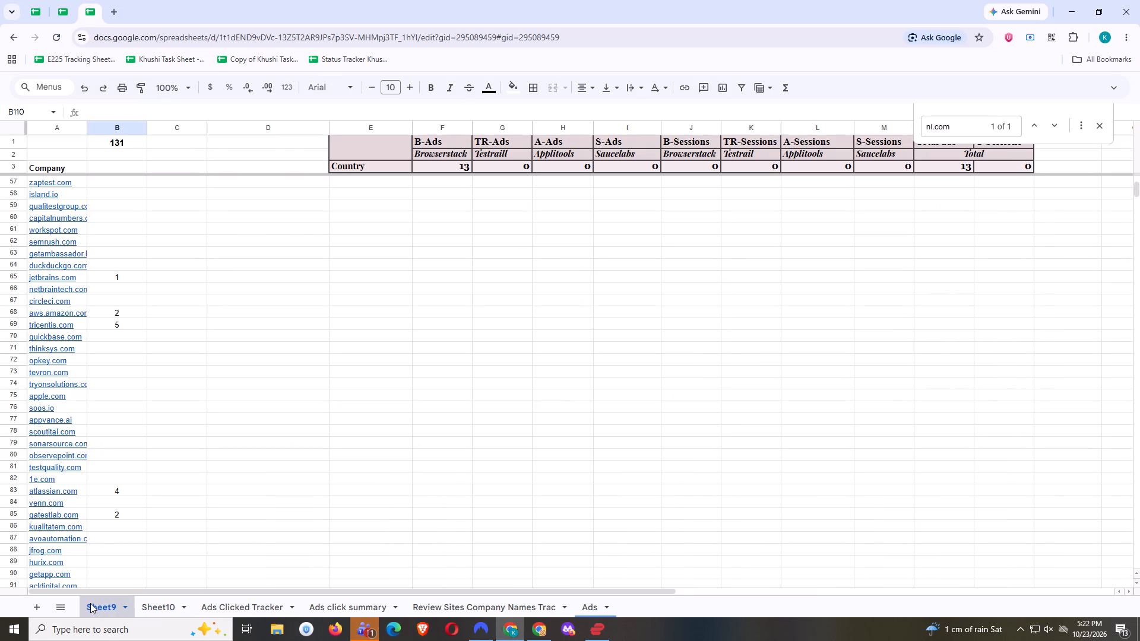
pyautogui.hotkey('ctrl', 'v')
pyautogui.click(126, 188)
pyautogui.press('1')
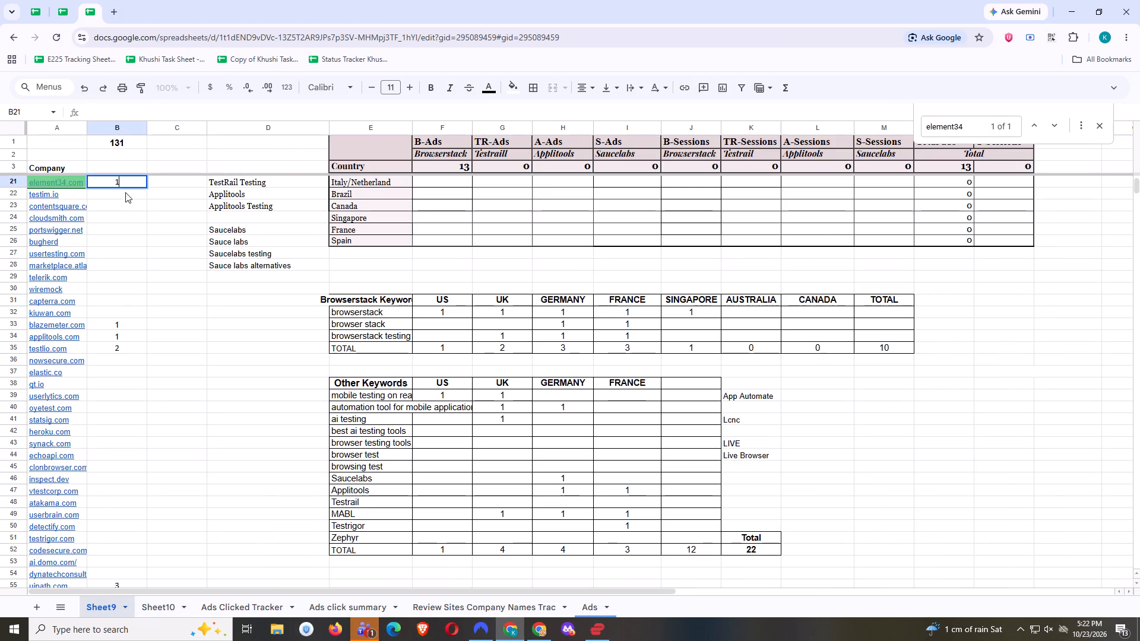
pyautogui.click(126, 198)
# Copy "testmo" from the Testmo page's address and return to the tracking spreadsheet.
pyautogui.hotkey('alt', 'Tab')
pyautogui.click(326, 8)
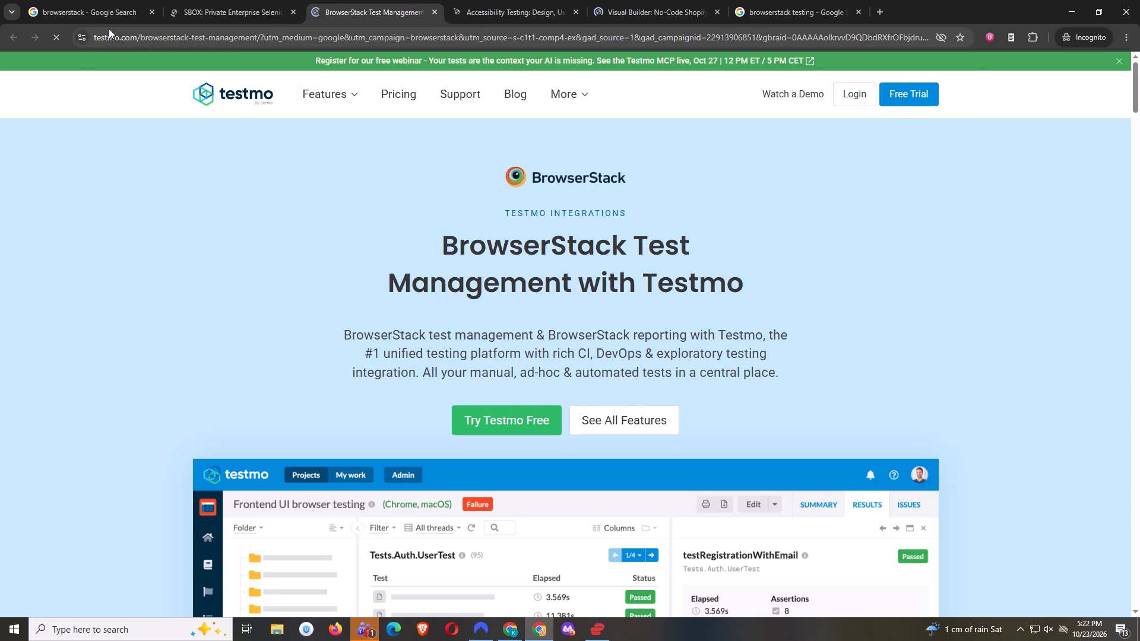
pyautogui.doubleClick(108, 37)
pyautogui.hotkey('ctrl', 'c')
pyautogui.hotkey('alt', 'Tab')
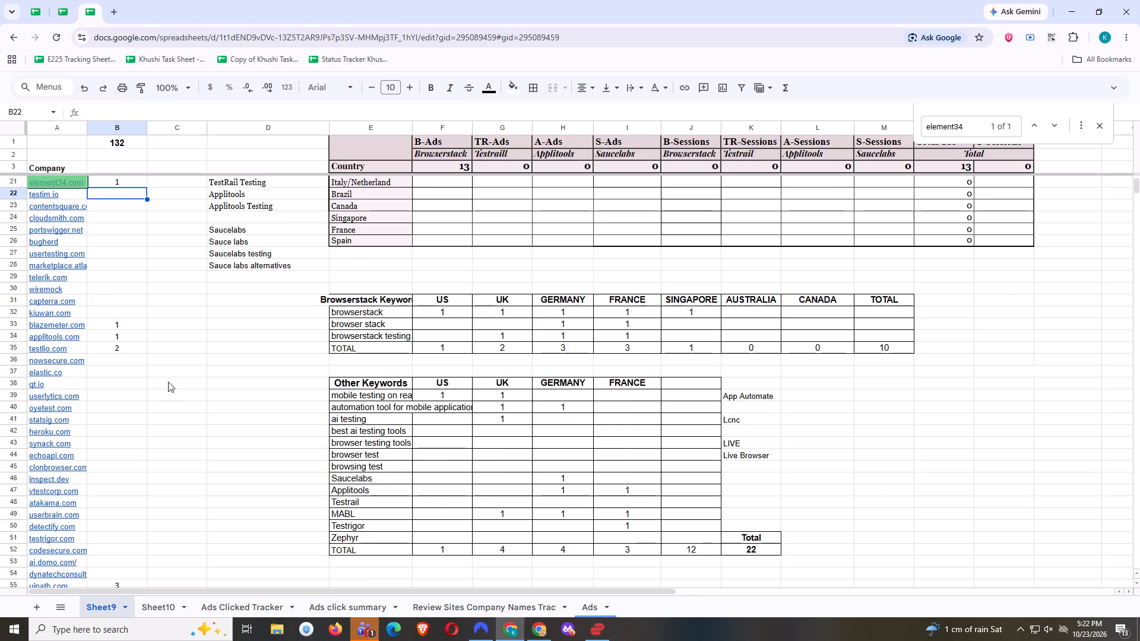
# Set the count beside testmuai.com in Sheet9 to 30.
pyautogui.scroll(3, 91, 289)
pyautogui.click(123, 191)
pyautogui.scroll(1, 154, 221)
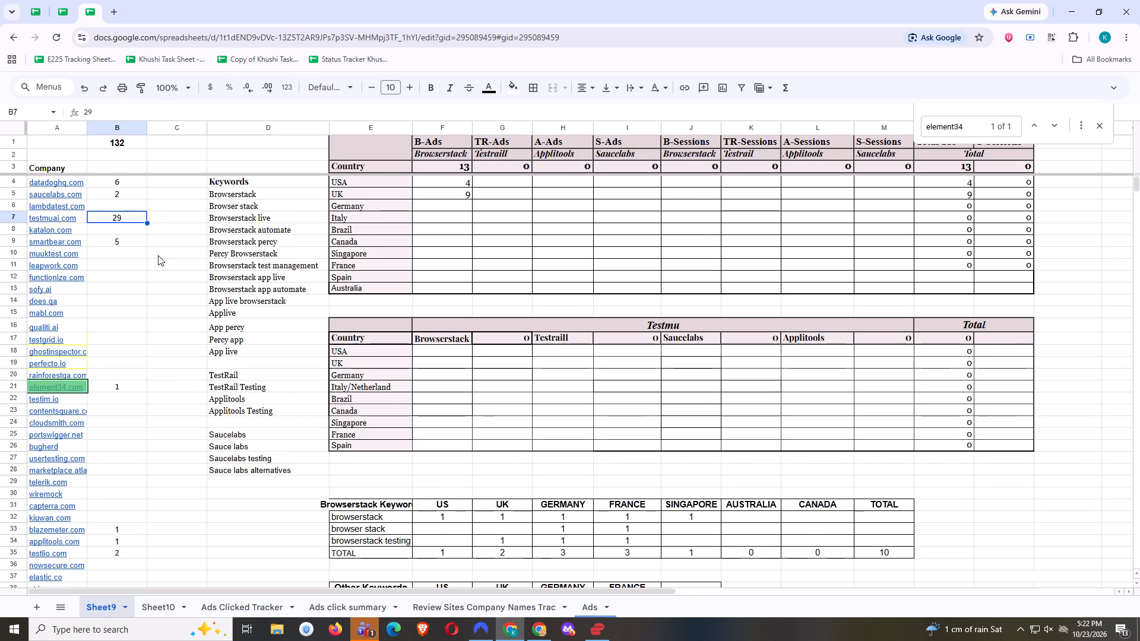
pyautogui.write('30')
pyautogui.press('Return')
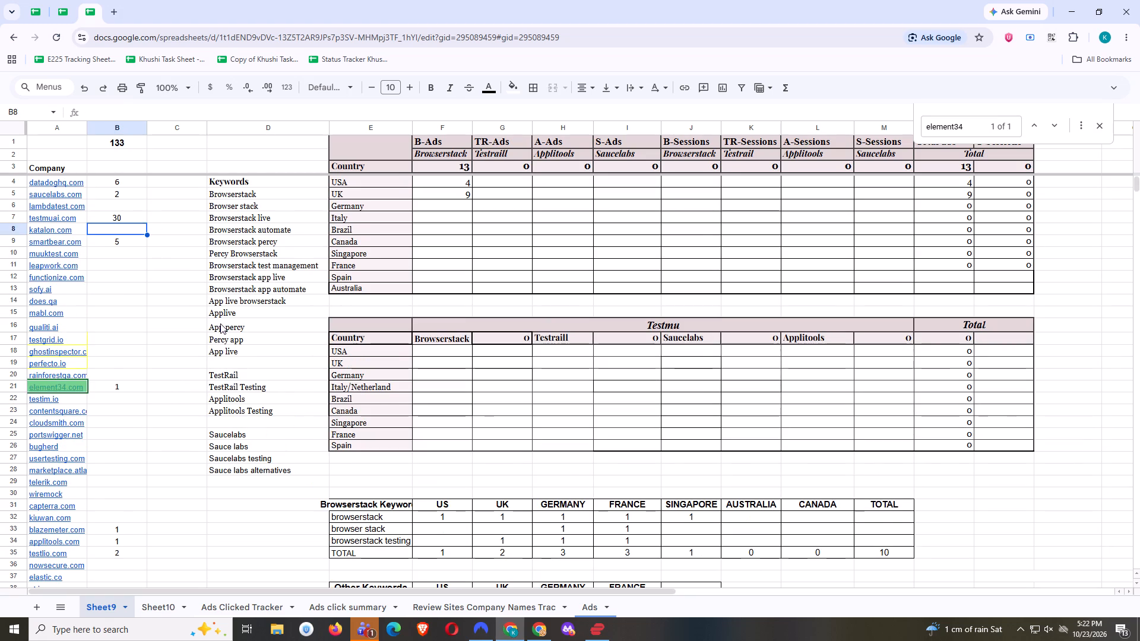
# Look up the copied name "testmo" in Sheet9 and set the count beside testmo.com to 4.
pyautogui.hotkey('ctrl', 'f')
pyautogui.hotkey('ctrl', 'v')
pyautogui.click(119, 582)
pyautogui.press('4')
pyautogui.click(134, 522)
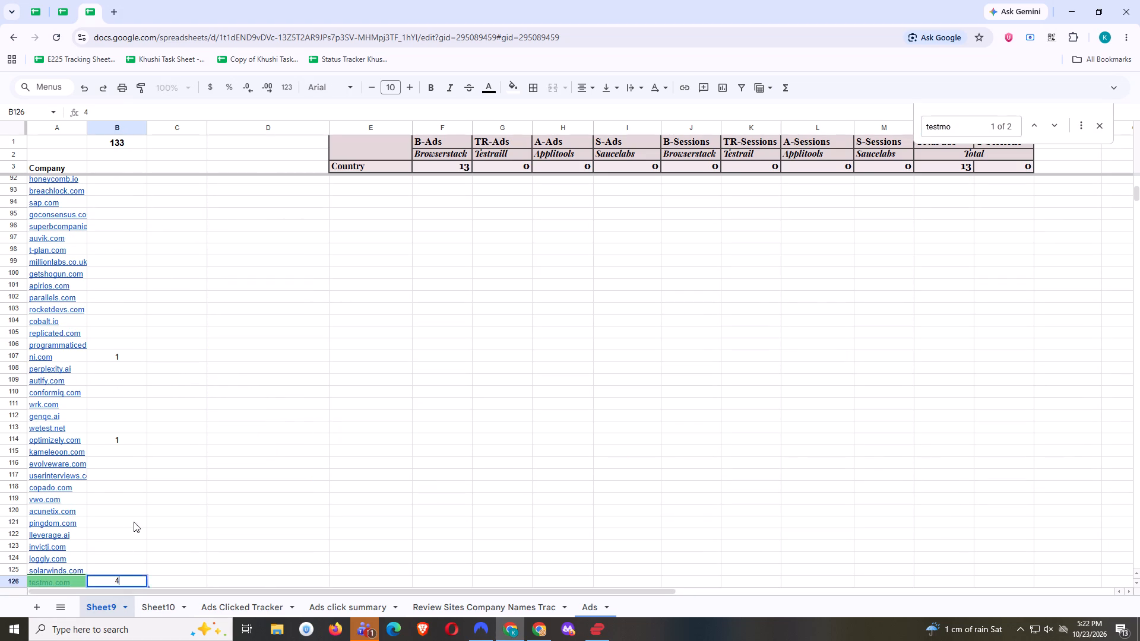
# Copy "aspiritech" from the Aspiritech page's address in the private window and accept only the necessary cookies.
pyautogui.hotkey('alt', 'Tab')
pyautogui.click(563, 5)
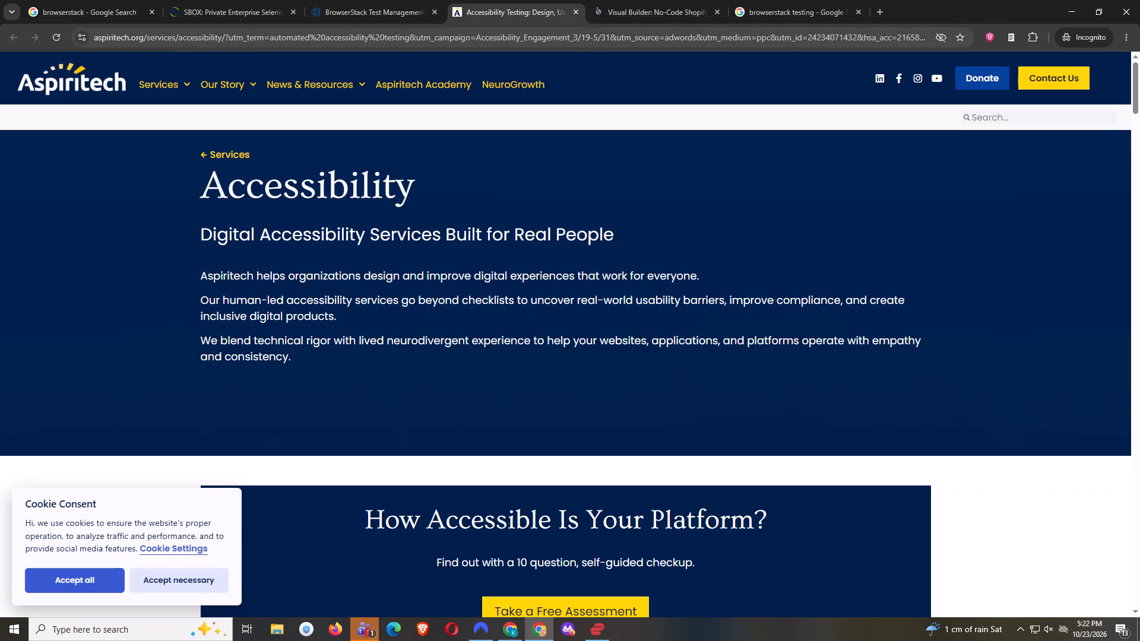
pyautogui.doubleClick(109, 39)
pyautogui.hotkey('ctrl', 'c')
pyautogui.click(171, 575)
# Look up the copied name "aspiritech" in Sheet9 of the tracking spreadsheet and set the count beside aspiritech.org to 1.
pyautogui.hotkey('alt', 'Tab')
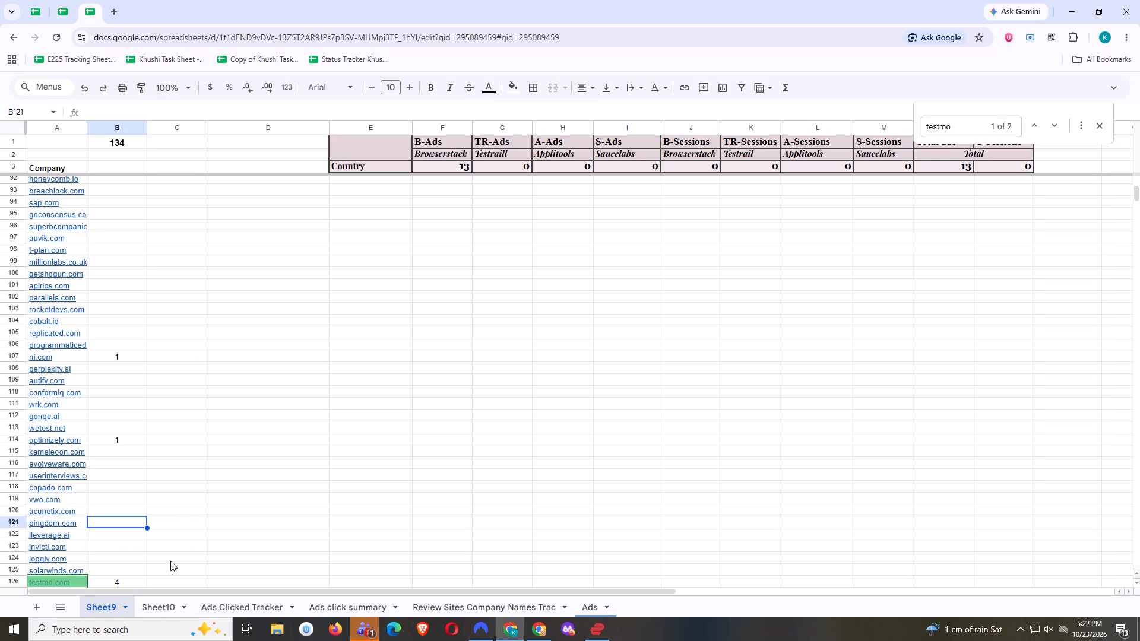
pyautogui.hotkey('ctrl', 'f')
pyautogui.hotkey('ctrl', 'v')
pyautogui.click(126, 579)
pyautogui.press('1')
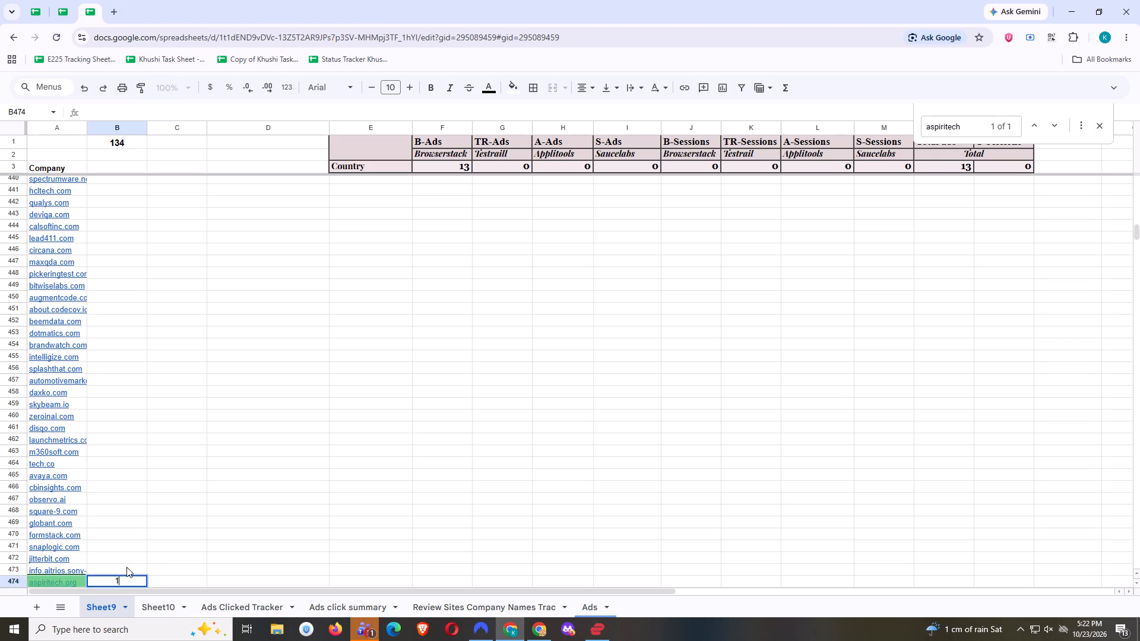
pyautogui.click(126, 567)
# Copy "intelligems" from the Visual Builder page's address in the private window.
pyautogui.hotkey('alt', 'Tab')
pyautogui.click(635, 9)
pyautogui.doubleClick(97, 40)
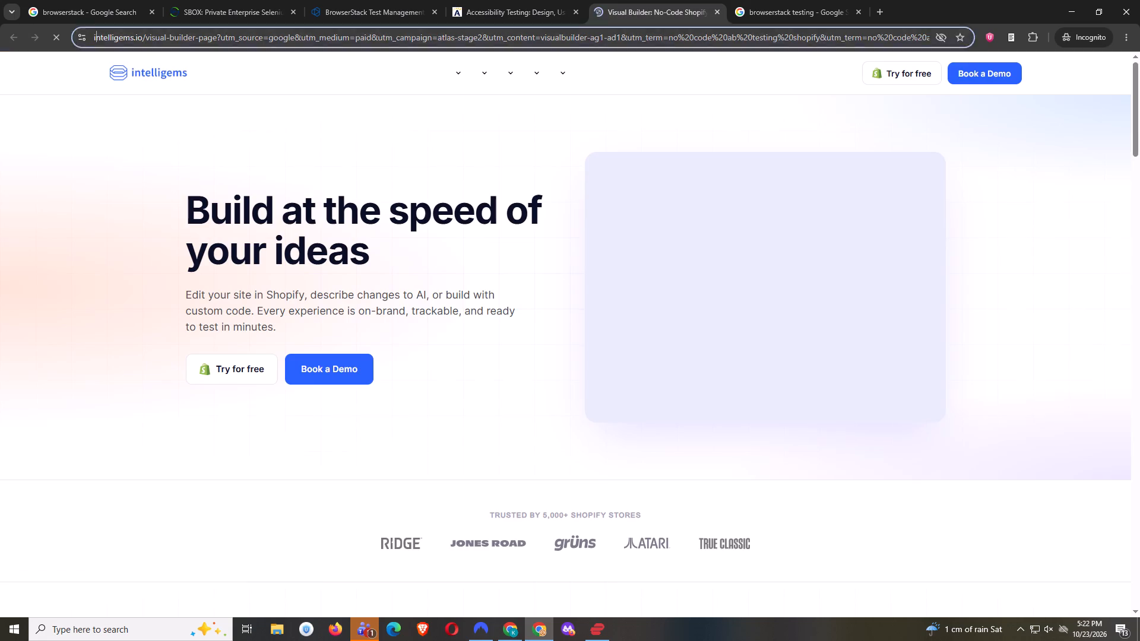
pyautogui.hotkey('ctrl', 'c')
# Look up the copied name "intelligems" in Sheet9 and set the count beside intelligems.io to 1.
pyautogui.hotkey('alt', 'Tab')
pyautogui.hotkey('ctrl', 'f')
pyautogui.hotkey('ctrl', 'v')
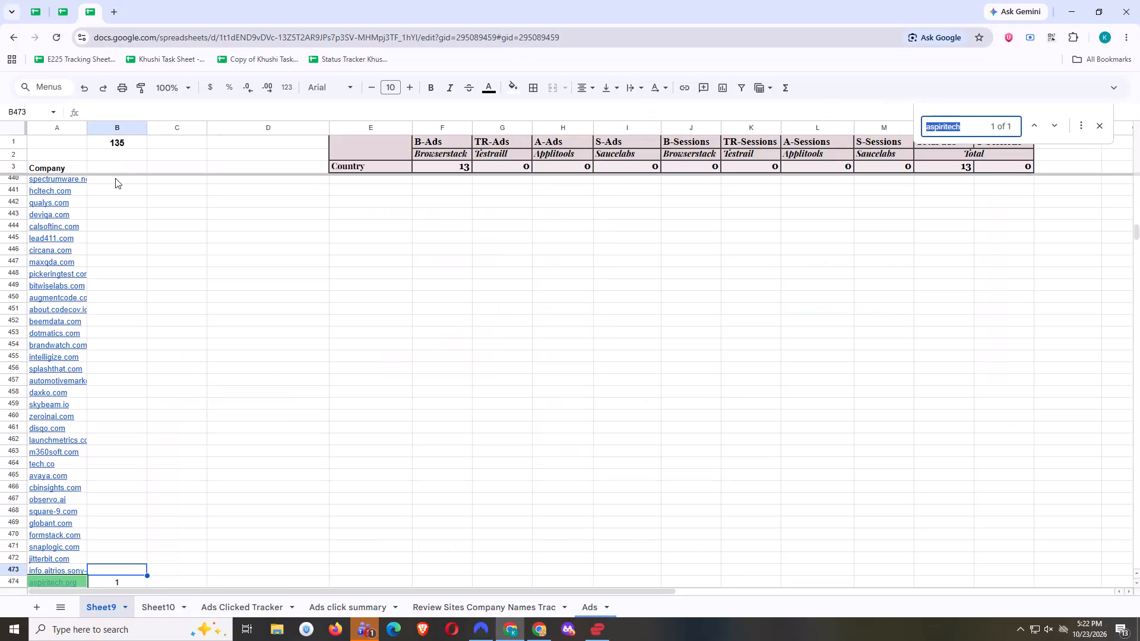
pyautogui.click(111, 582)
pyautogui.press('1')
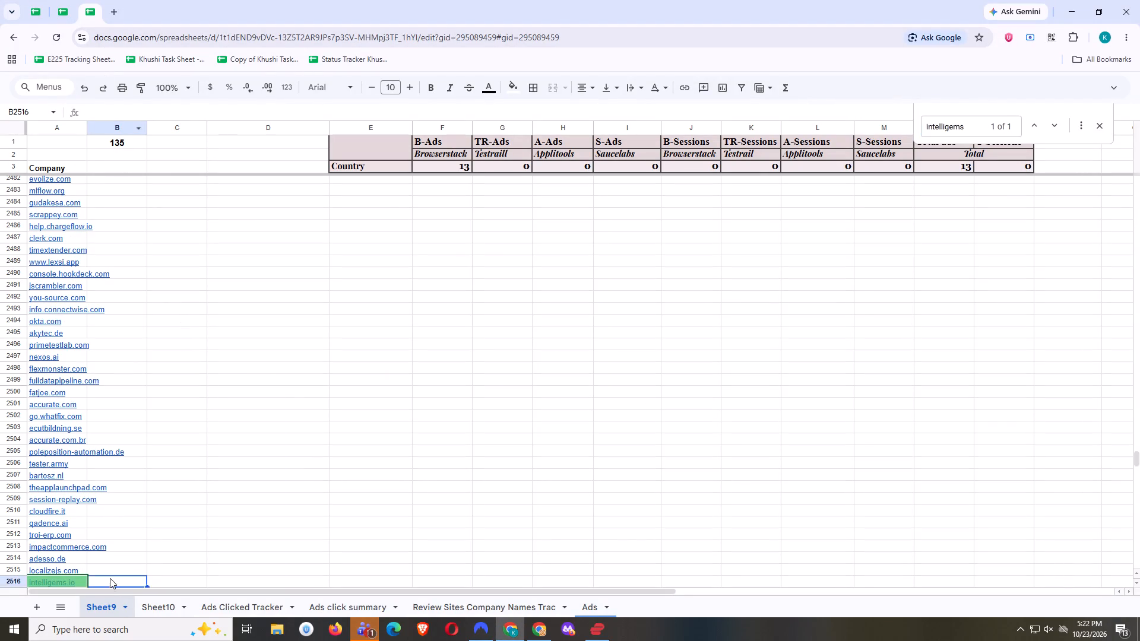
pyautogui.click(107, 565)
# Go to the "browserstack testing" results in the private window and close that whole window.
pyautogui.hotkey('alt', 'Tab')
pyautogui.click(759, 10)
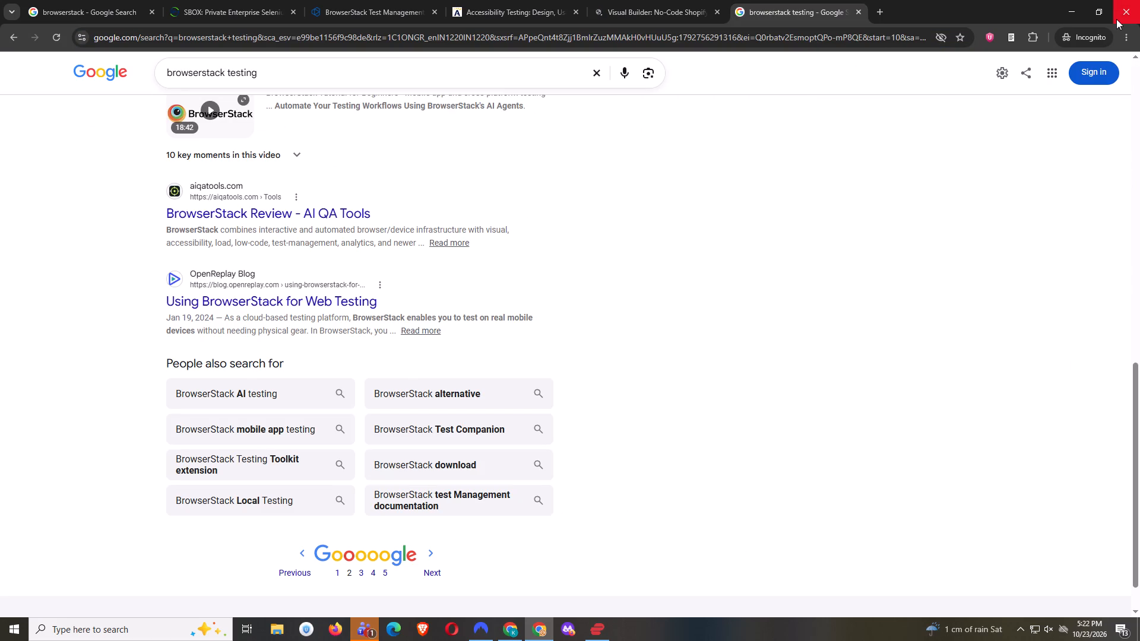
pyautogui.click(1123, 15)
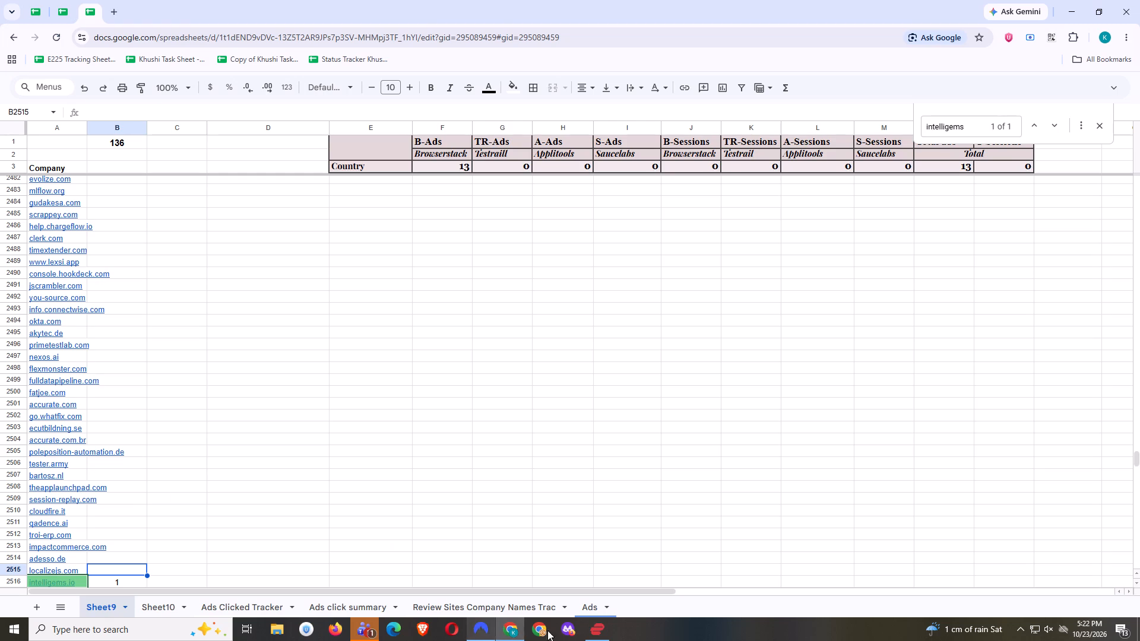
# Disconnect ExpressVPN from the USA - Boston location and return to the tracking spreadsheet.
pyautogui.click(603, 626)
pyautogui.click(601, 231)
pyautogui.click(822, 281)
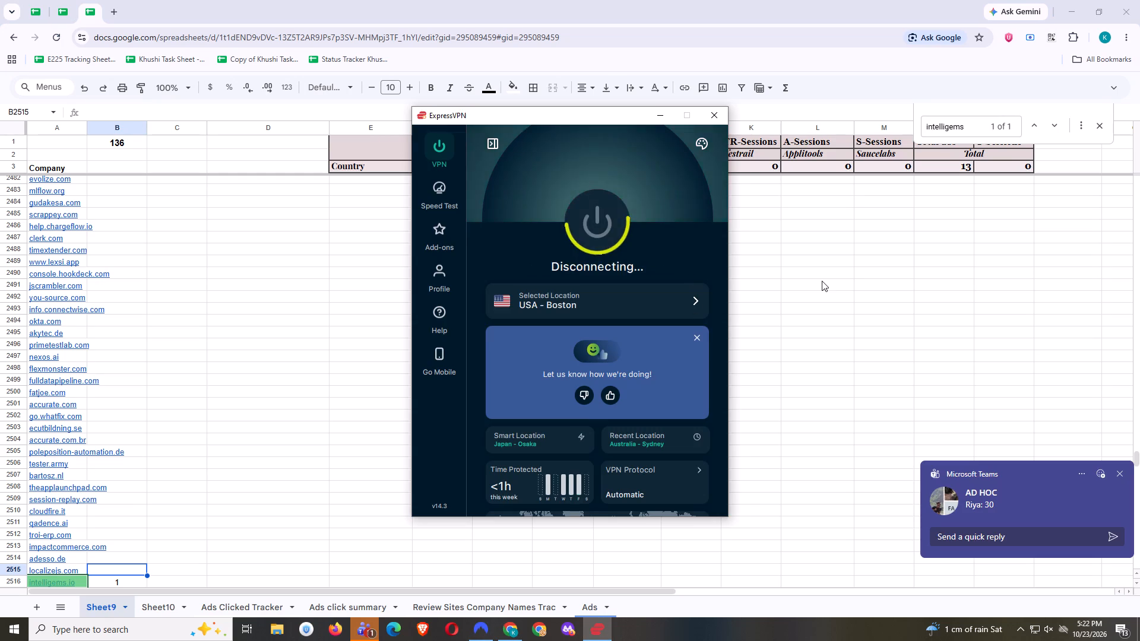
# In Sheet10's browserstack keyword row, set the US count to 1 and US ADS to 5.
pyautogui.click(148, 604)
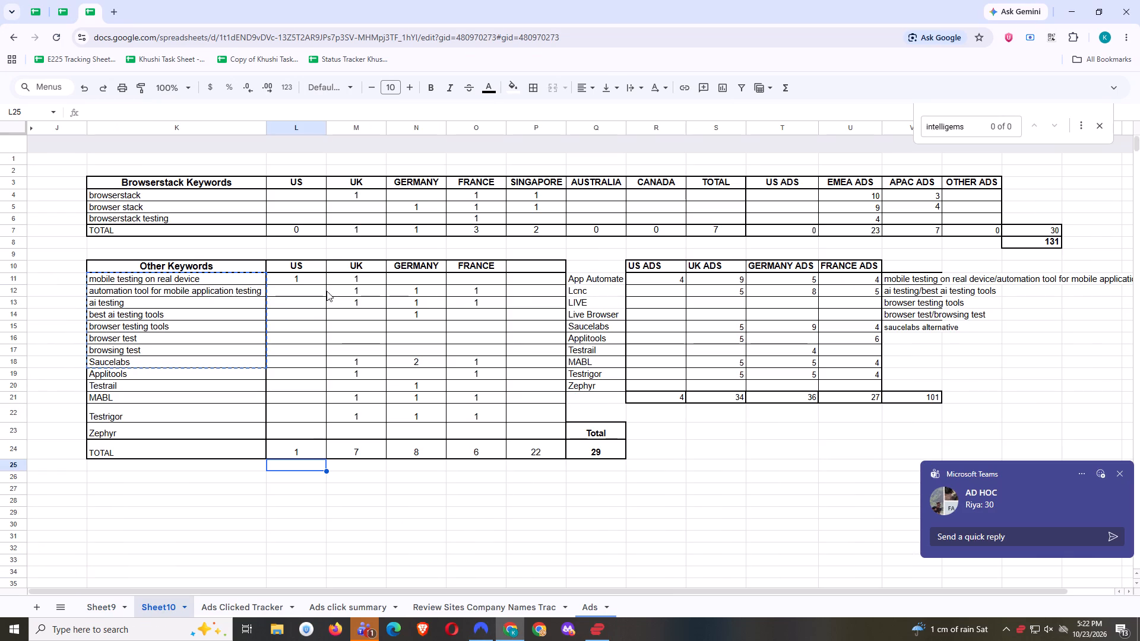
pyautogui.scroll(3, 490, 344)
pyautogui.click(305, 203)
pyautogui.click(311, 196)
pyautogui.press('1')
pyautogui.click(312, 214)
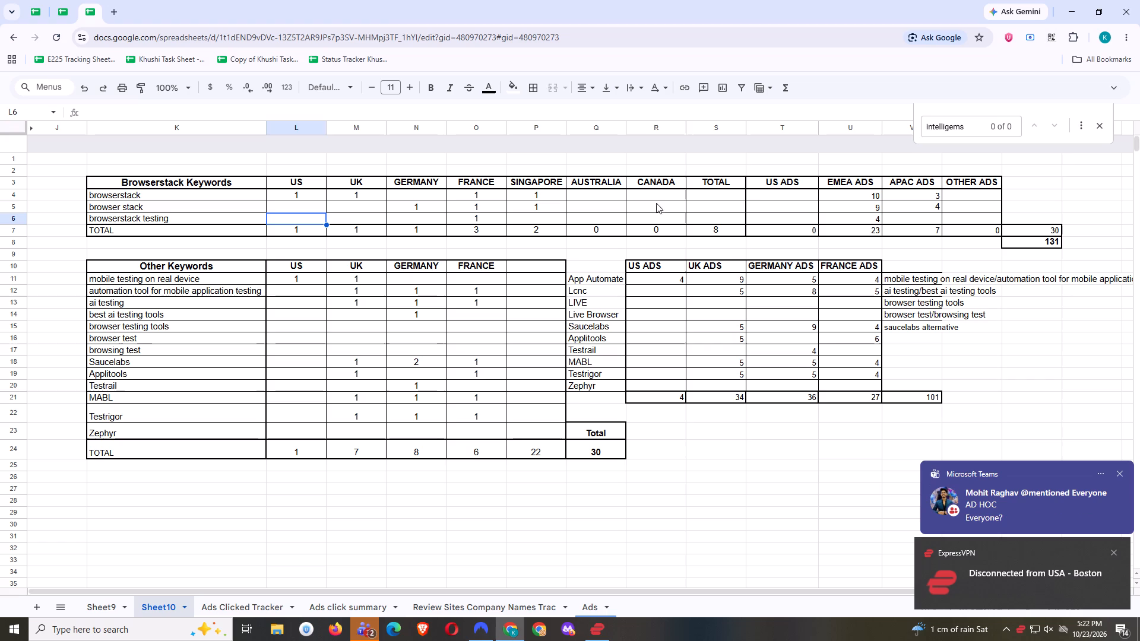
pyautogui.click(761, 194)
pyautogui.press('5')
pyautogui.click(790, 233)
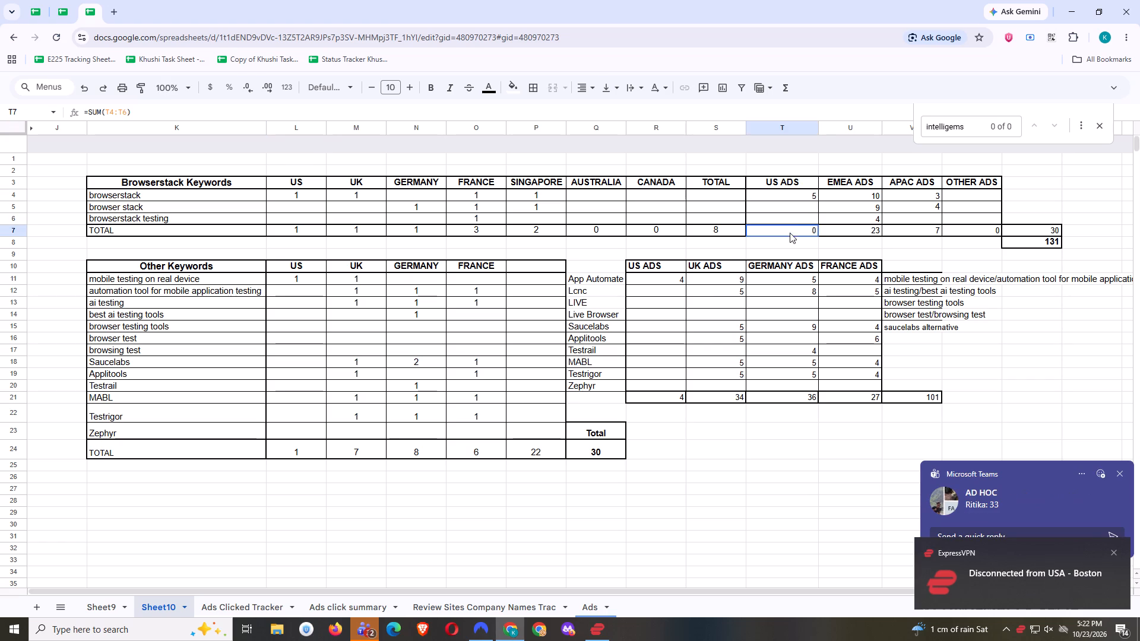
# Return to Sheet9 to check its overall ad count against Sheet10.
pyautogui.click(98, 602)
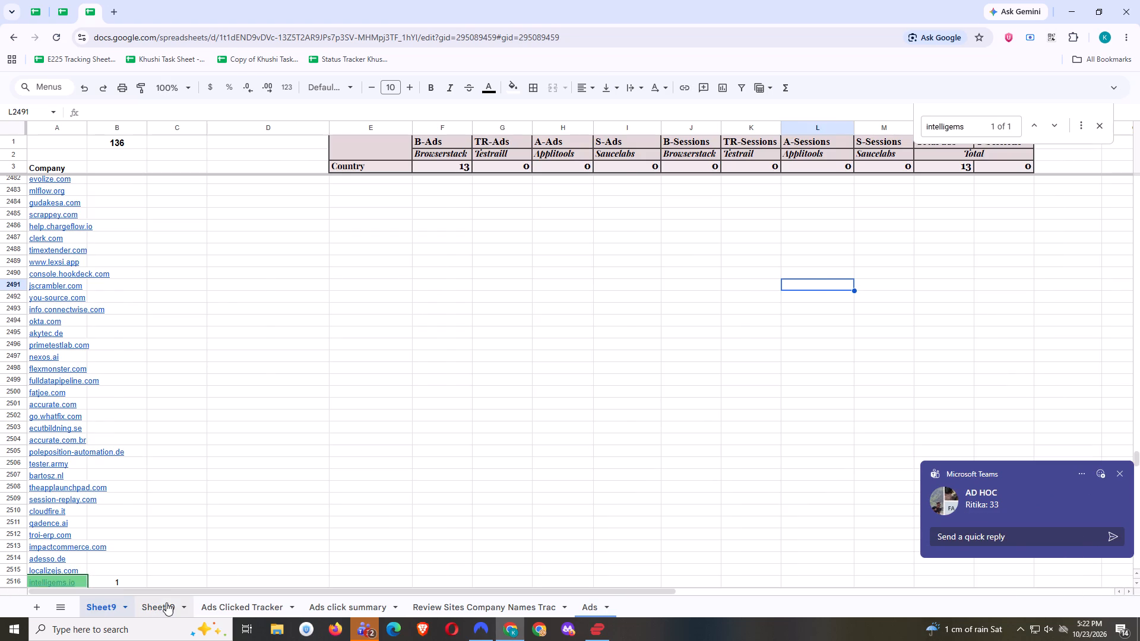
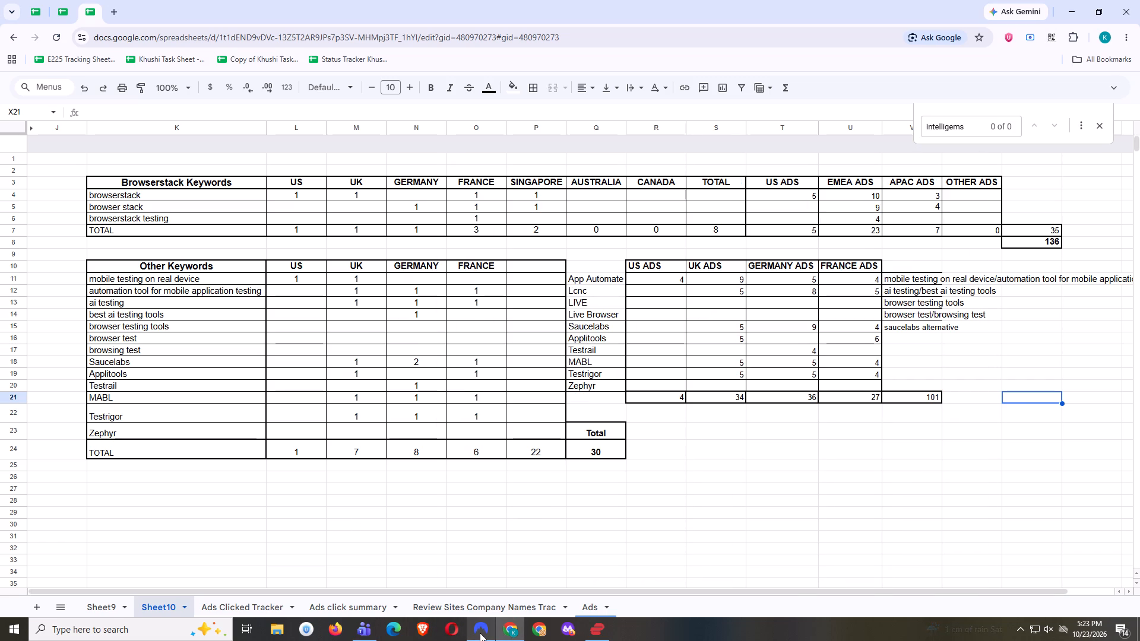
# Switch to NordVPN and connect to the United Kingdom location.
pyautogui.click(480, 633)
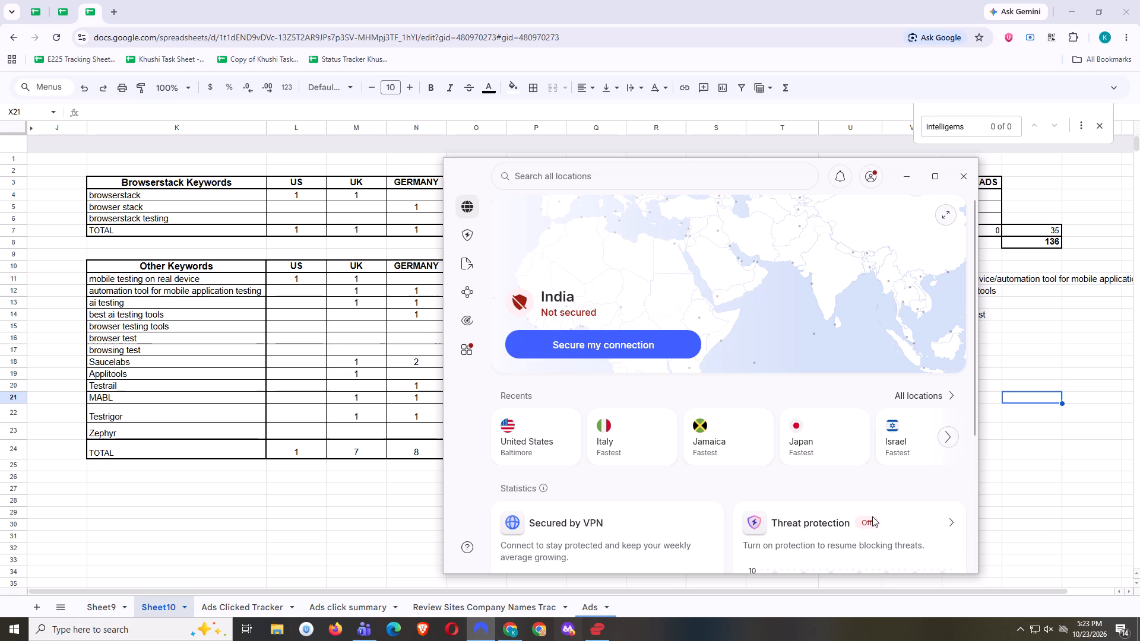
pyautogui.click(915, 398)
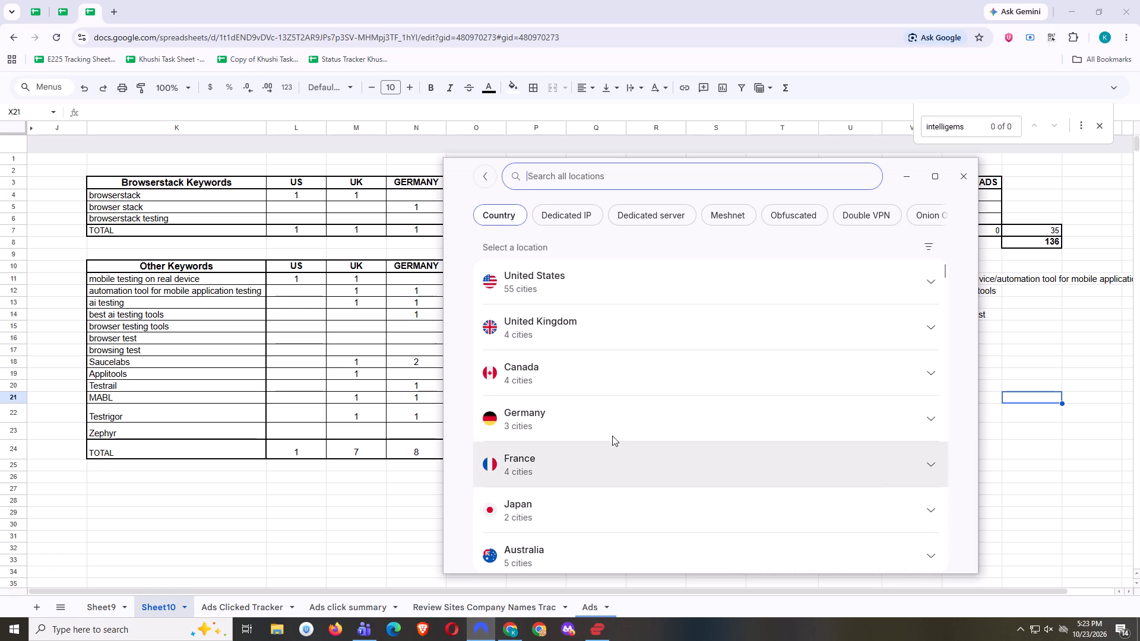
pyautogui.click(597, 329)
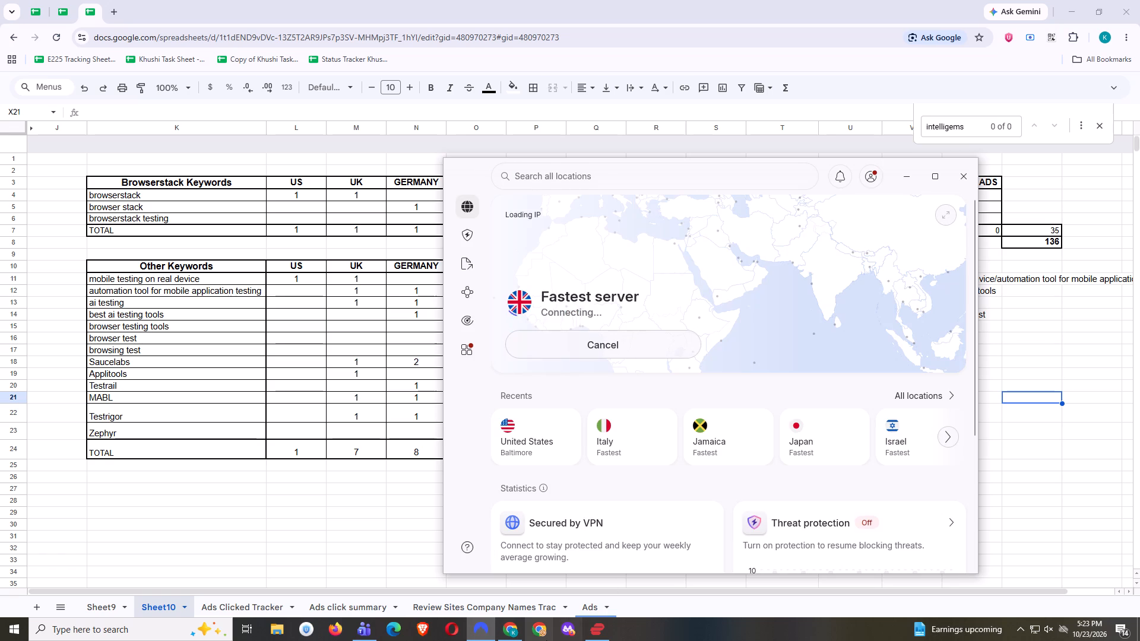
# In a new Chrome Incognito window, search Google for "browserstack testing" and reject all cookies.
pyautogui.rightClick(540, 626)
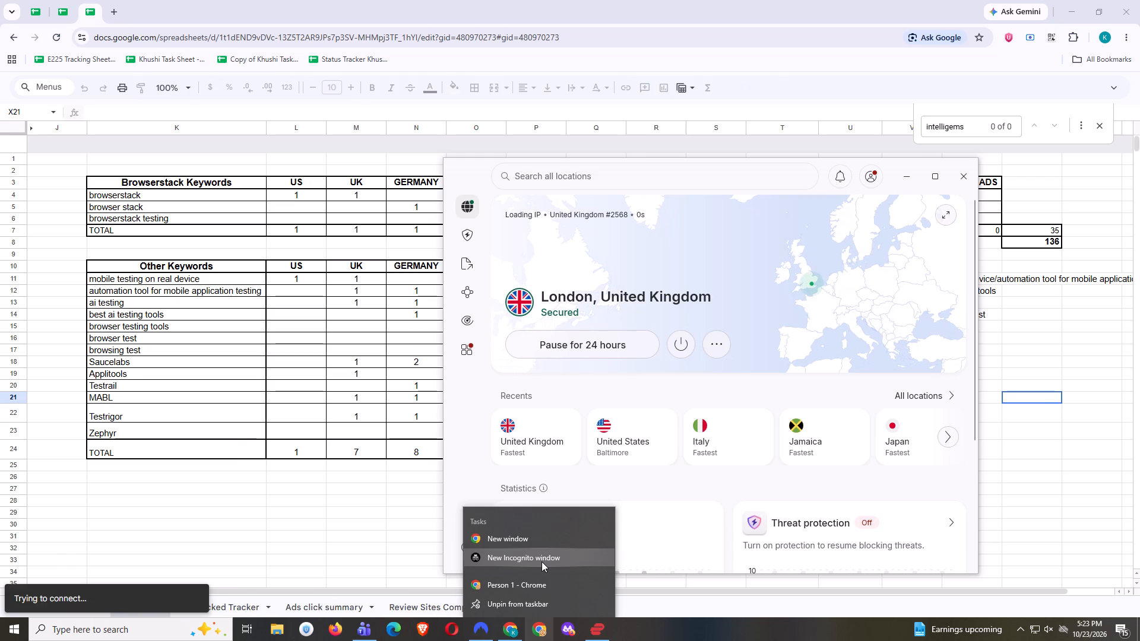
pyautogui.click(541, 561)
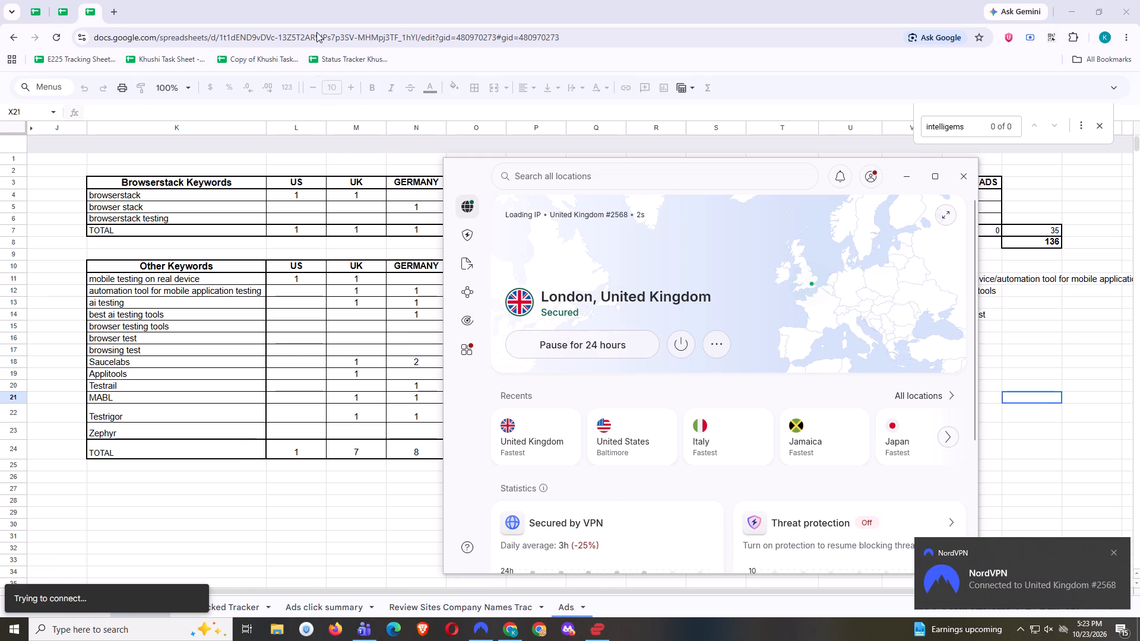
pyautogui.click(321, 32)
pyautogui.write('browserstack testing')
pyautogui.press('Return')
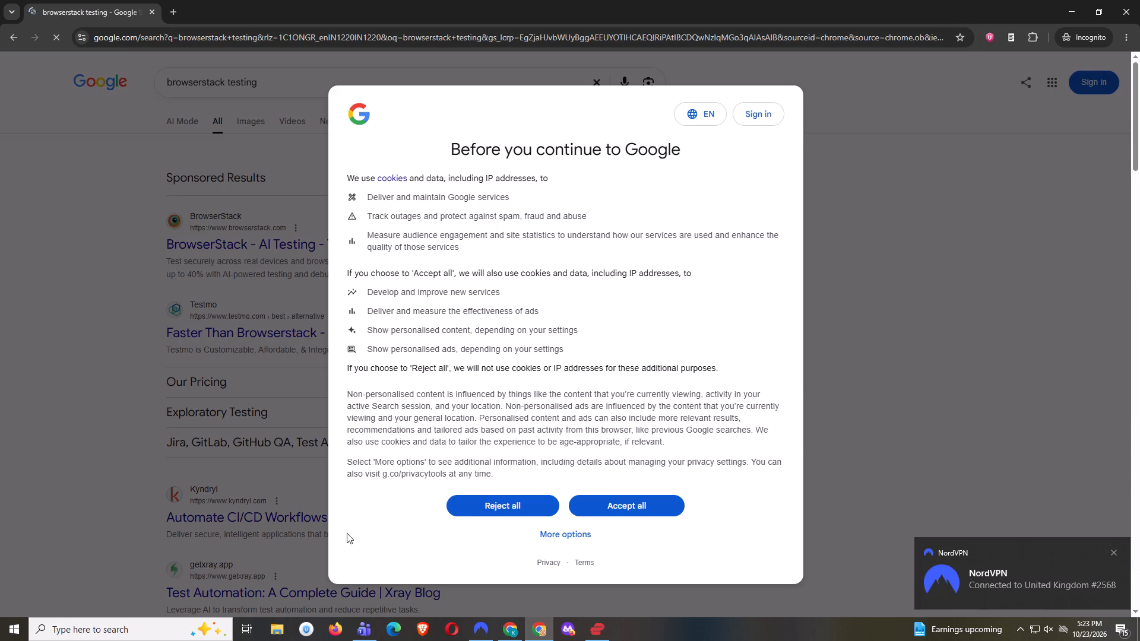
pyautogui.click(496, 512)
# Examine the sponsored results on the first three pages of the "browserstack testing" search.
pyautogui.scroll(-17, 439, 531)
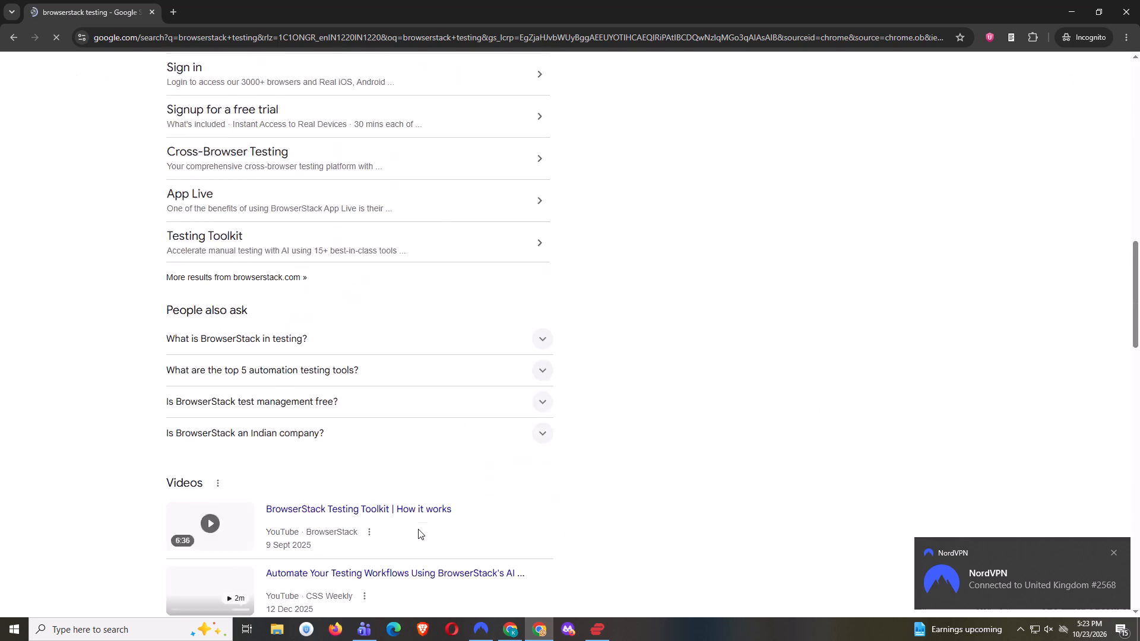
pyautogui.scroll(-14, 418, 529)
pyautogui.scroll(-15, 439, 526)
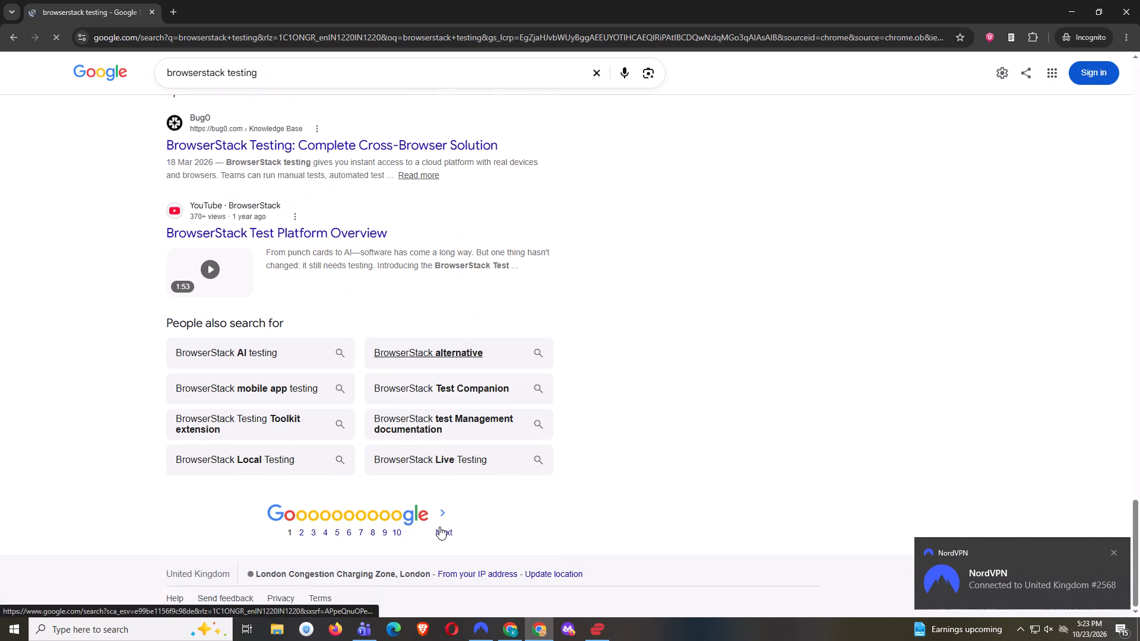
pyautogui.click(440, 527)
pyautogui.scroll(-6, 447, 533)
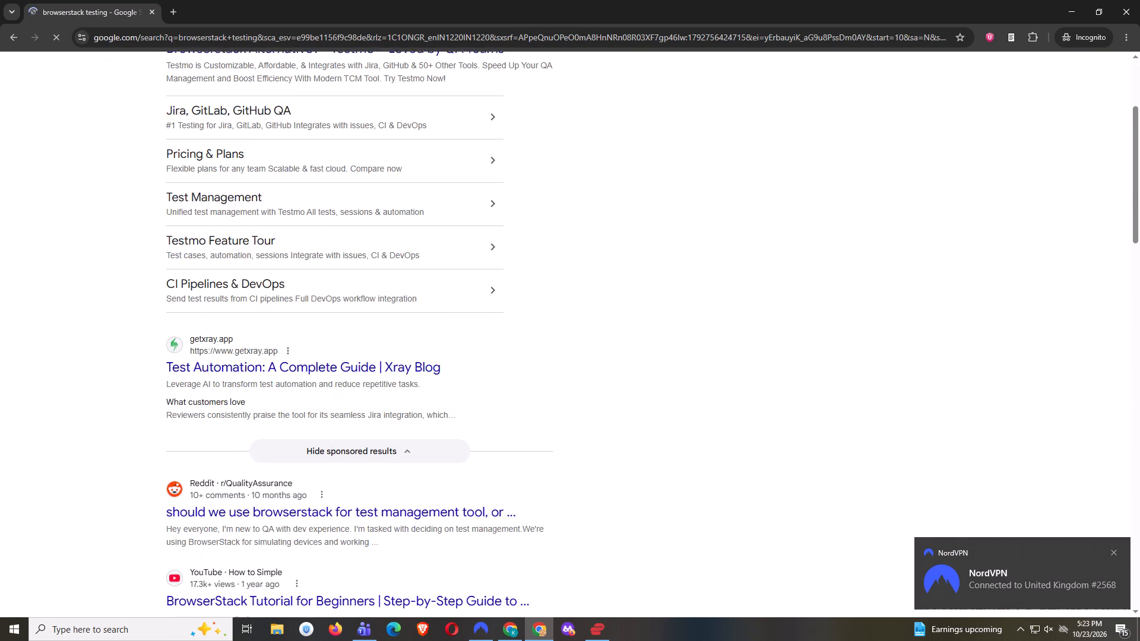
pyautogui.scroll(-17, 447, 533)
pyautogui.scroll(-10, 447, 533)
pyautogui.click(447, 533)
pyautogui.scroll(-10, 653, 534)
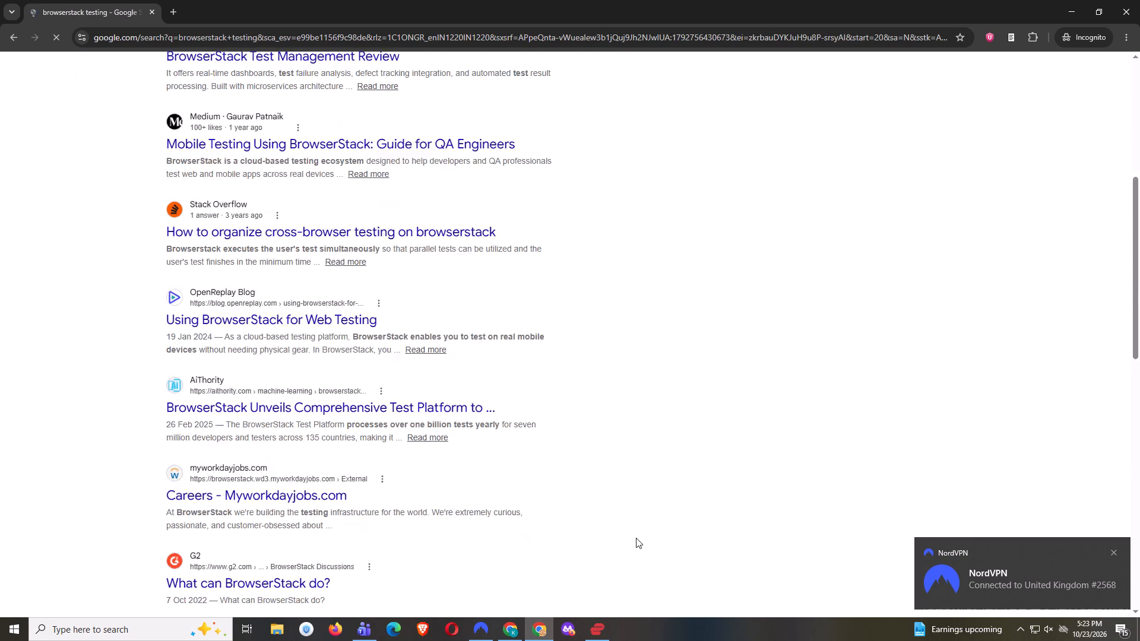
pyautogui.scroll(-2, 636, 538)
pyautogui.scroll(-11, 555, 540)
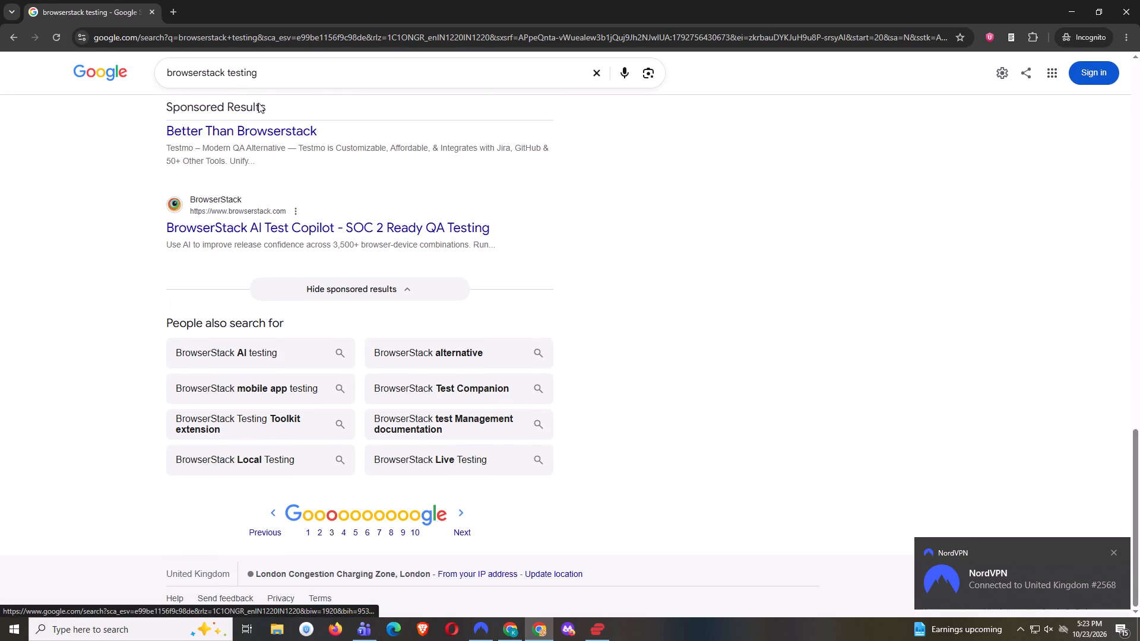
# Rerun the "browserstack testing" search and examine the sponsored results on its first page.
pyautogui.click(335, 74)
pyautogui.press('Return')
pyautogui.scroll(-4, 474, 545)
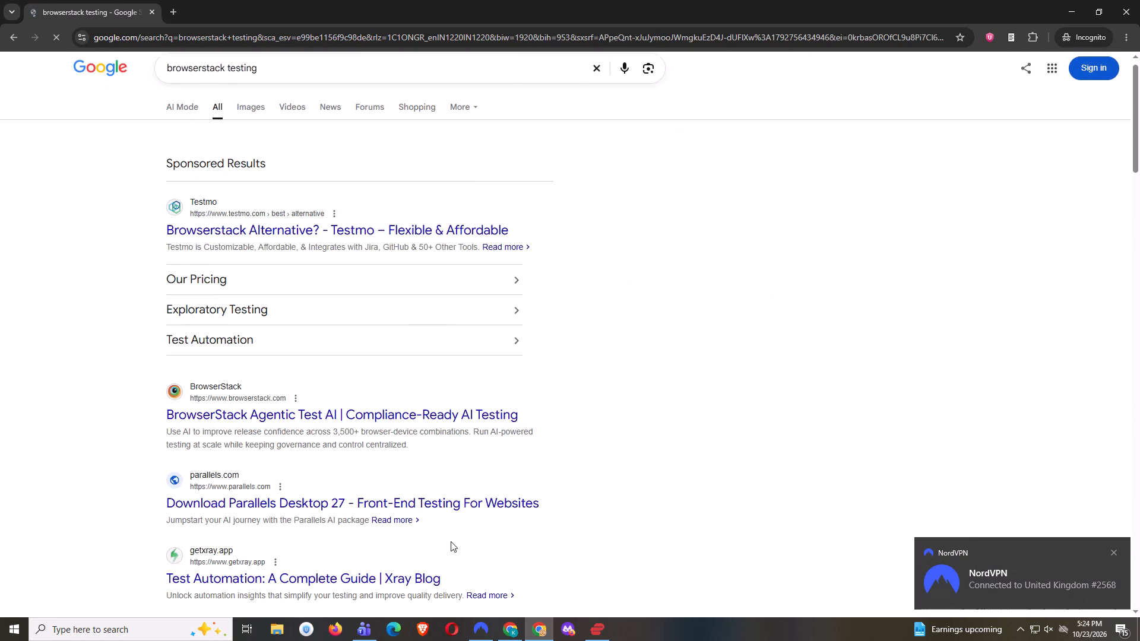
pyautogui.scroll(-19, 451, 541)
pyautogui.scroll(-2, 458, 538)
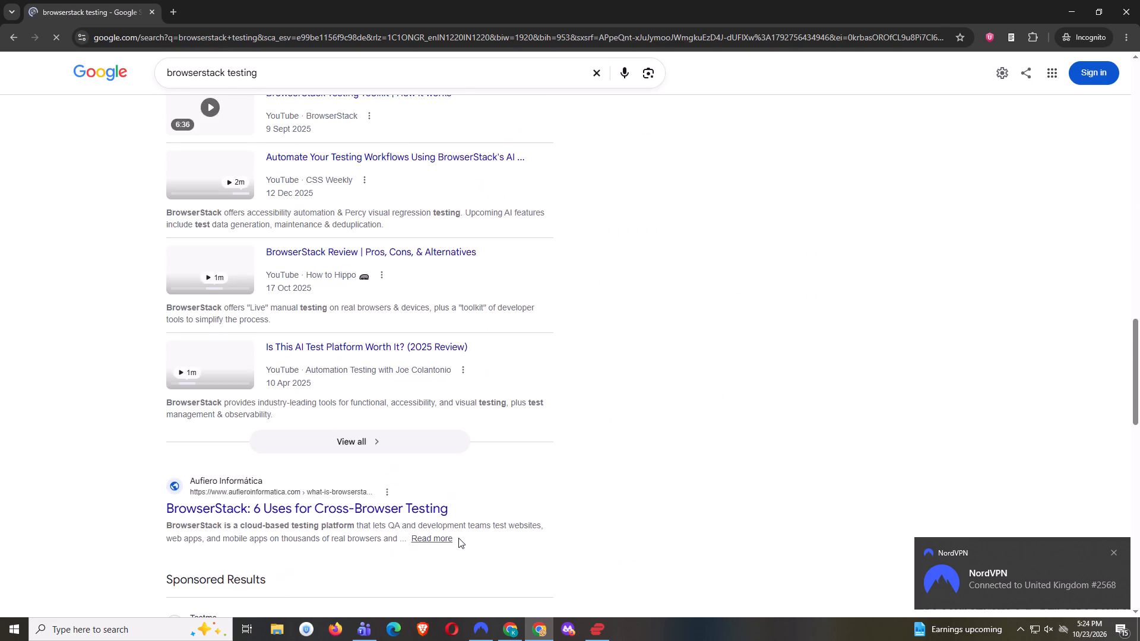
pyautogui.scroll(-19, 458, 538)
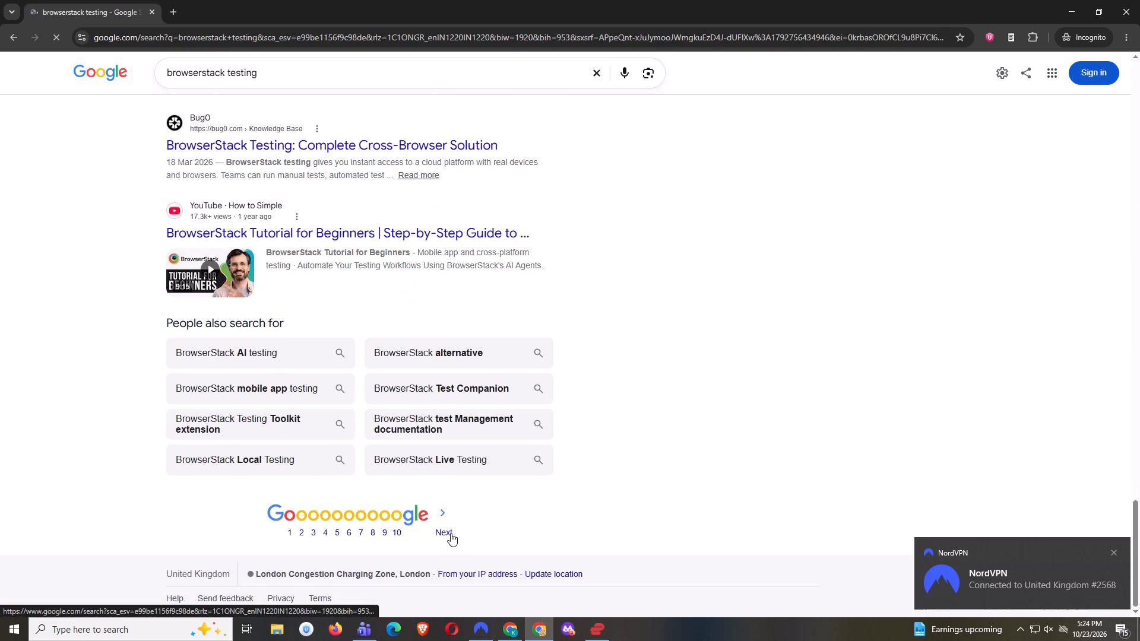
# Examine the sponsored results on the second and third pages of the repeated "browserstack testing" search.
pyautogui.click(451, 533)
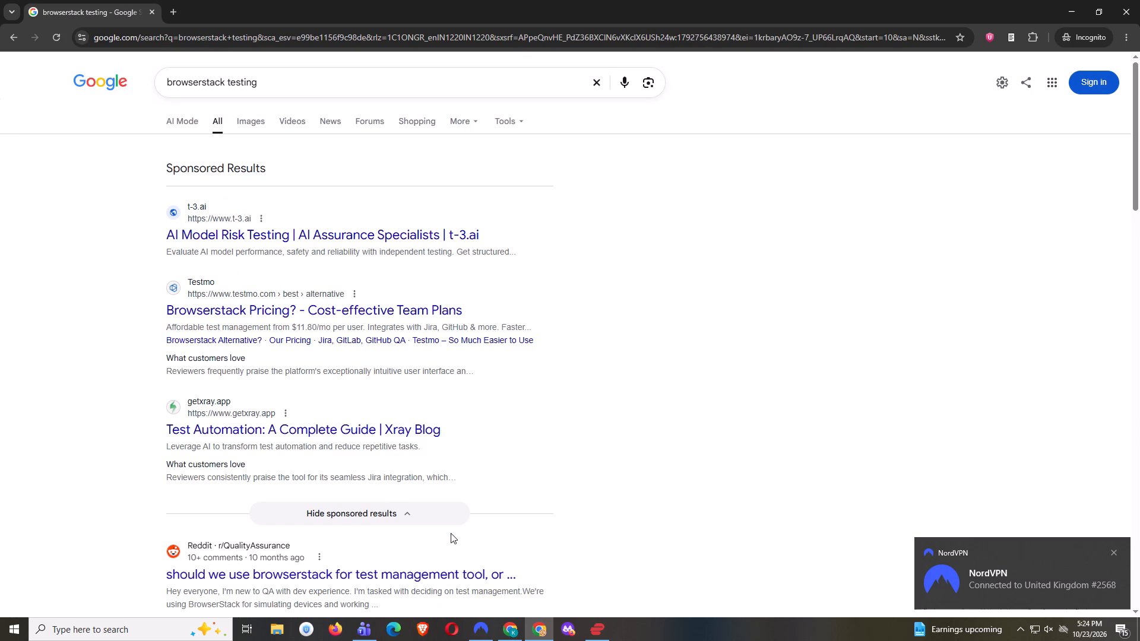
pyautogui.scroll(-6, 482, 528)
pyautogui.scroll(1, 482, 526)
pyautogui.scroll(-5, 479, 525)
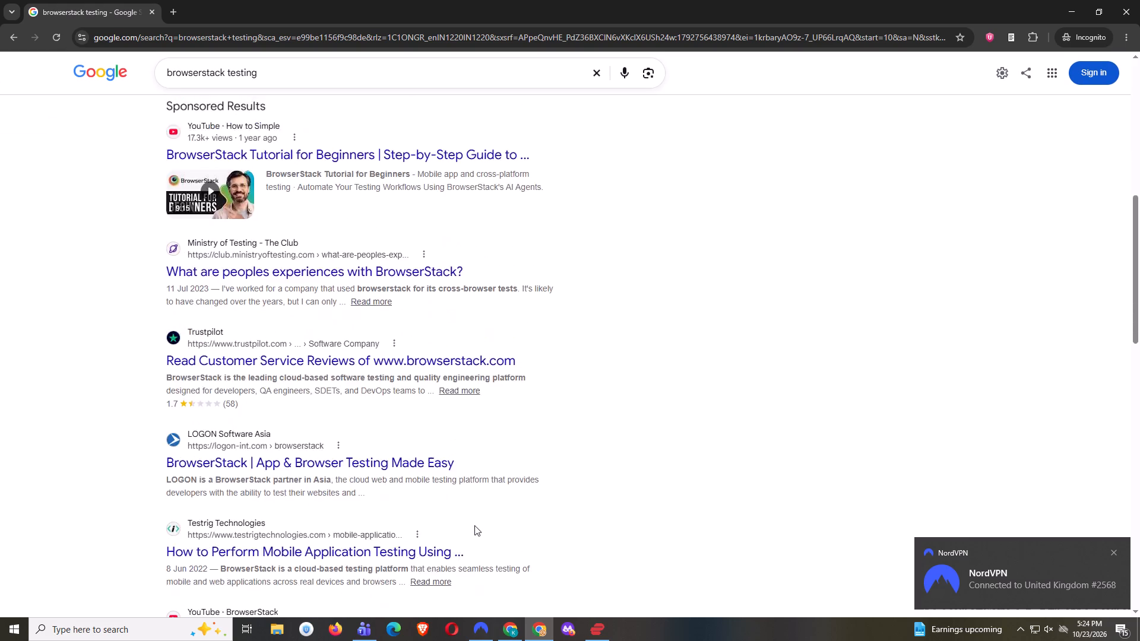
pyautogui.scroll(-18, 474, 525)
pyautogui.click(463, 524)
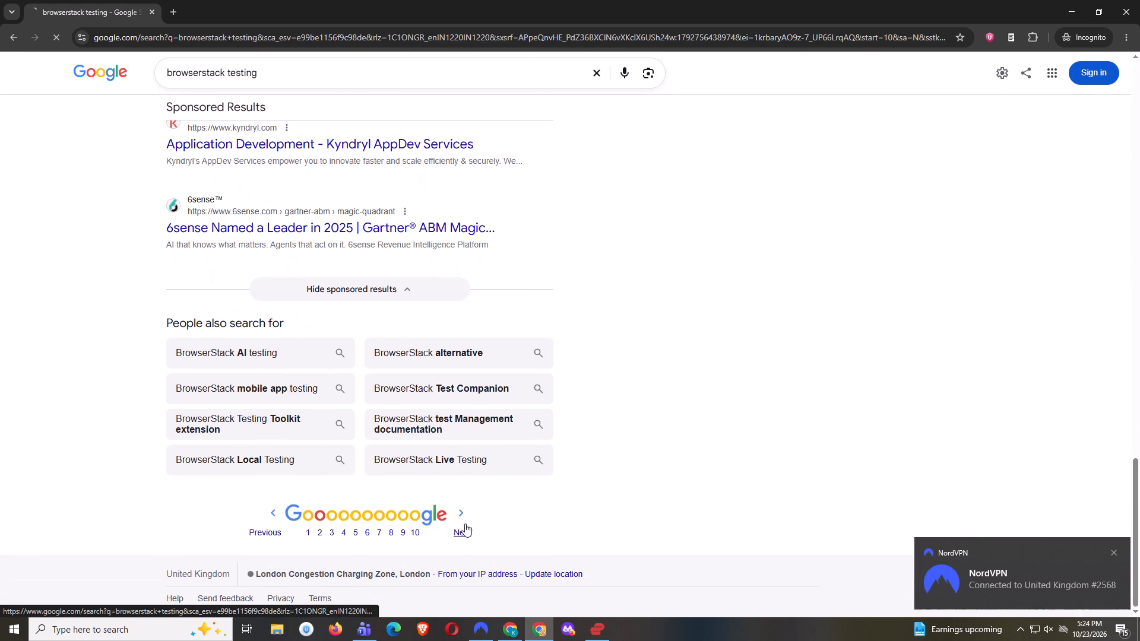
pyautogui.scroll(-6, 601, 509)
pyautogui.scroll(-16, 450, 529)
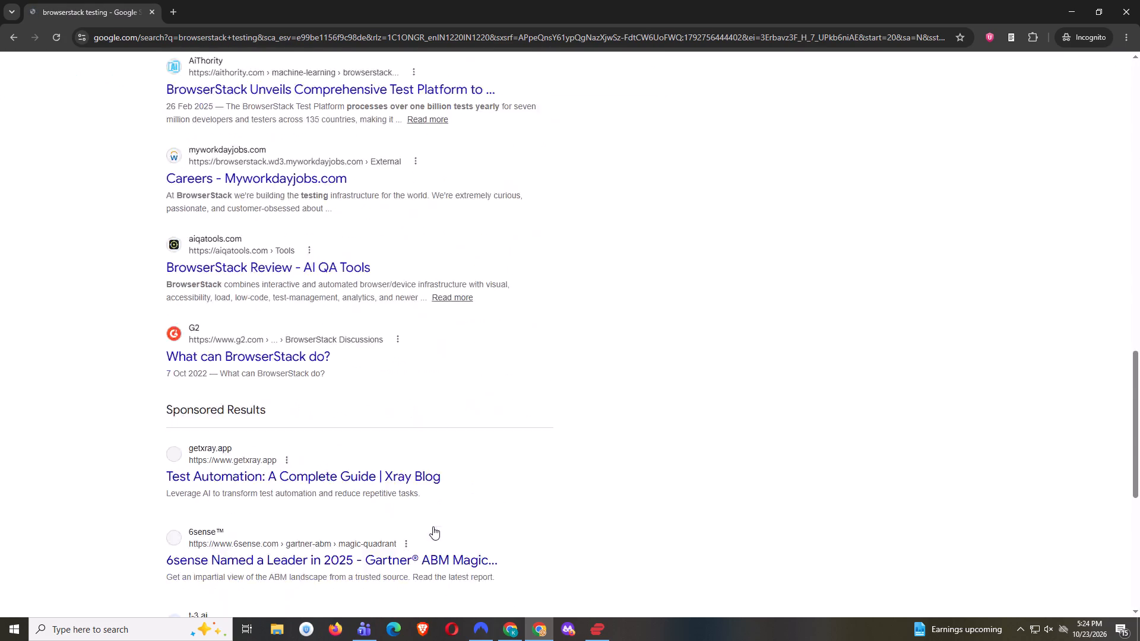
pyautogui.scroll(-6, 433, 526)
pyautogui.click(441, 520)
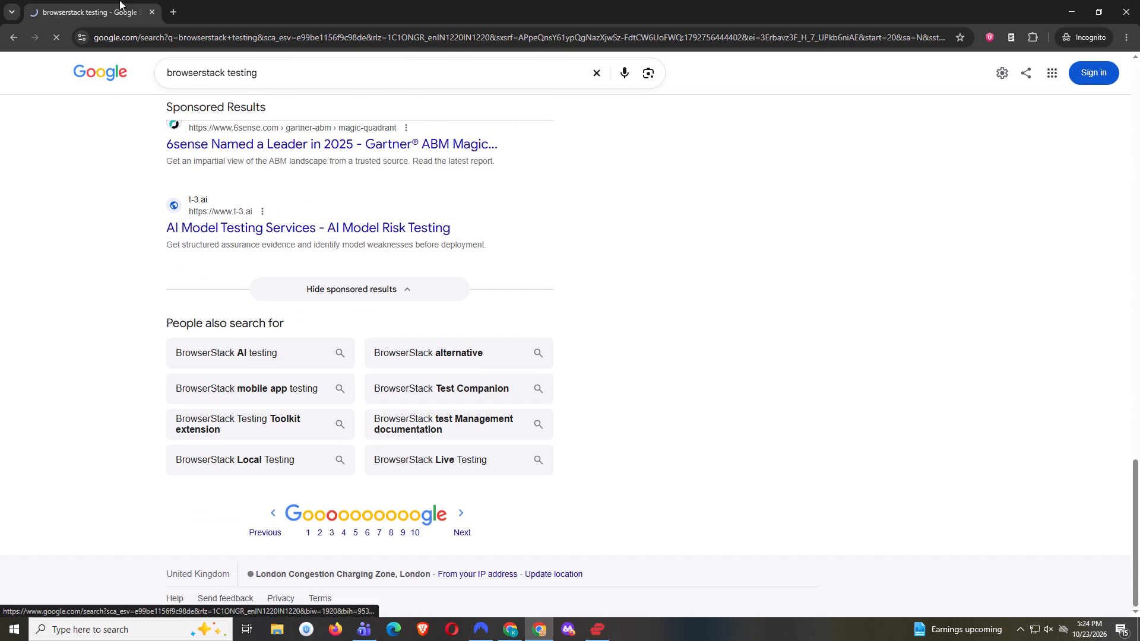
# Search Google for "browser stack" in a new private tab and examine the first page's sponsored results.
pyautogui.click(180, 13)
pyautogui.write('browser stack')
pyautogui.press('Return')
pyautogui.scroll(-7, 530, 335)
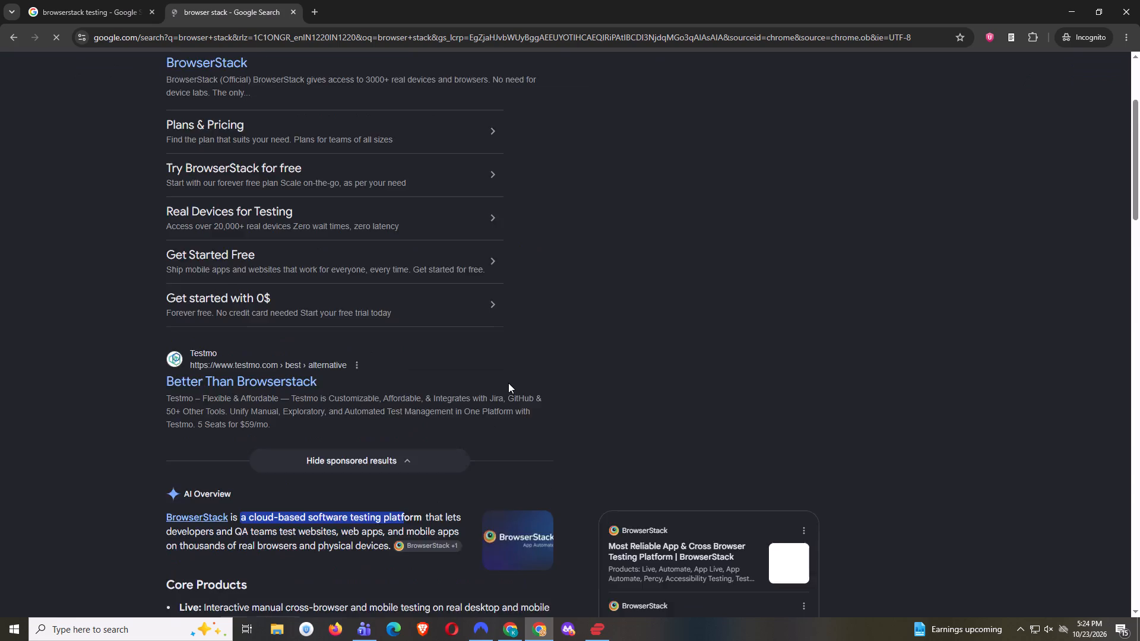
pyautogui.scroll(-15, 508, 383)
pyautogui.scroll(-16, 448, 512)
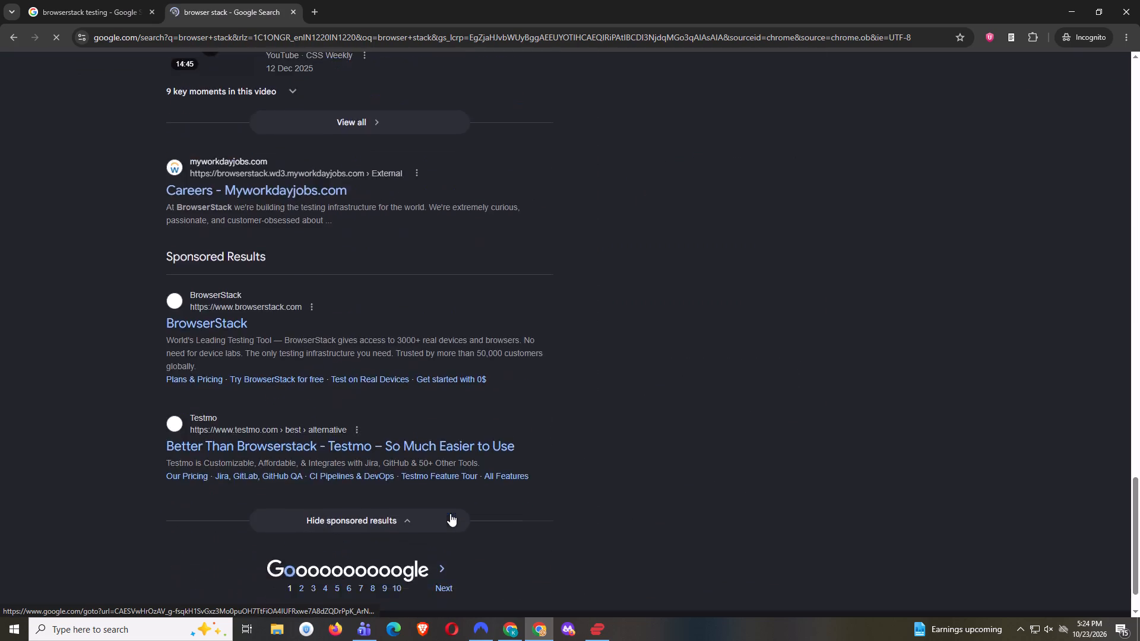
pyautogui.scroll(-3, 448, 513)
# Examine the sponsored results on the second and third "browser stack" pages, and close the whole private window.
pyautogui.click(439, 522)
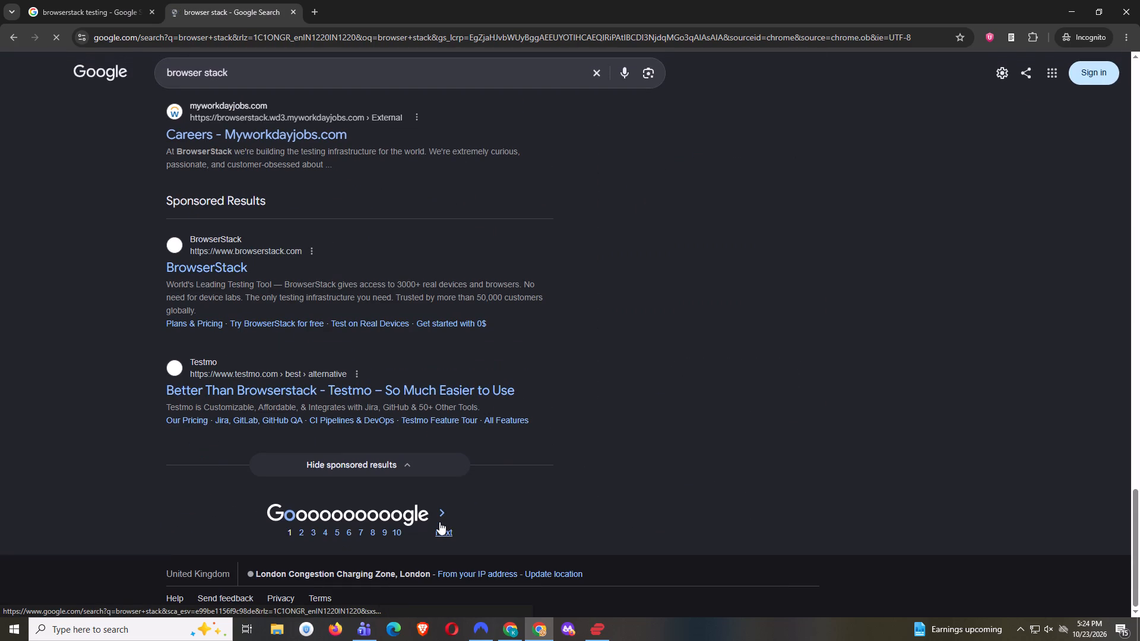
pyautogui.scroll(-17, 439, 522)
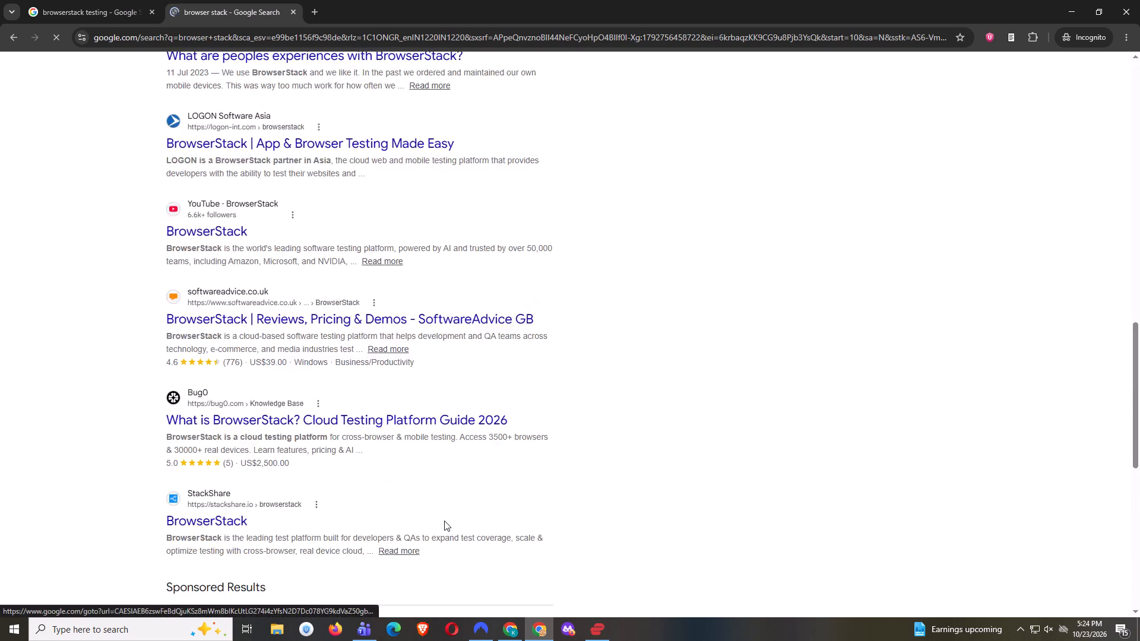
pyautogui.scroll(-13, 444, 521)
pyautogui.click(445, 519)
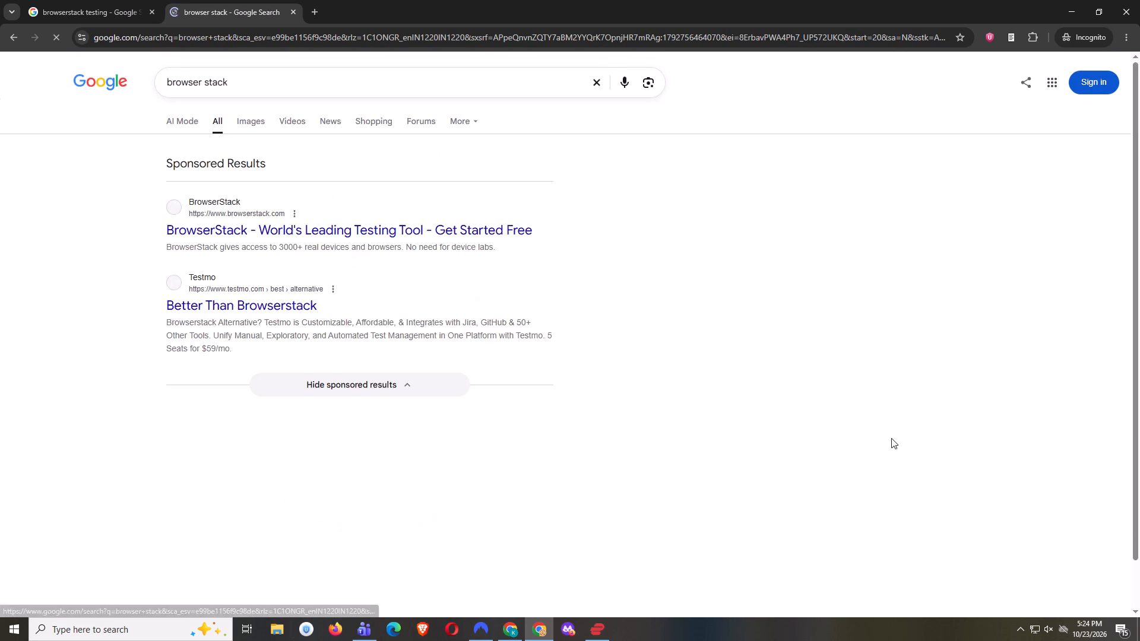
pyautogui.scroll(-17, 891, 438)
pyautogui.scroll(-5, 891, 438)
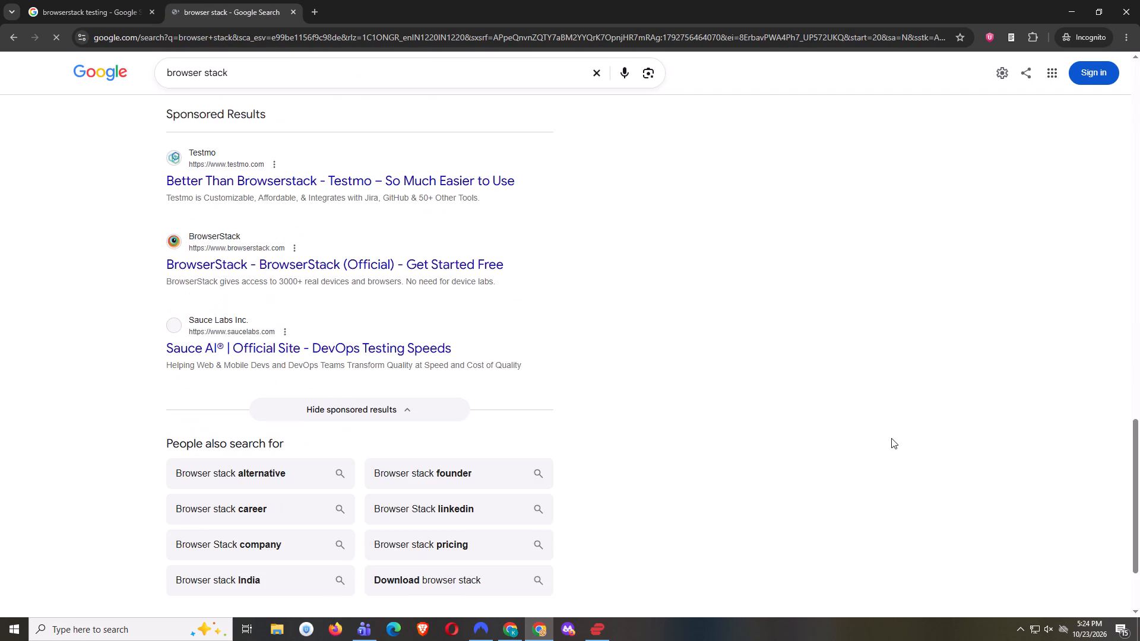
pyautogui.scroll(-6, 891, 438)
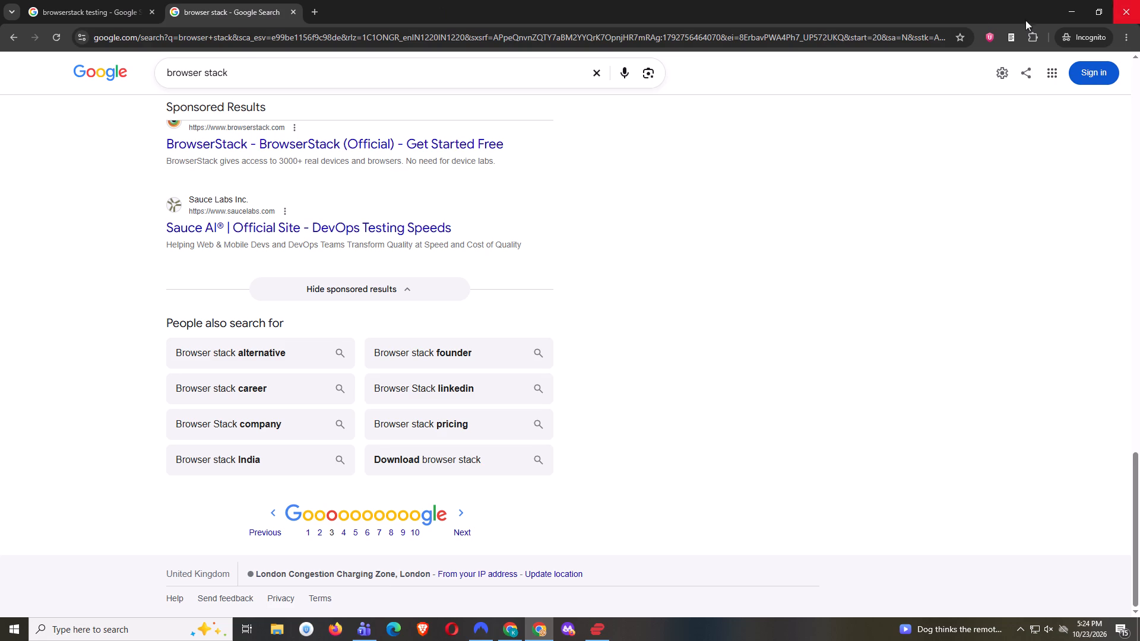
pyautogui.click(1139, 21)
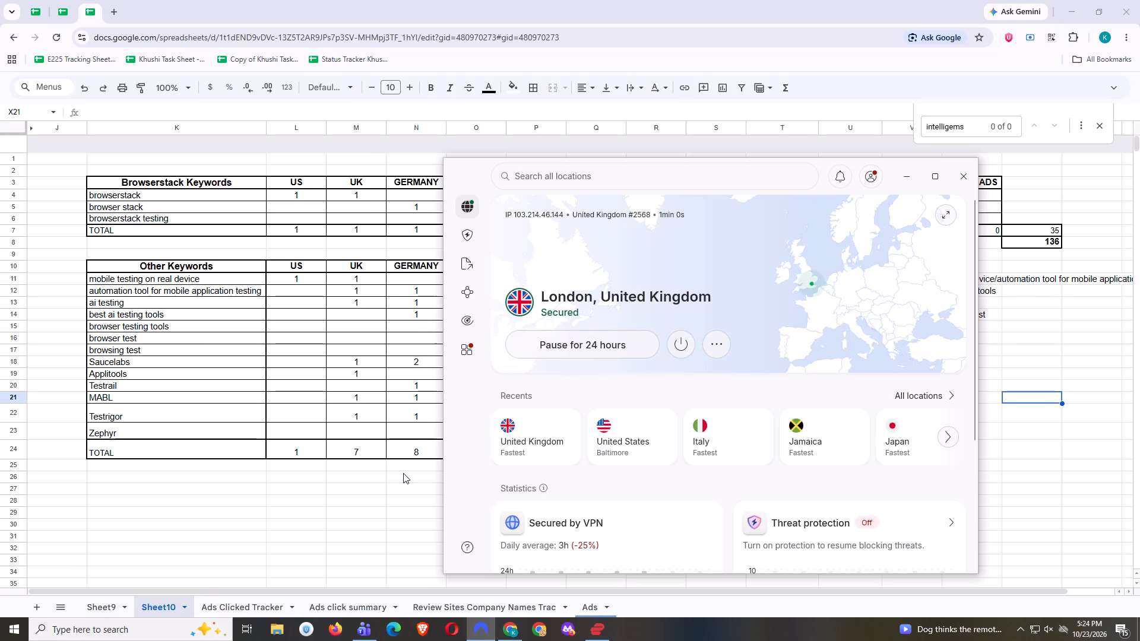
# Return to Sheet10 and check the Saucelabs row's country counts and its UK ADS value.
pyautogui.click(403, 473)
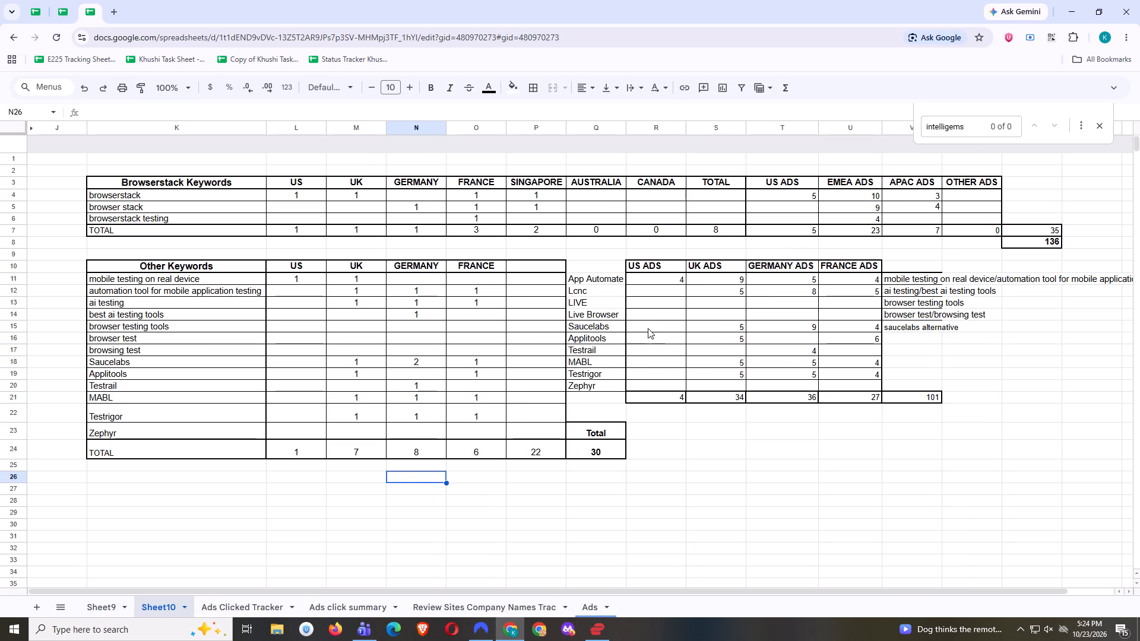
pyautogui.click(737, 327)
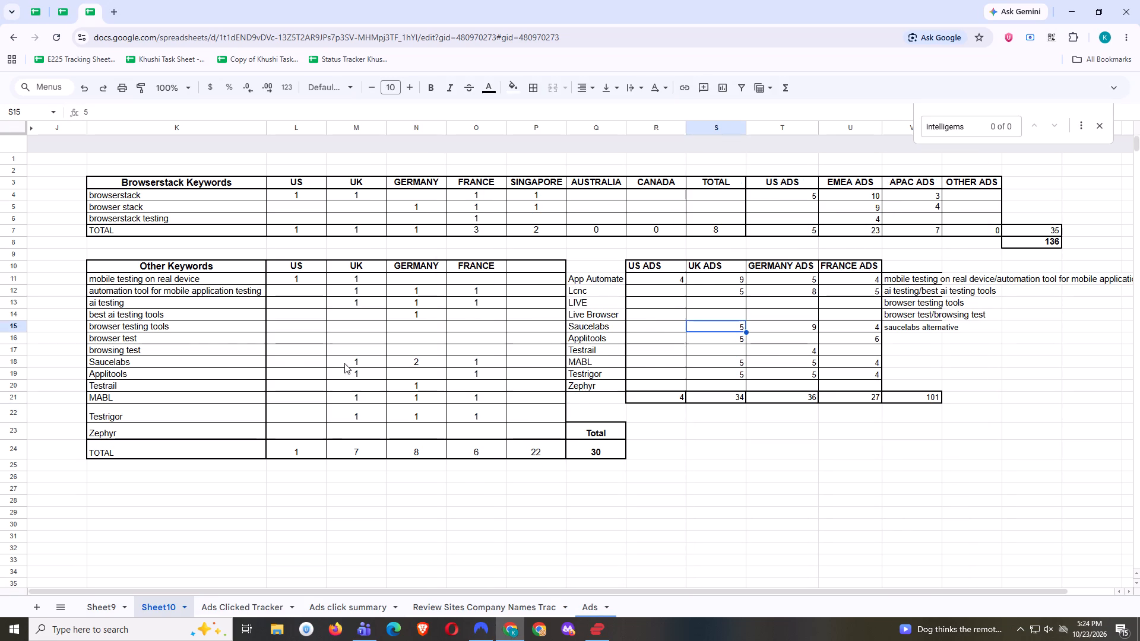
pyautogui.click(389, 363)
pyautogui.click(476, 363)
pyautogui.click(387, 364)
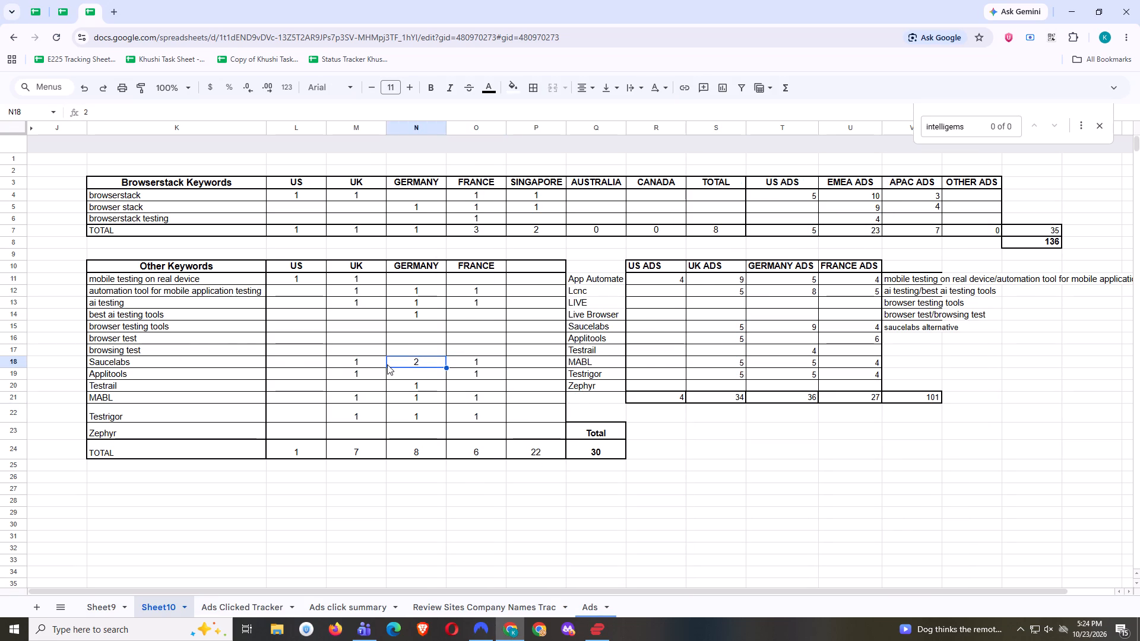
pyautogui.click(372, 364)
pyautogui.scroll(1, 685, 529)
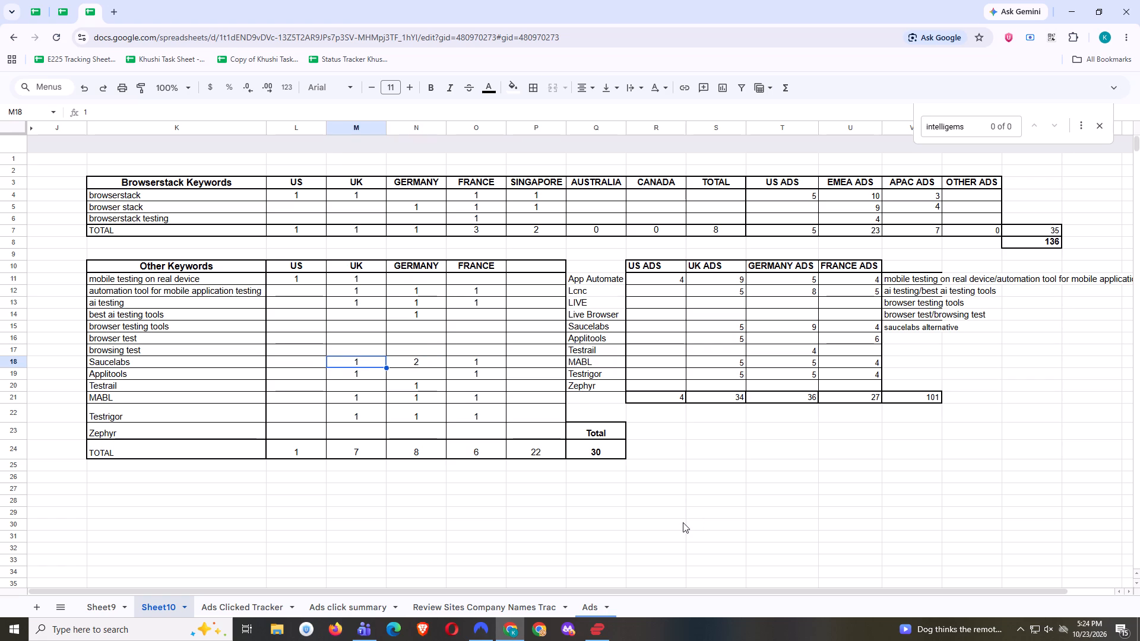
# Disconnect NordVPN from the United Kingdom.
pyautogui.click(476, 627)
pyautogui.click(678, 344)
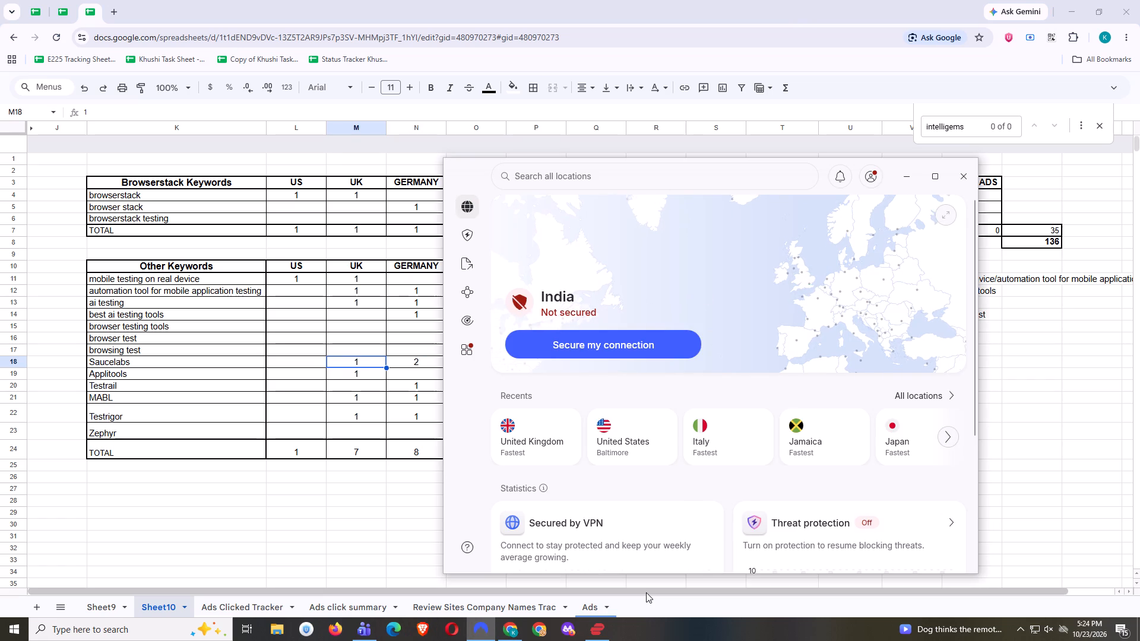
# Check Sheet10's UK total and the Saucelabs row's UK and US cells under Other Keywords.
pyautogui.click(451, 455)
pyautogui.click(378, 454)
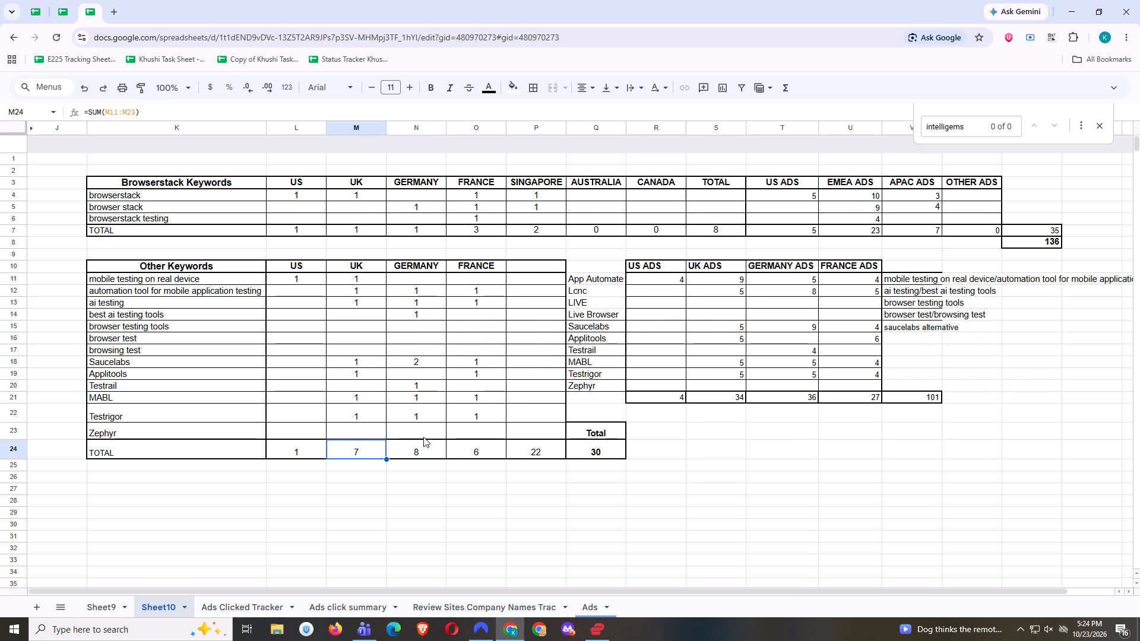
pyautogui.click(359, 364)
pyautogui.click(315, 364)
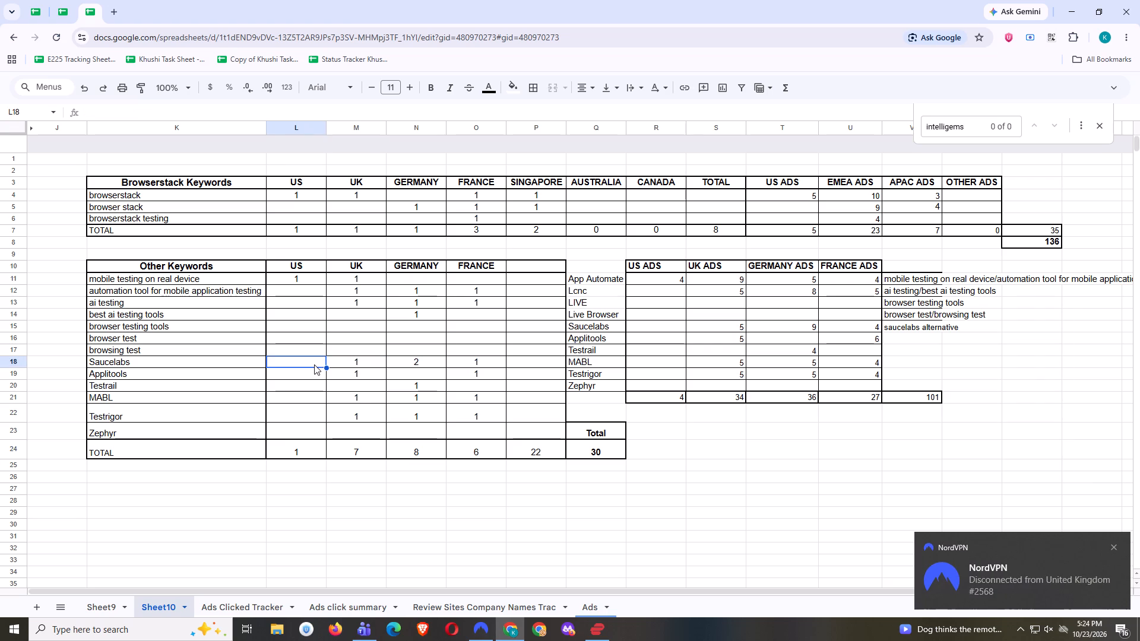
# Connect NordVPN to Singapore from its full list of locations.
pyautogui.click(483, 628)
pyautogui.click(910, 402)
pyautogui.click(911, 398)
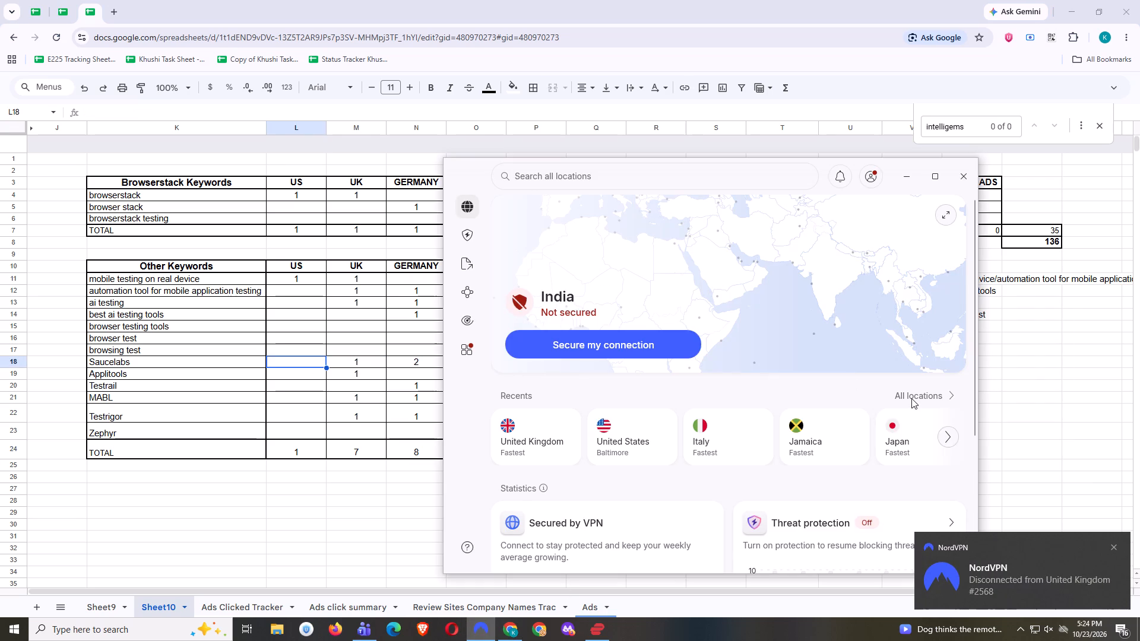
pyautogui.scroll(-17, 597, 498)
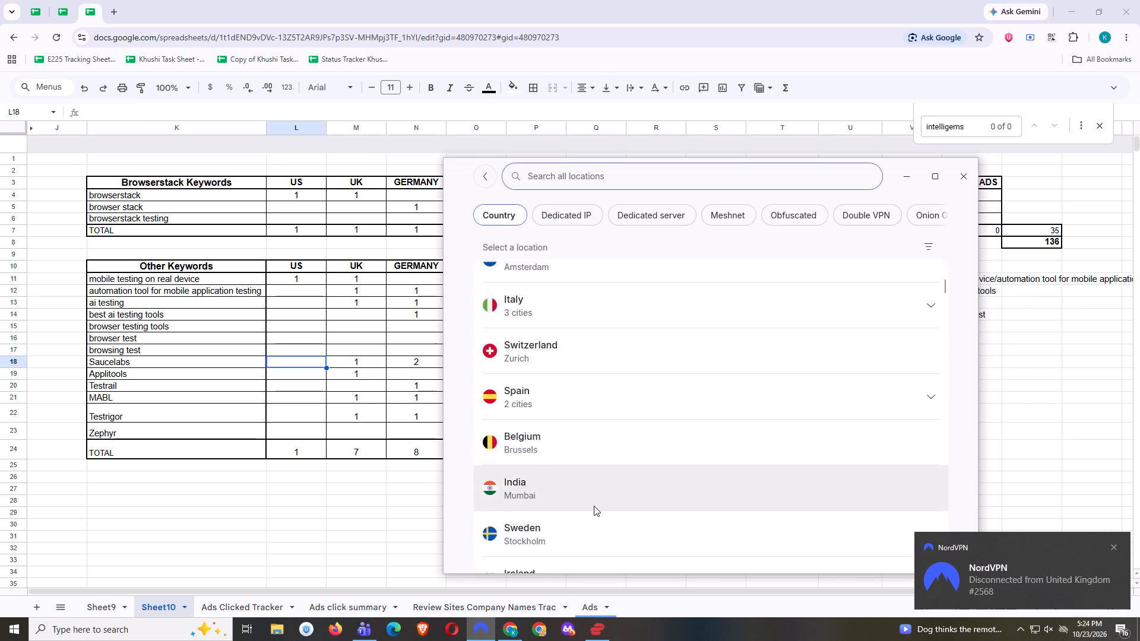
pyautogui.scroll(-11, 594, 506)
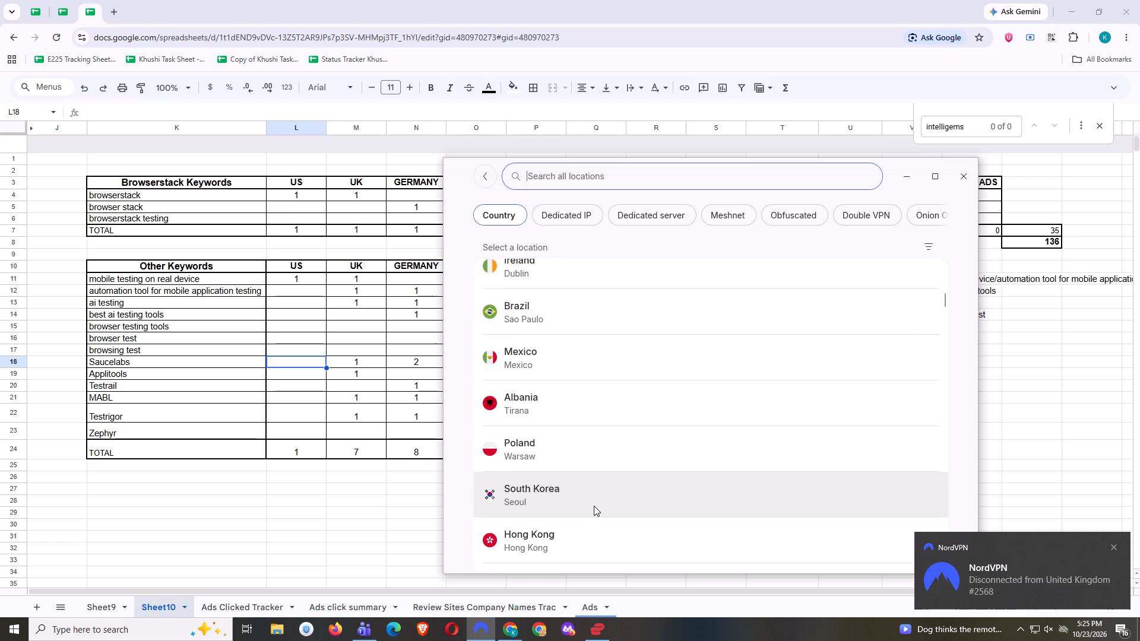
pyautogui.scroll(-3, 594, 506)
pyautogui.click(587, 480)
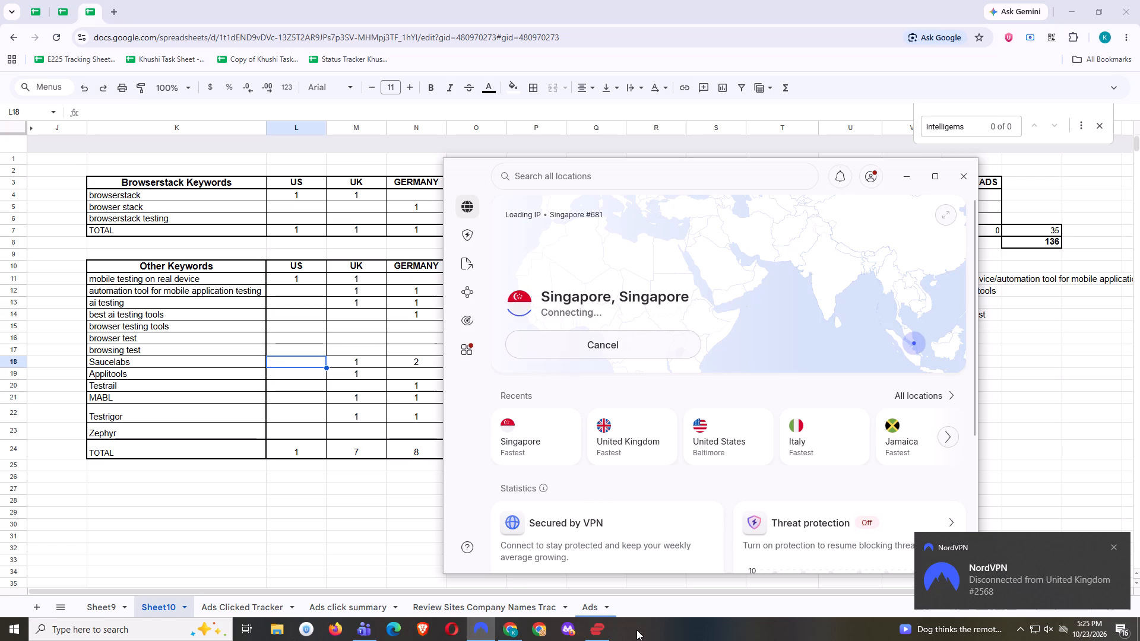
pyautogui.scroll(-1, 591, 633)
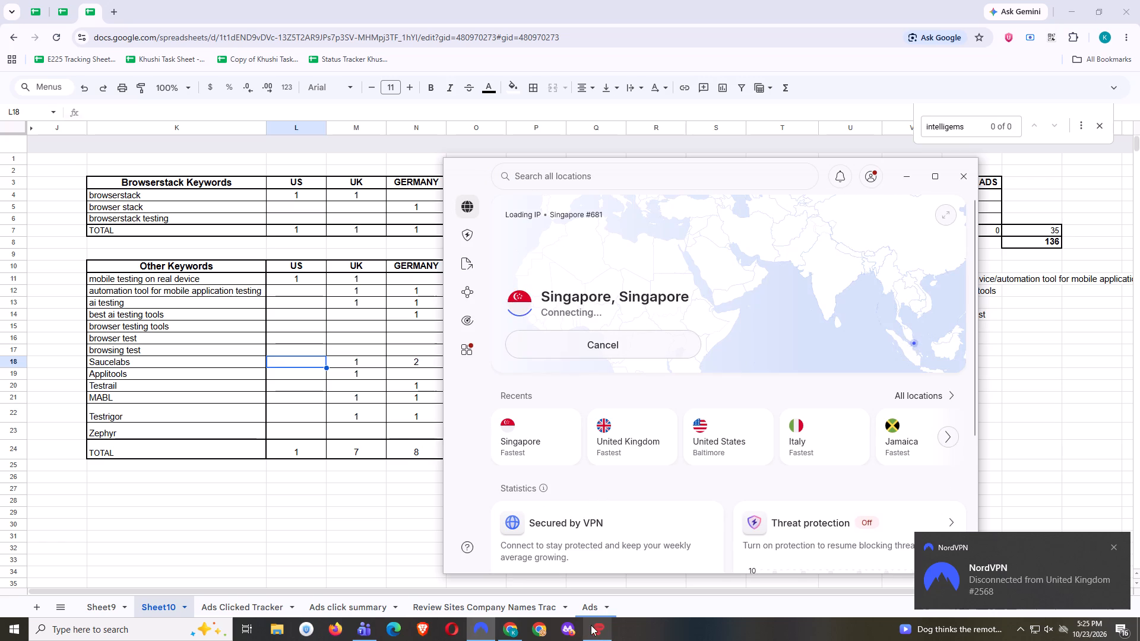
# Search Google for "browserstack testing" in a new Chrome Incognito window and examine the sponsored results.
pyautogui.rightClick(539, 629)
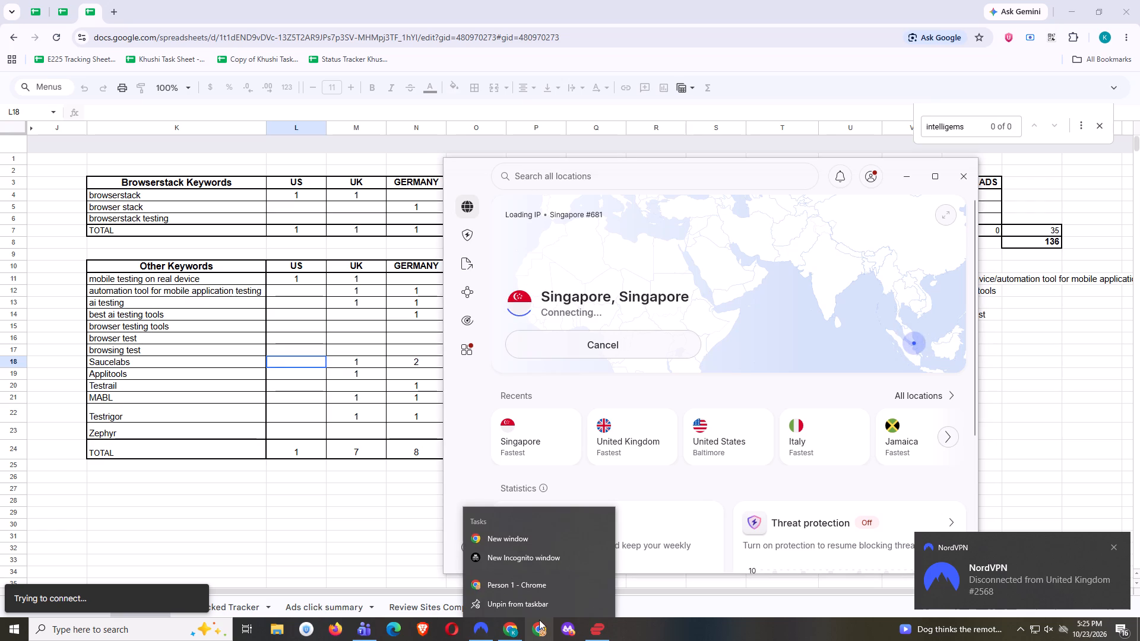
pyautogui.click(535, 554)
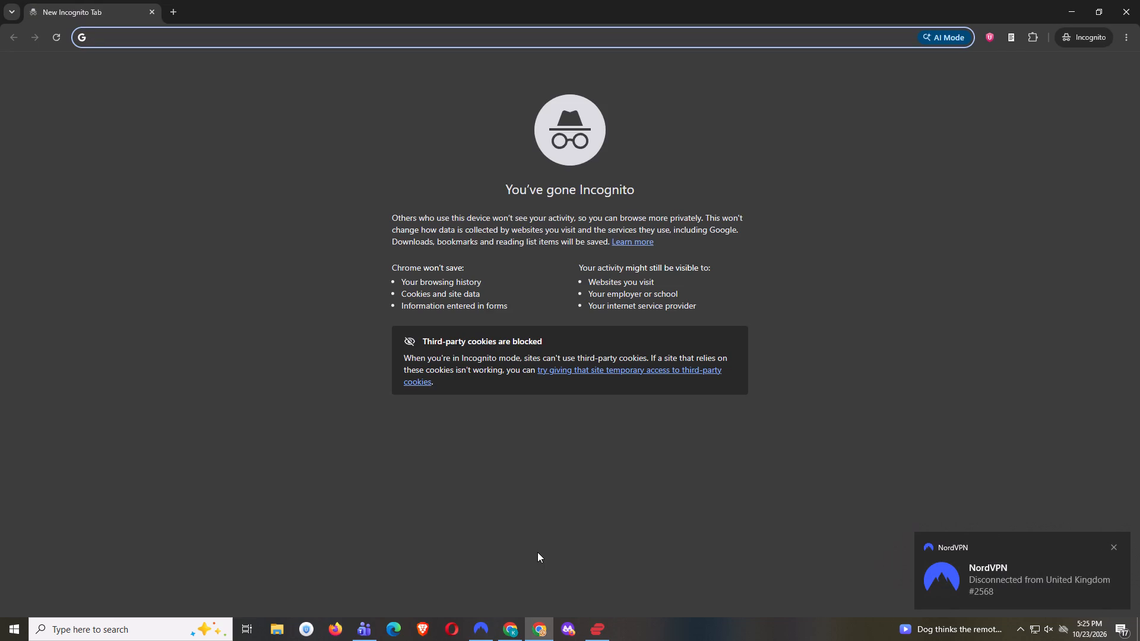
pyautogui.write('brow')
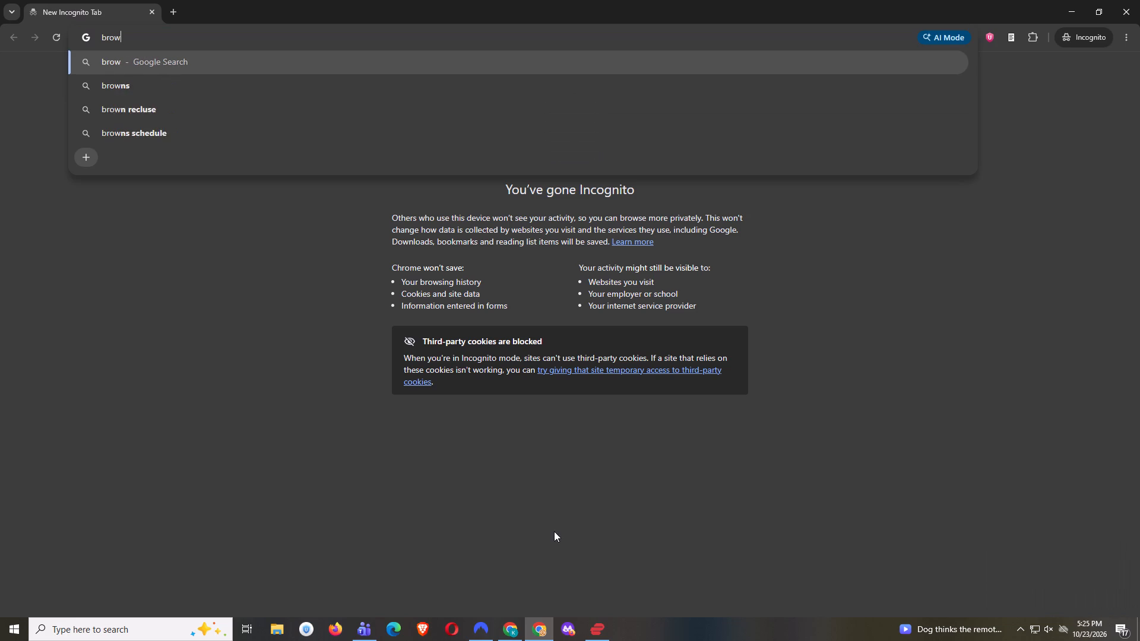
pyautogui.write('serstack testing')
pyautogui.press('Return')
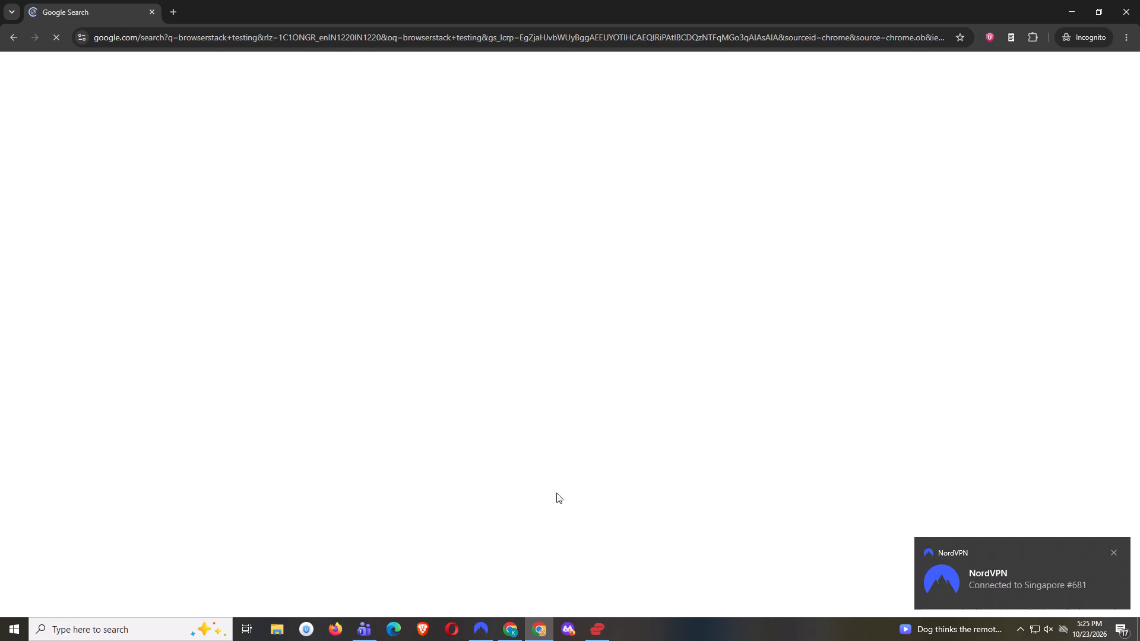
pyautogui.scroll(-15, 408, 514)
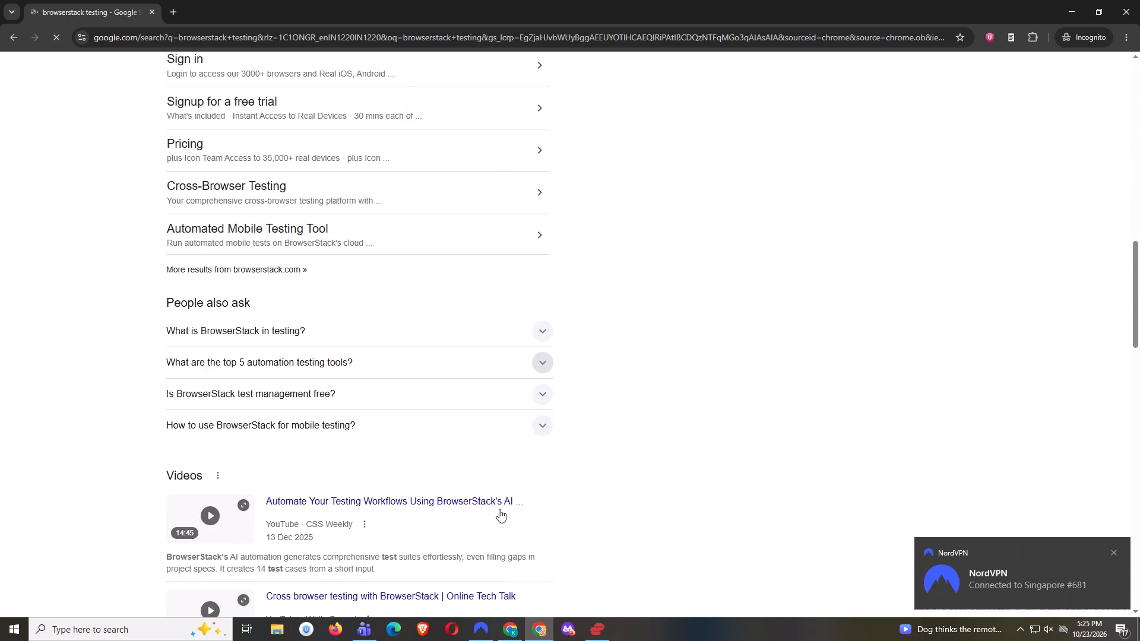
pyautogui.scroll(-18, 499, 509)
pyautogui.scroll(-4, 395, 525)
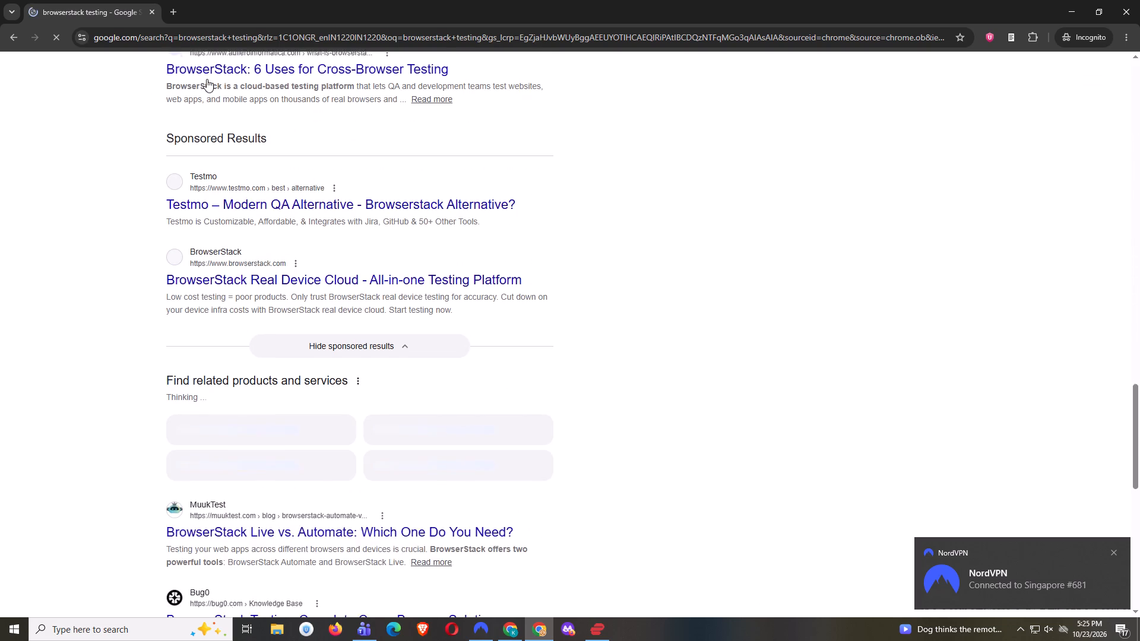
pyautogui.scroll(-3, 199, 63)
# Search Google for "browserstack" in a second Incognito tab and examine the sponsored results on its first two pages.
pyautogui.click(176, 12)
pyautogui.write('browserstack')
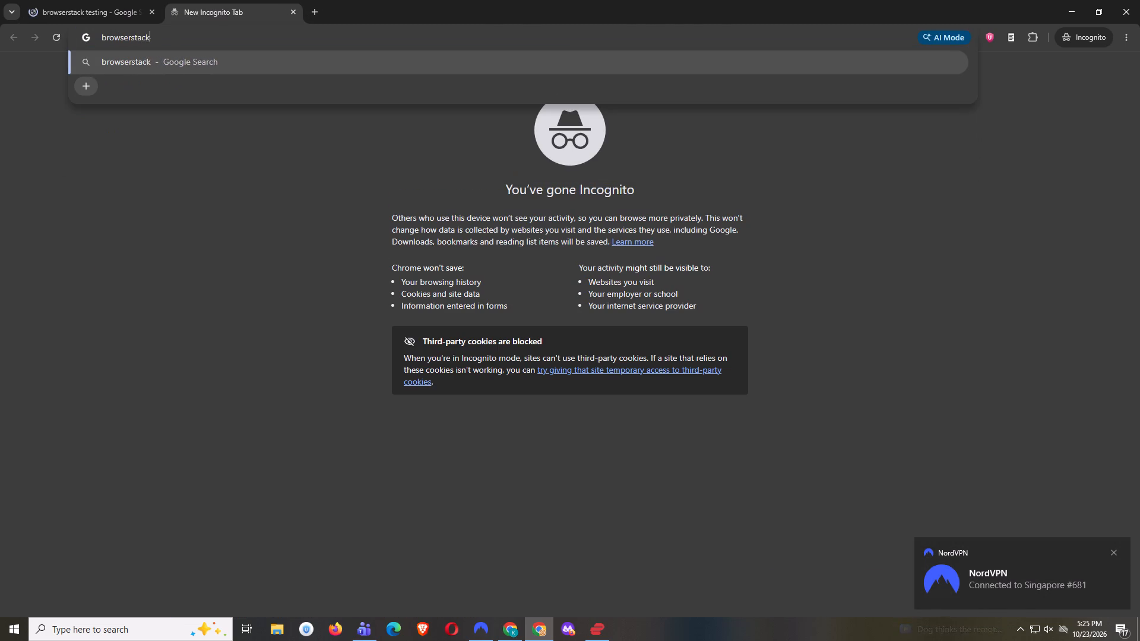
pyautogui.press('Return')
pyautogui.scroll(-18, 460, 333)
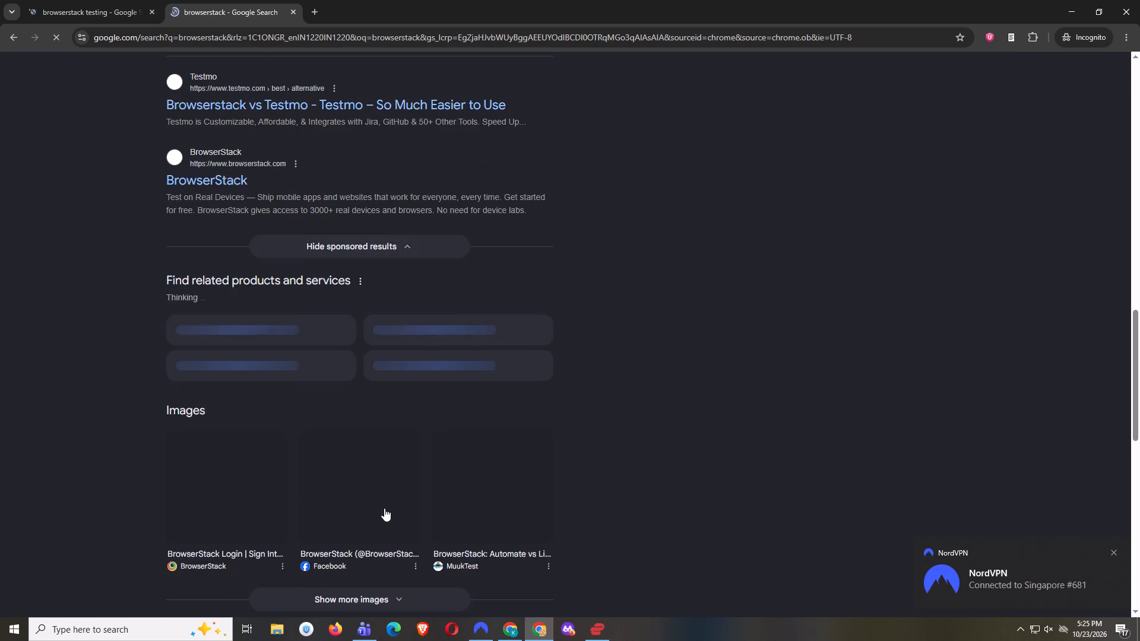
pyautogui.scroll(-17, 394, 508)
pyautogui.scroll(1, 395, 509)
pyautogui.scroll(-4, 395, 509)
pyautogui.click(427, 522)
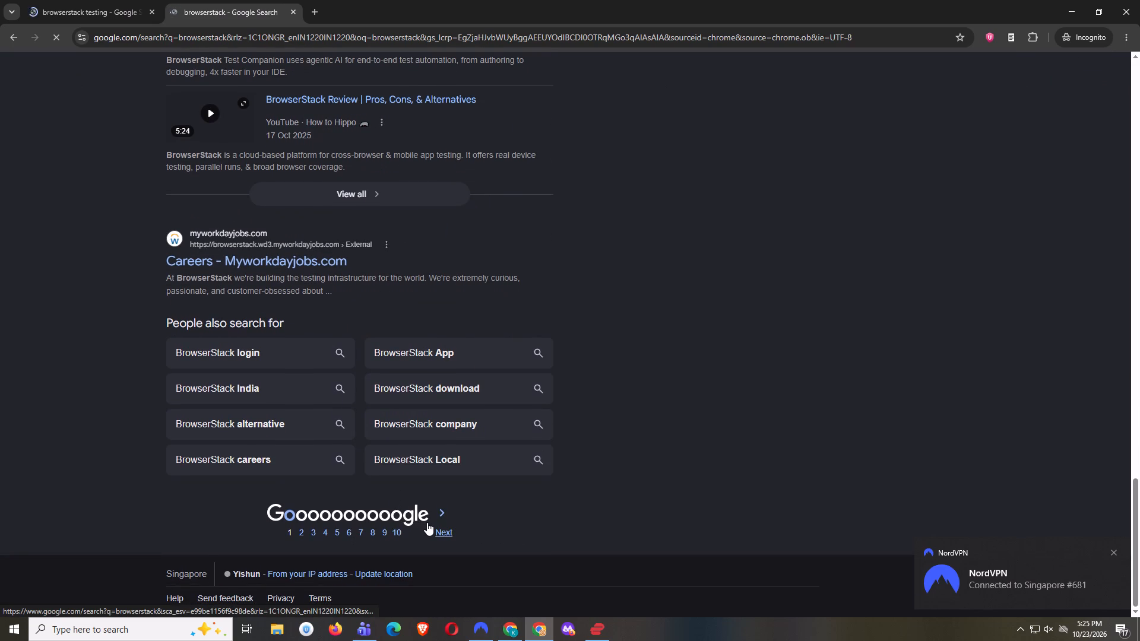
pyautogui.scroll(-14, 353, 268)
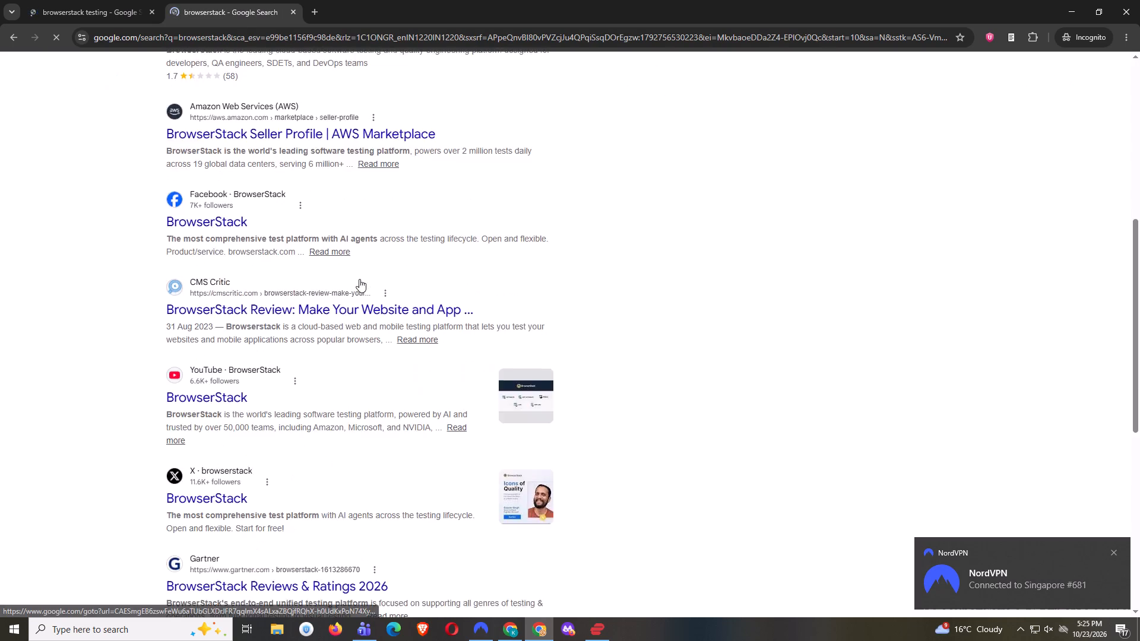
pyautogui.scroll(-4, 362, 279)
# Check the second page of "browserstack testing" results for ads, and close the Incognito window.
pyautogui.click(140, 0)
pyautogui.scroll(-6, 448, 472)
pyautogui.click(441, 530)
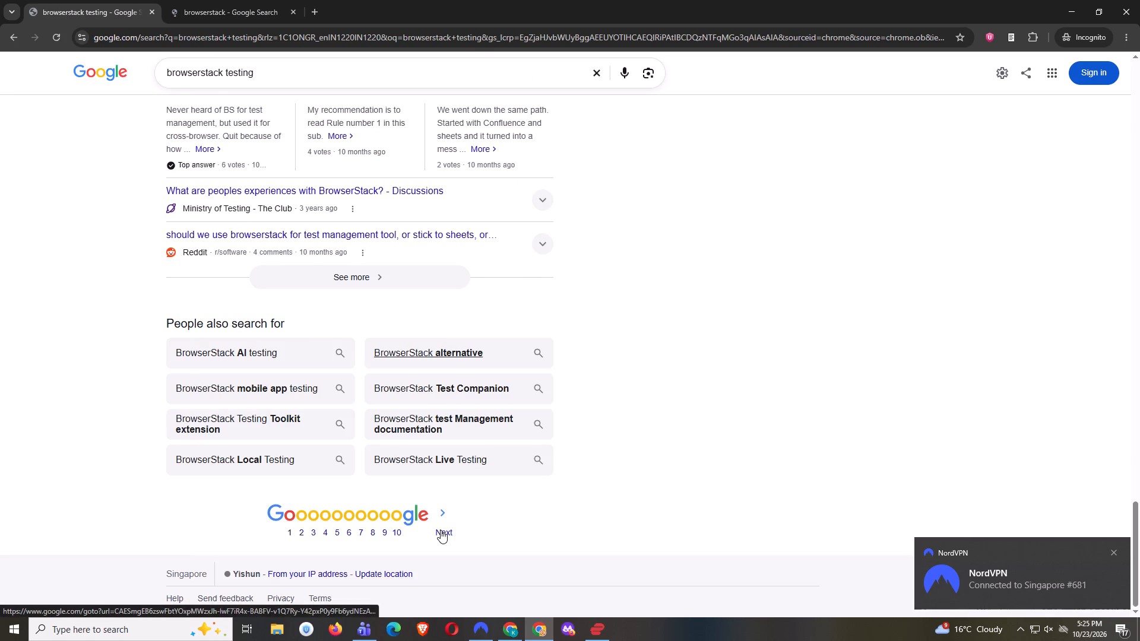
pyautogui.scroll(-19, 441, 529)
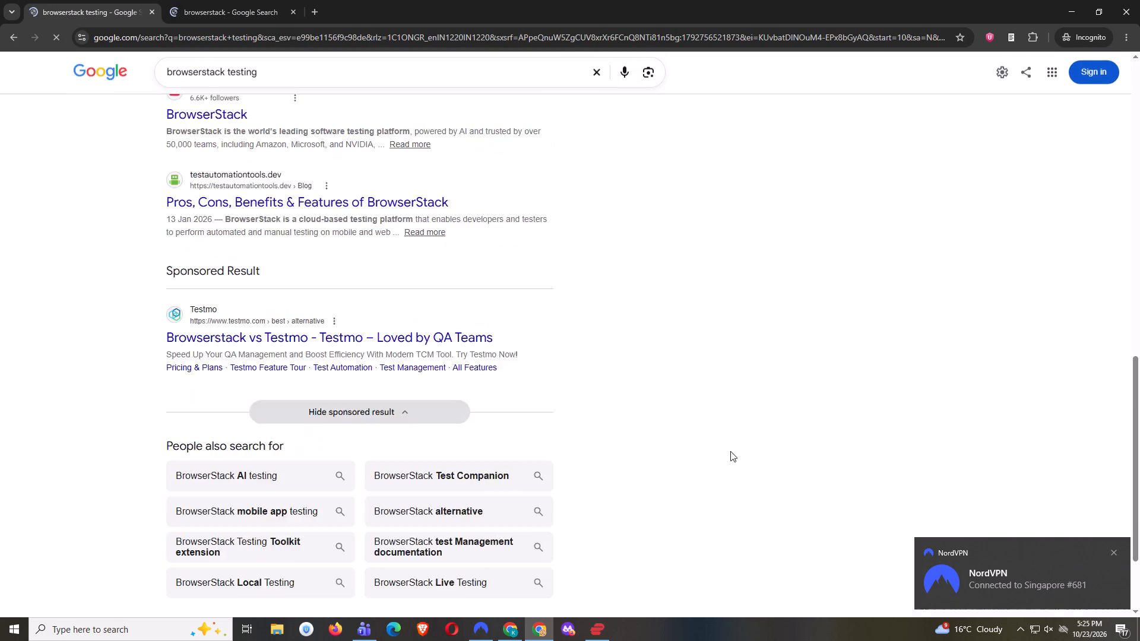
pyautogui.click(1139, 0)
# Search Google for "browserstack" in an Opera private window and open the TestMu AI and Testmo ads in separate tabs.
pyautogui.rightClick(455, 635)
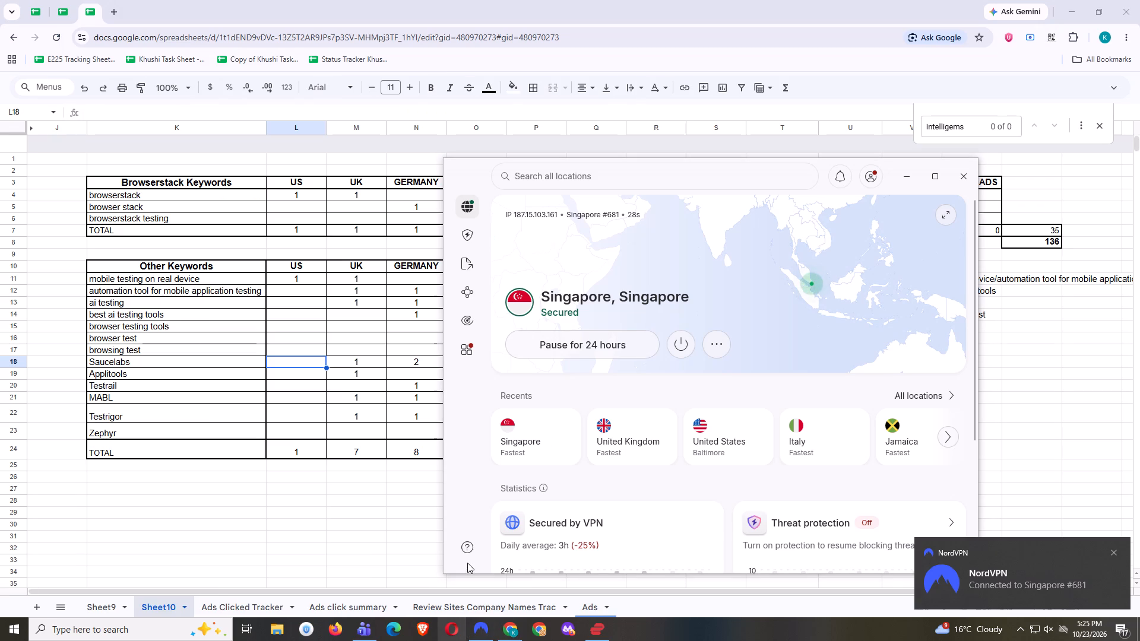
pyautogui.click(458, 561)
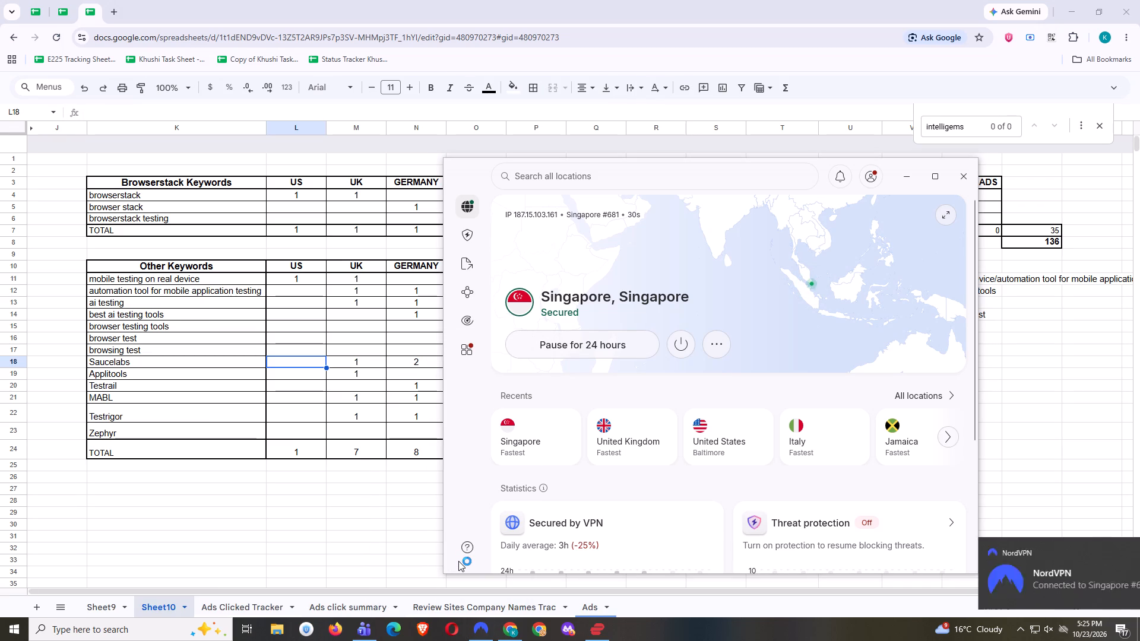
pyautogui.write('br')
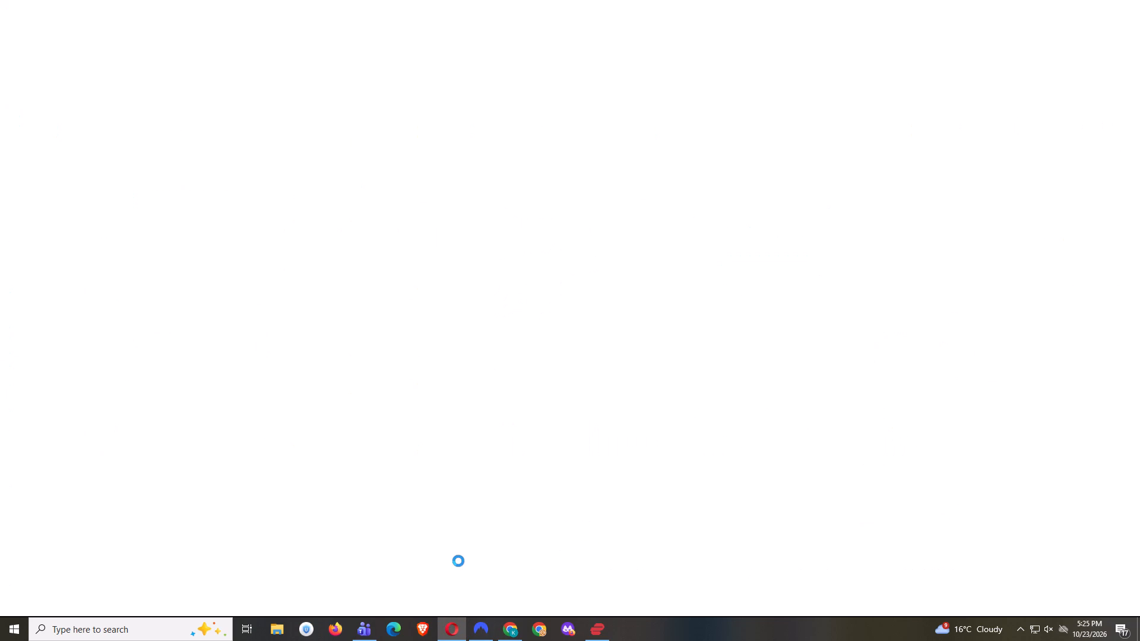
pyautogui.write('owserstack')
pyautogui.press('Return')
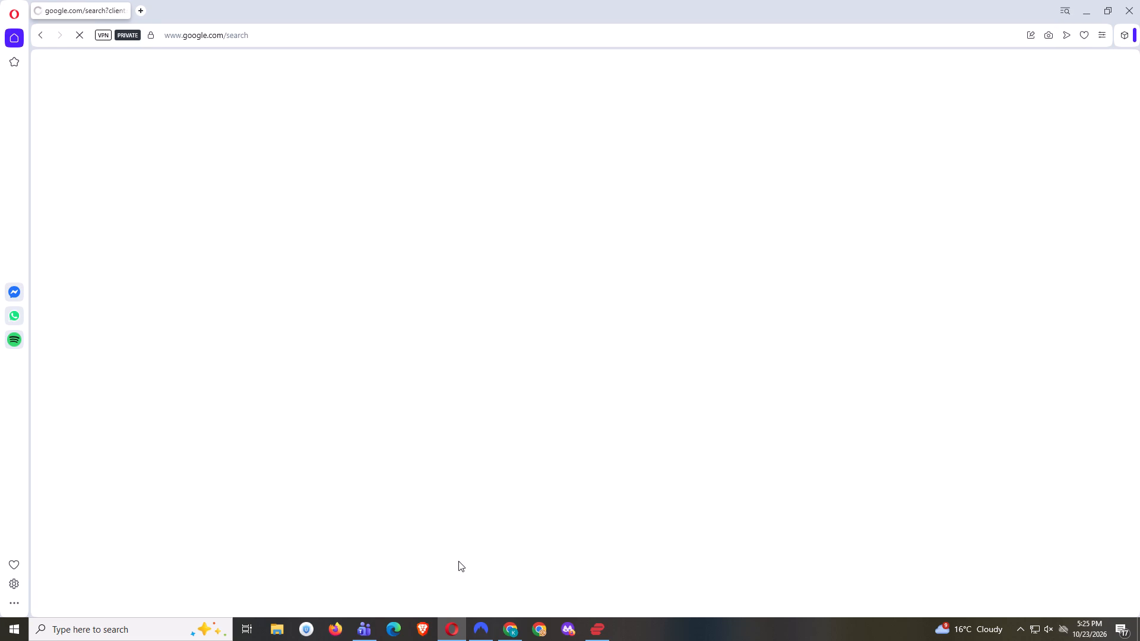
pyautogui.scroll(-3, 432, 476)
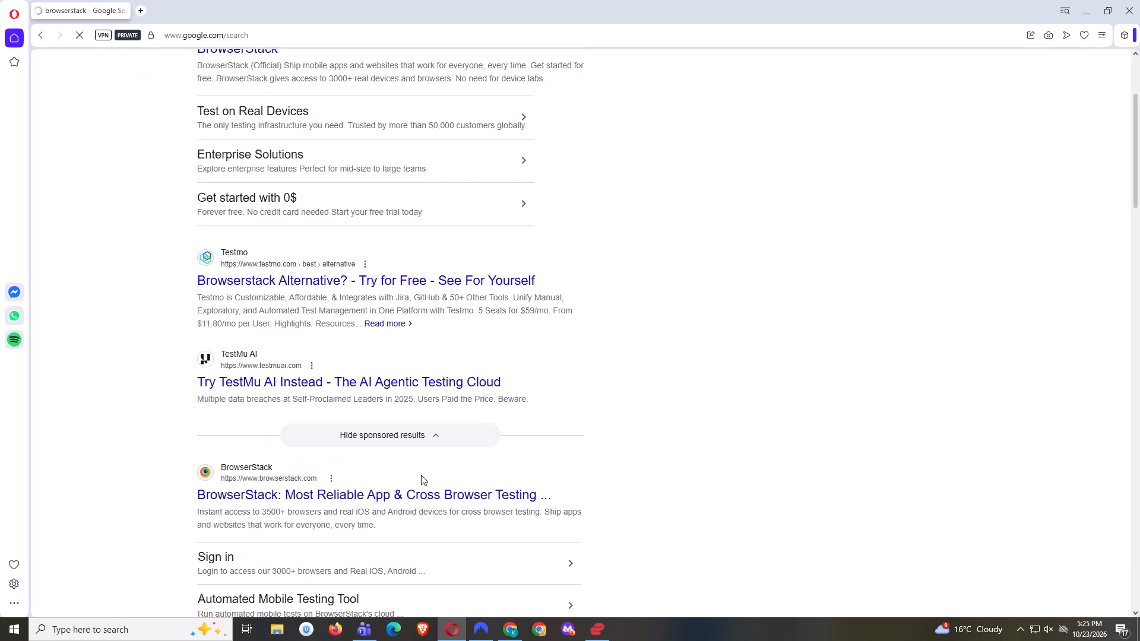
pyautogui.middleClick(382, 383)
pyautogui.middleClick(445, 279)
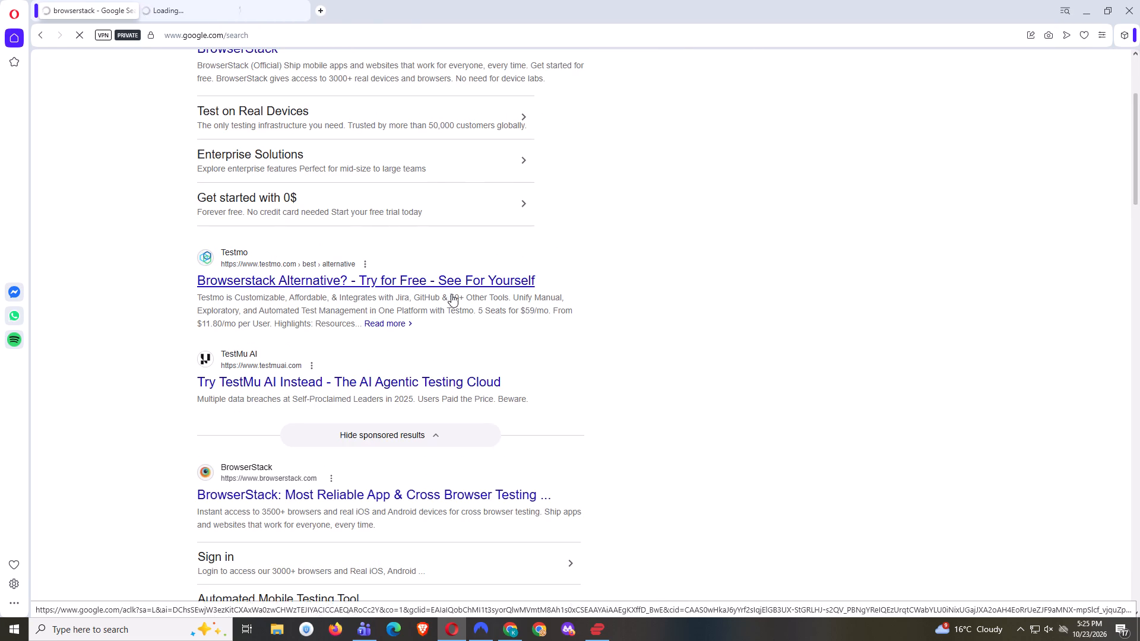
pyautogui.scroll(-19, 520, 503)
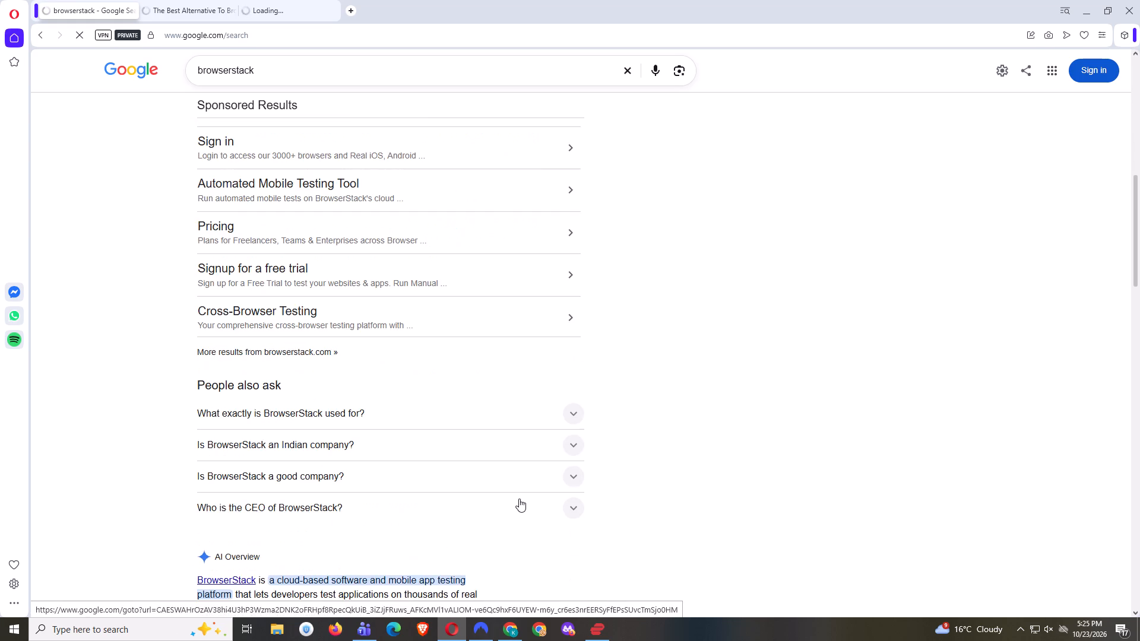
pyautogui.scroll(-19, 519, 499)
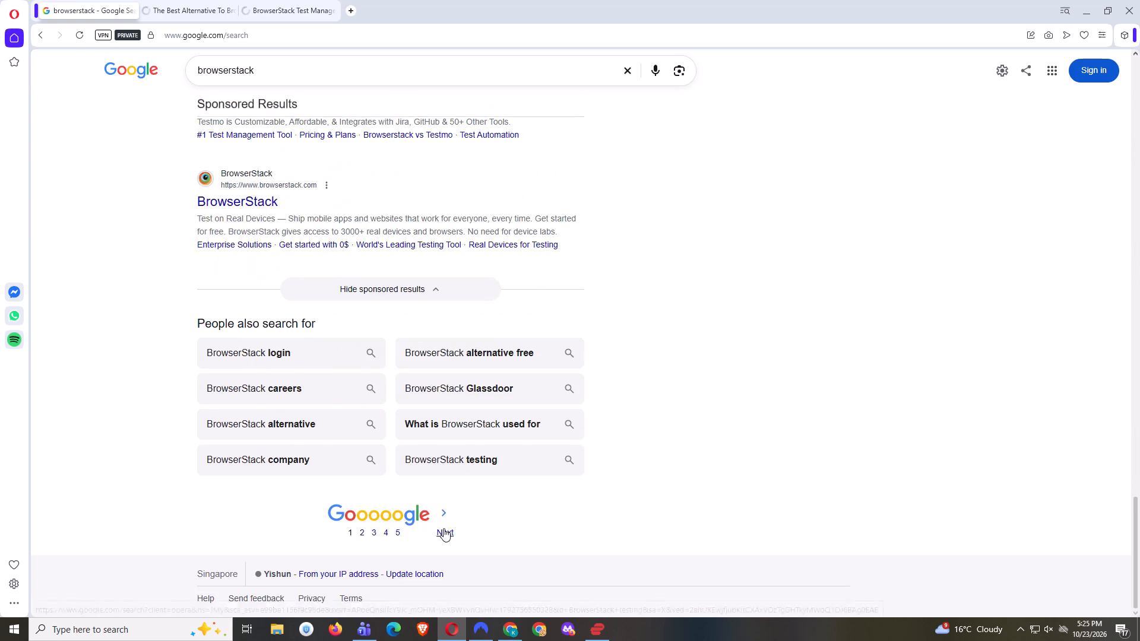
# Open the Klaviyo, Claris, clawpod.cloud and Bluehost ads from the second "browserstack" results page in separate tabs.
pyautogui.click(444, 528)
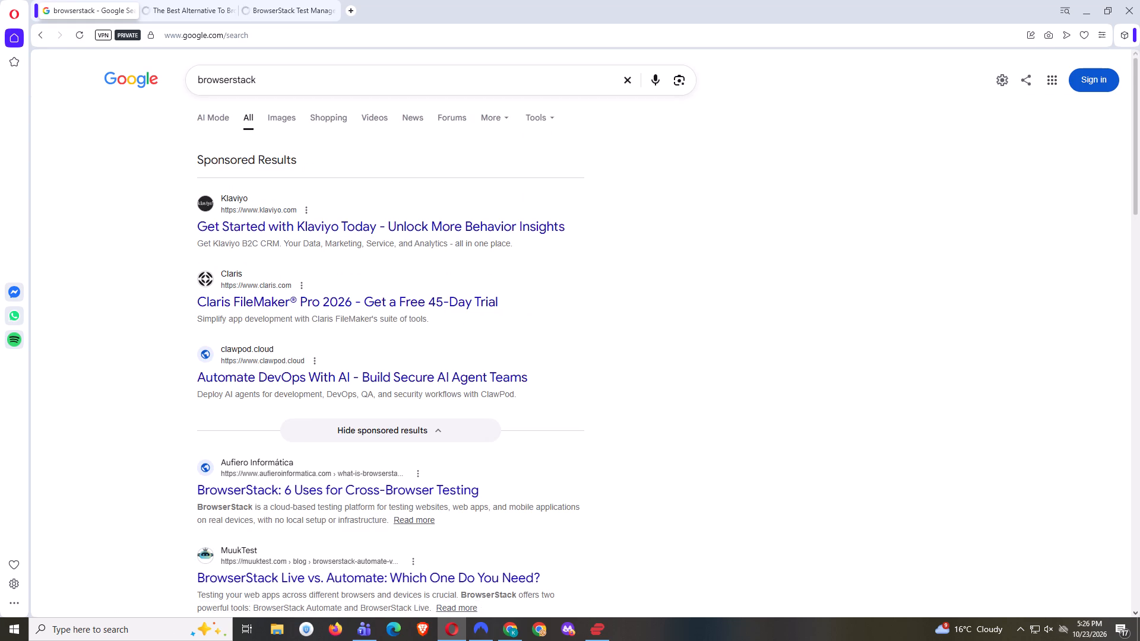
pyautogui.middleClick(322, 231)
pyautogui.middleClick(336, 294)
pyautogui.middleClick(357, 377)
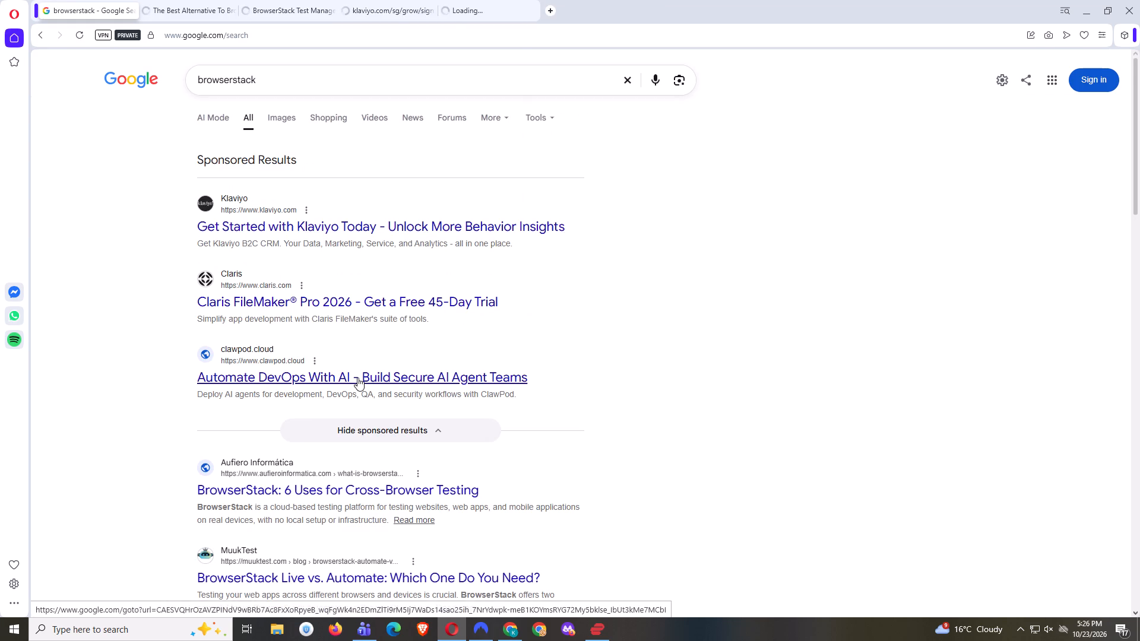
pyautogui.scroll(-16, 490, 448)
pyautogui.scroll(-5, 487, 455)
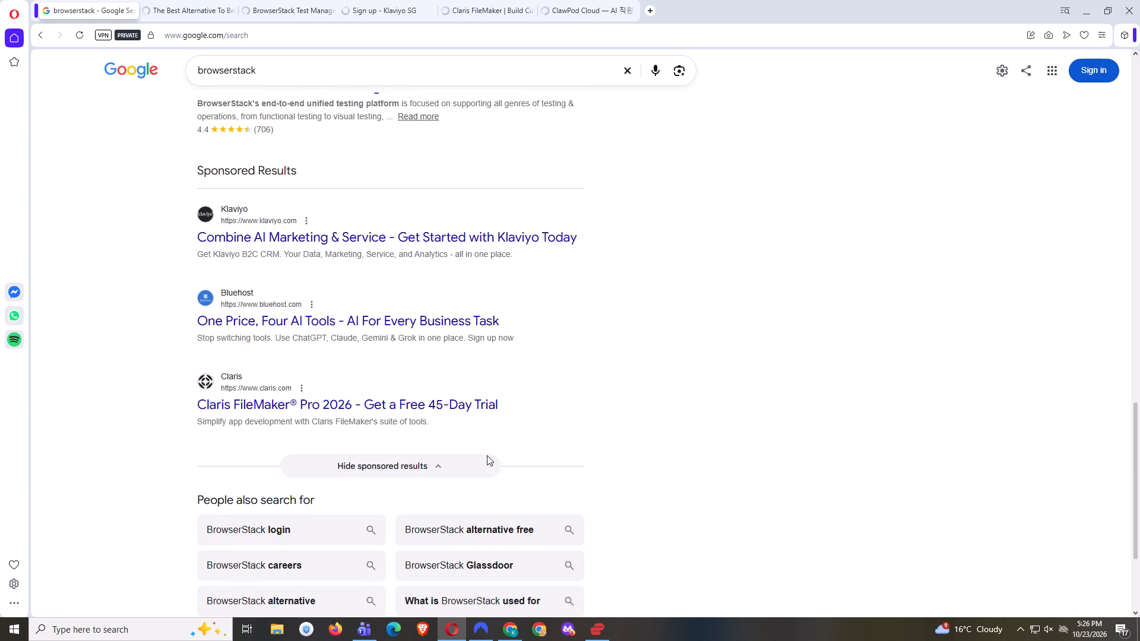
pyautogui.middleClick(337, 311)
pyautogui.scroll(2, 475, 373)
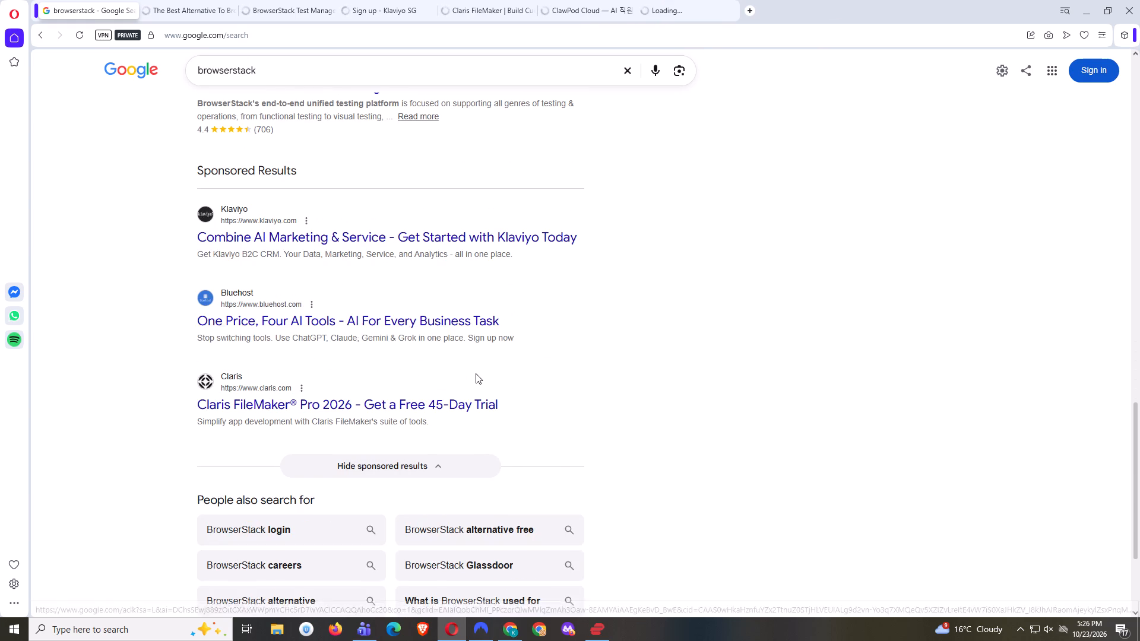
pyautogui.scroll(20, 476, 373)
pyautogui.scroll(4, 476, 373)
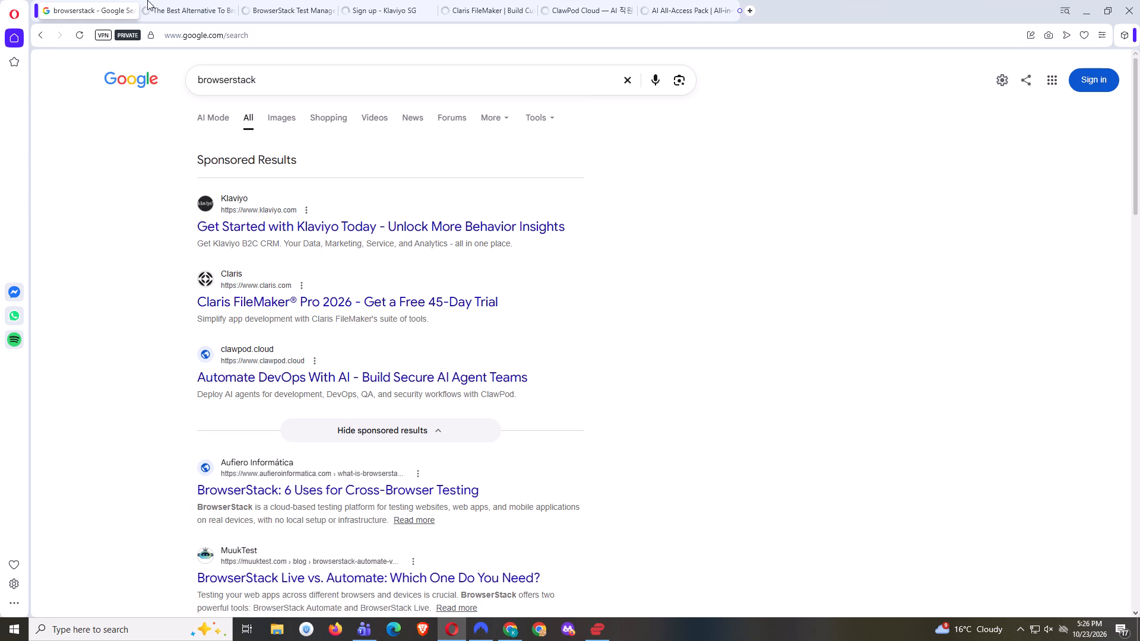
# Copy the domain name "testmuai" from the address of the TestMu AI landing page.
pyautogui.click(214, 5)
pyautogui.doubleClick(205, 33)
pyautogui.hotkey('ctrl', 'c')
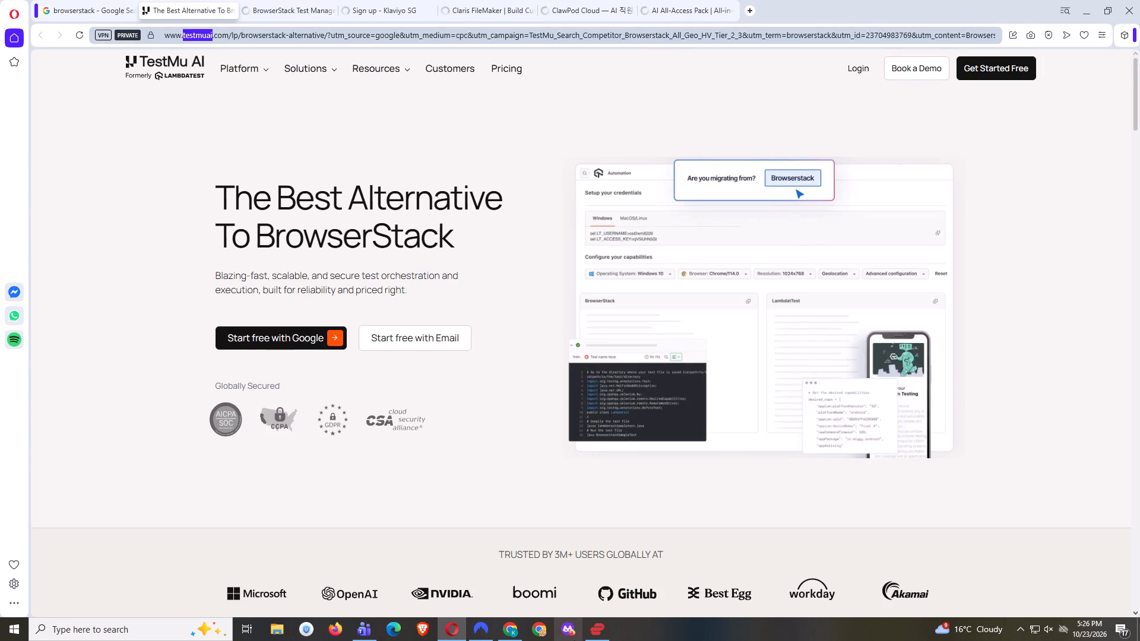
# Disconnect NordVPN from Singapore and return to the TestMu AI page.
pyautogui.click(474, 634)
pyautogui.click(686, 329)
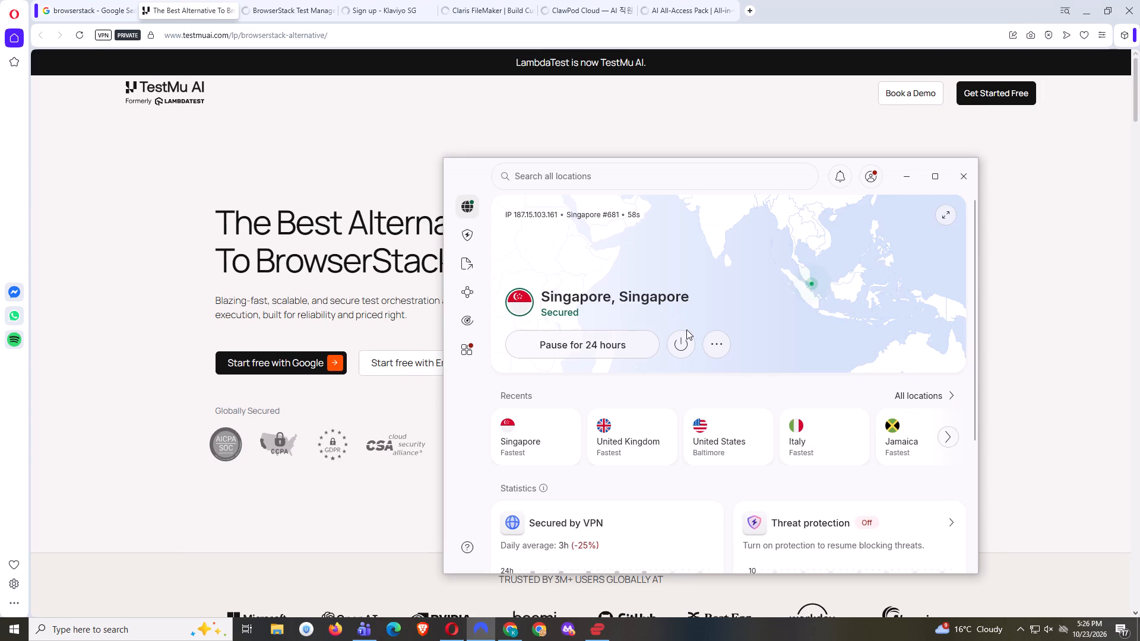
pyautogui.click(685, 343)
pyautogui.click(325, 405)
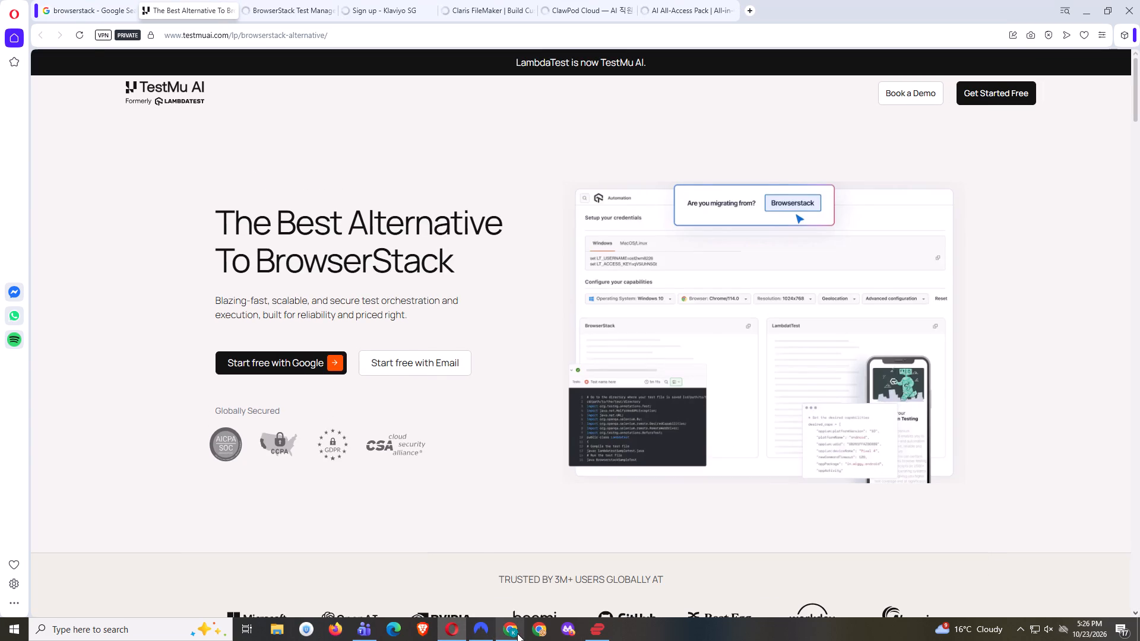
# Find "testmuai" in Sheet9 of the Chrome spreadsheet and set the testmuai.com count to 31.
pyautogui.click(517, 633)
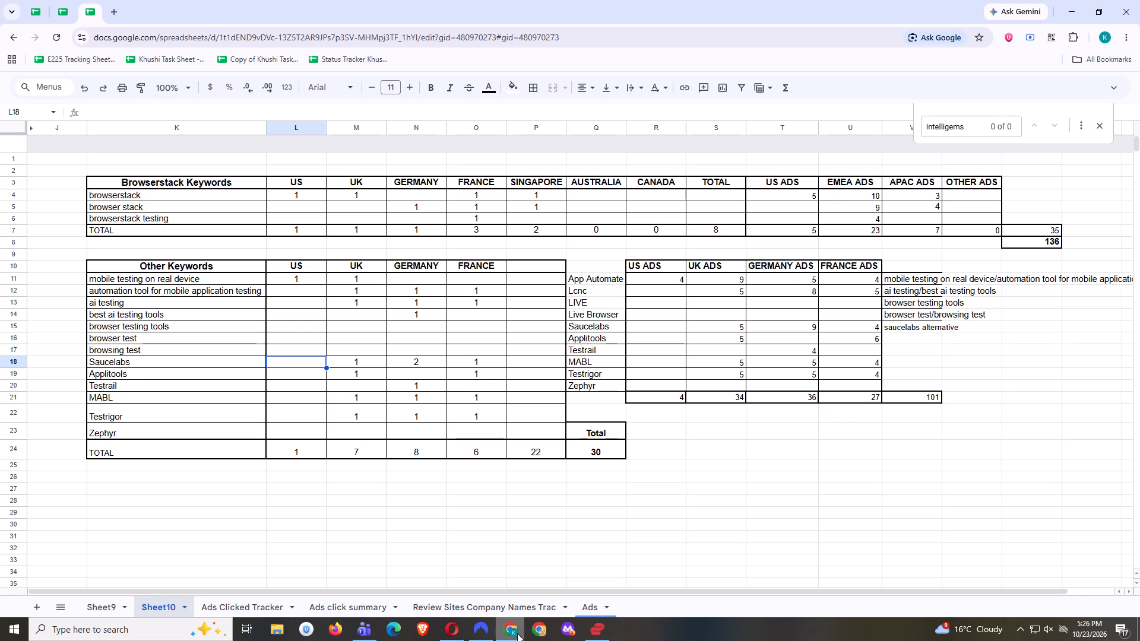
pyautogui.hotkey('ctrl', 'f')
pyautogui.click(112, 603)
pyautogui.hotkey('ctrl', 'f')
pyautogui.hotkey('ctrl', 'v')
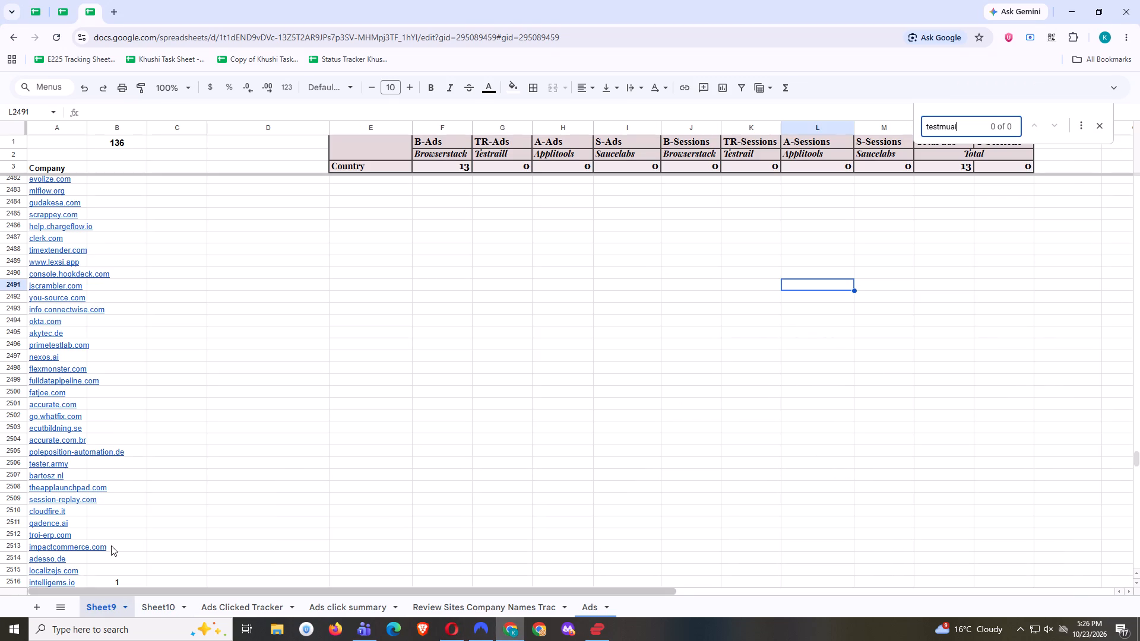
pyautogui.click(113, 182)
pyautogui.press('3')
pyautogui.press('1')
pyautogui.click(129, 205)
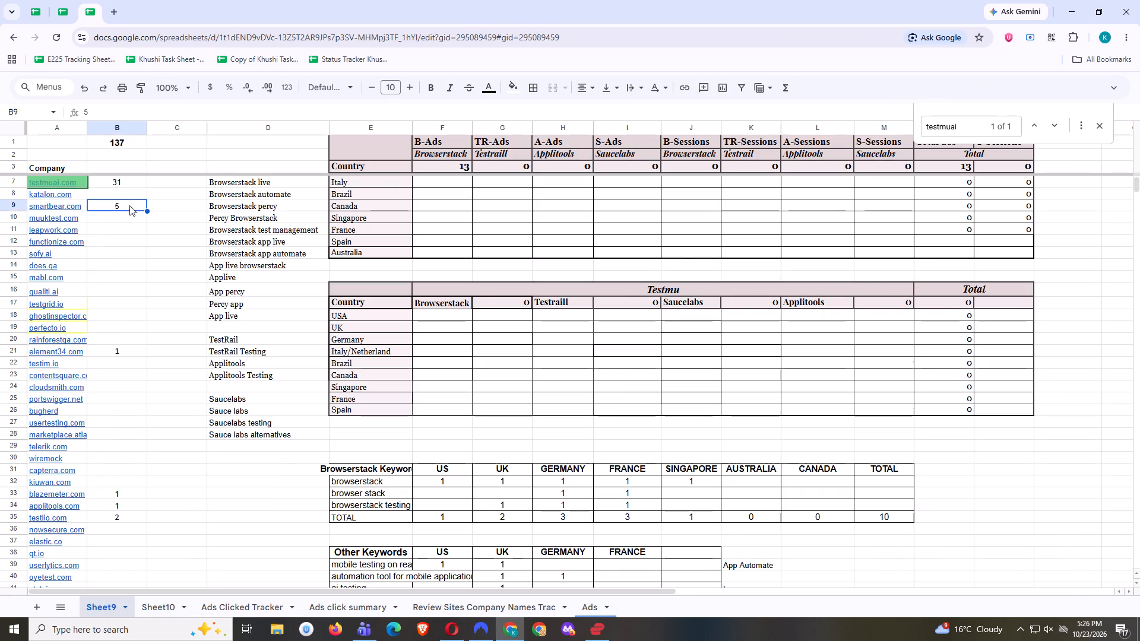
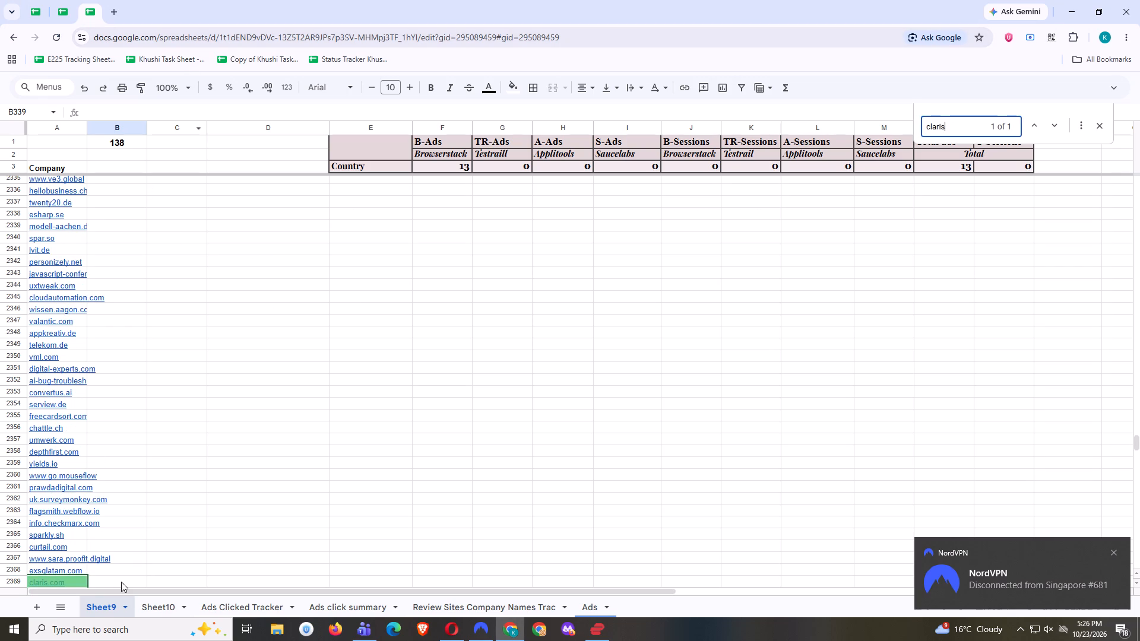
# Set the claris.com count in Sheet9 to 1.
pyautogui.click(122, 580)
pyautogui.press('1')
pyautogui.click(119, 569)
# Copy "clawpod" from the ClawPod landing page address in Opera, find it in Chrome's Sheet9, and set the clawpod.cloud count to 1.
pyautogui.hotkey('alt', 'Tab')
pyautogui.click(587, 5)
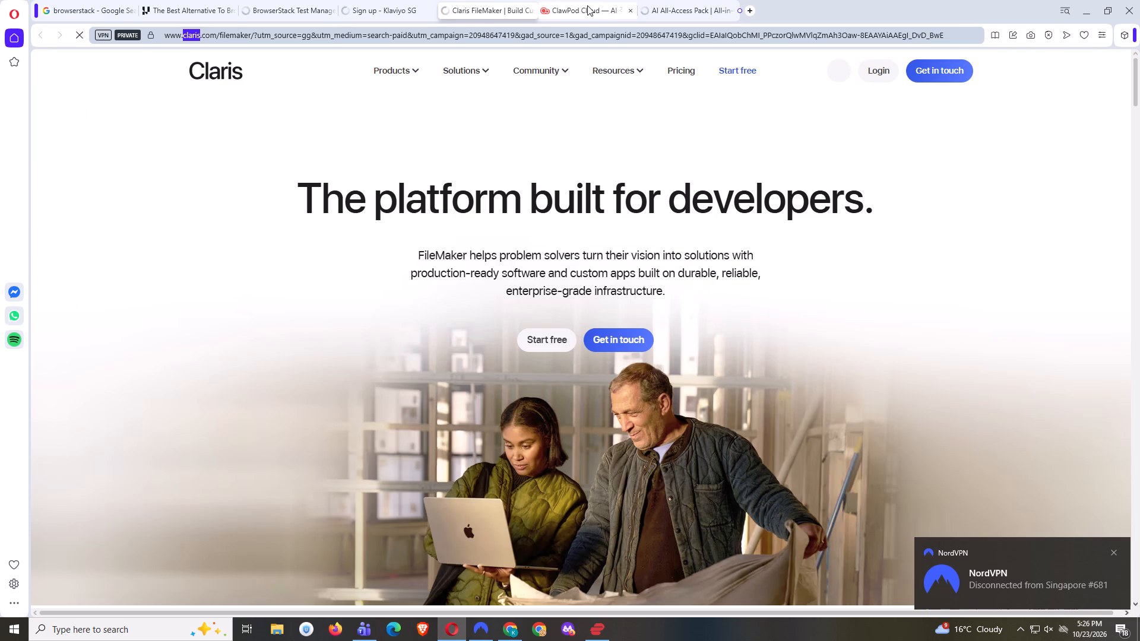
pyautogui.doubleClick(205, 34)
pyautogui.hotkey('ctrl', 'c')
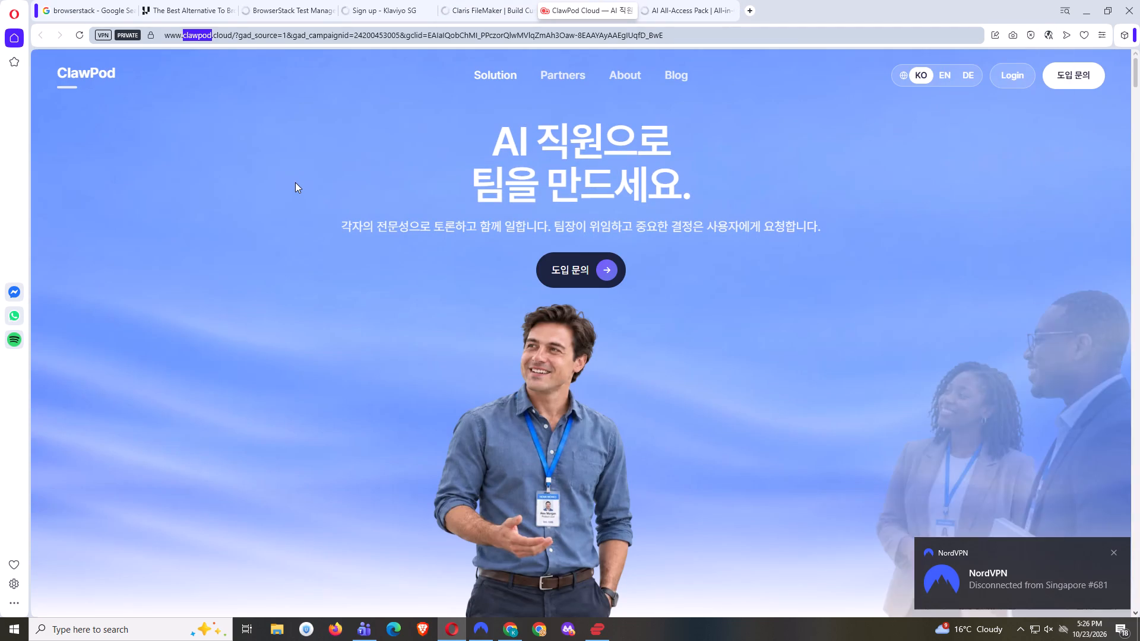
pyautogui.hotkey('alt', 'Tab')
pyautogui.hotkey('ctrl', 'f')
pyautogui.hotkey('ctrl', 'v')
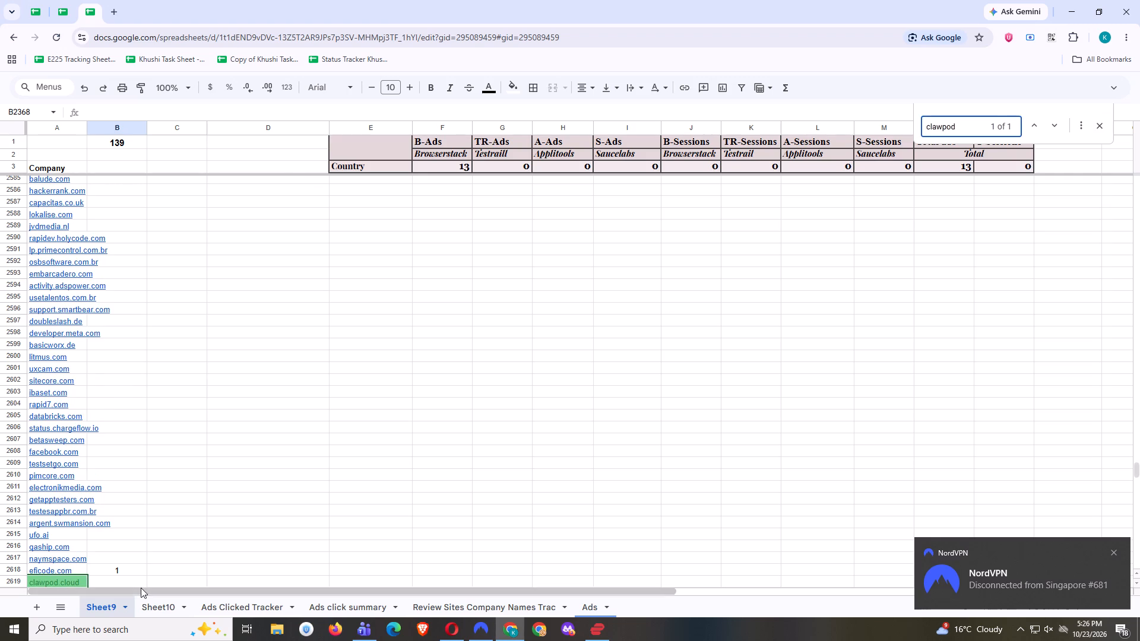
pyautogui.click(135, 582)
pyautogui.press('1')
pyautogui.click(135, 560)
# Copy "bluehost" from the Bluehost landing page address in Opera, find it in Chrome's Sheet9, and set the bluehost.com count to 1.
pyautogui.hotkey('alt', 'Tab')
pyautogui.click(665, 6)
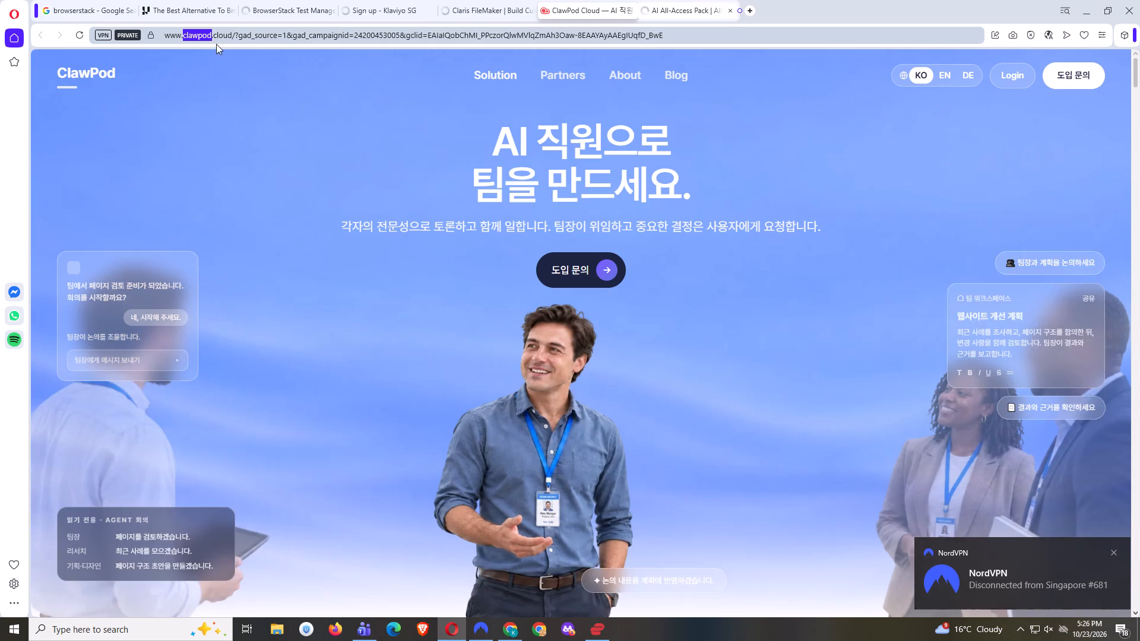
pyautogui.doubleClick(201, 33)
pyautogui.hotkey('ctrl', 'c')
pyautogui.click(1139, 0)
pyautogui.hotkey('ctrl', 'f')
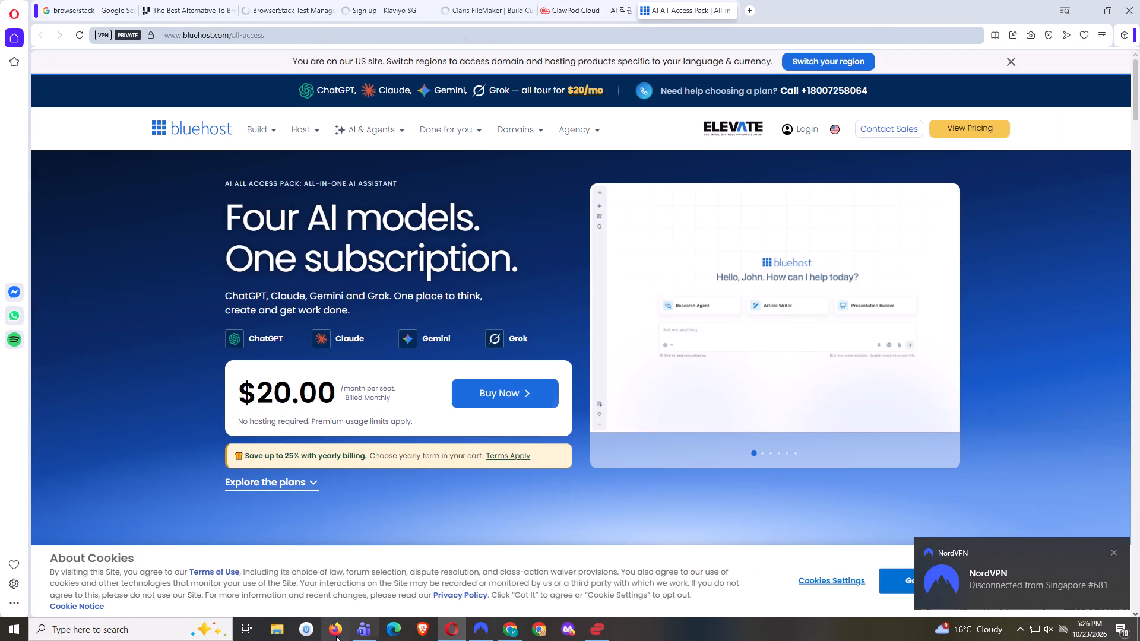
pyautogui.hotkey('ctrl', 'v')
pyautogui.hotkey('ctrl', 'f')
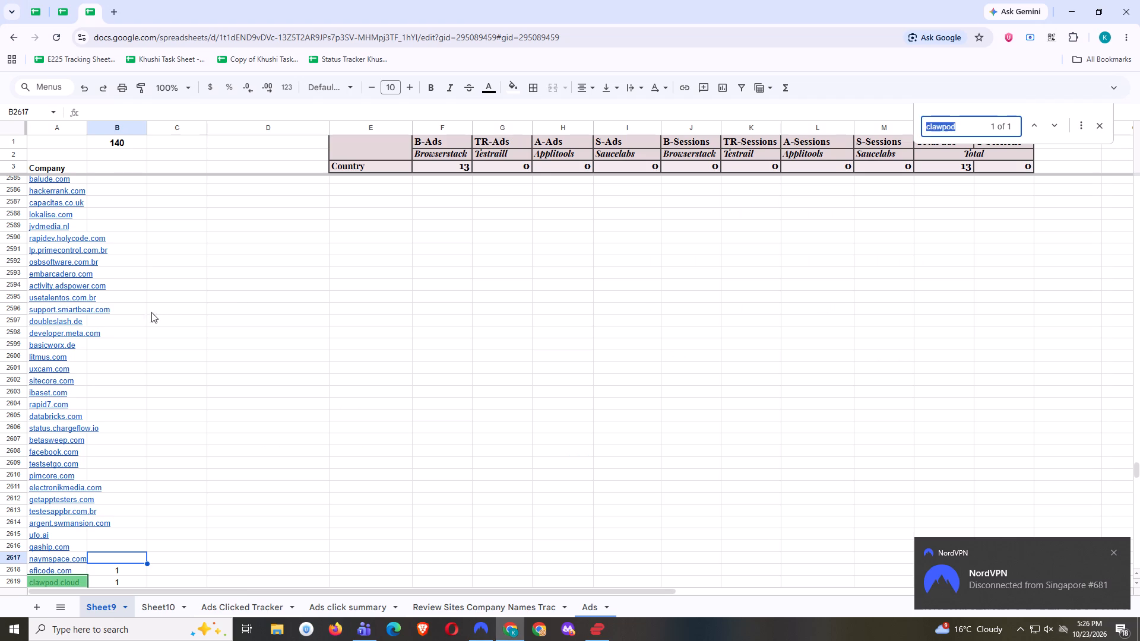
pyautogui.hotkey('ctrl', 'v')
pyautogui.click(135, 180)
pyautogui.press('1')
pyautogui.click(139, 195)
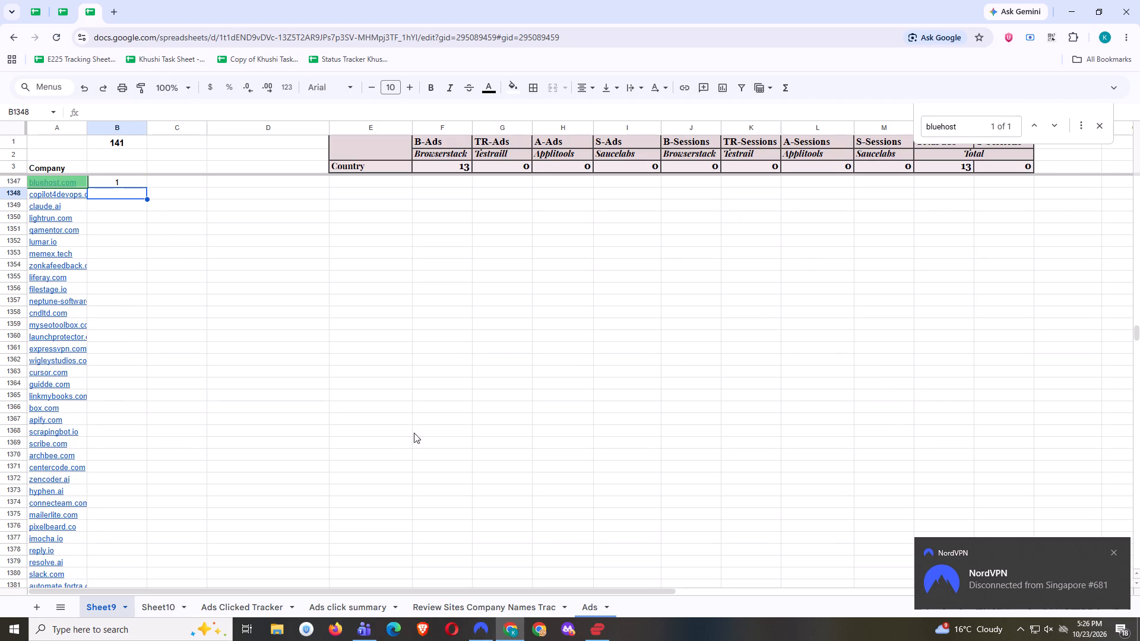
# In Sheet10's "browserstack" keyword row, set the Singapore count to 2 and APAC ADS to 8.
pyautogui.click(160, 599)
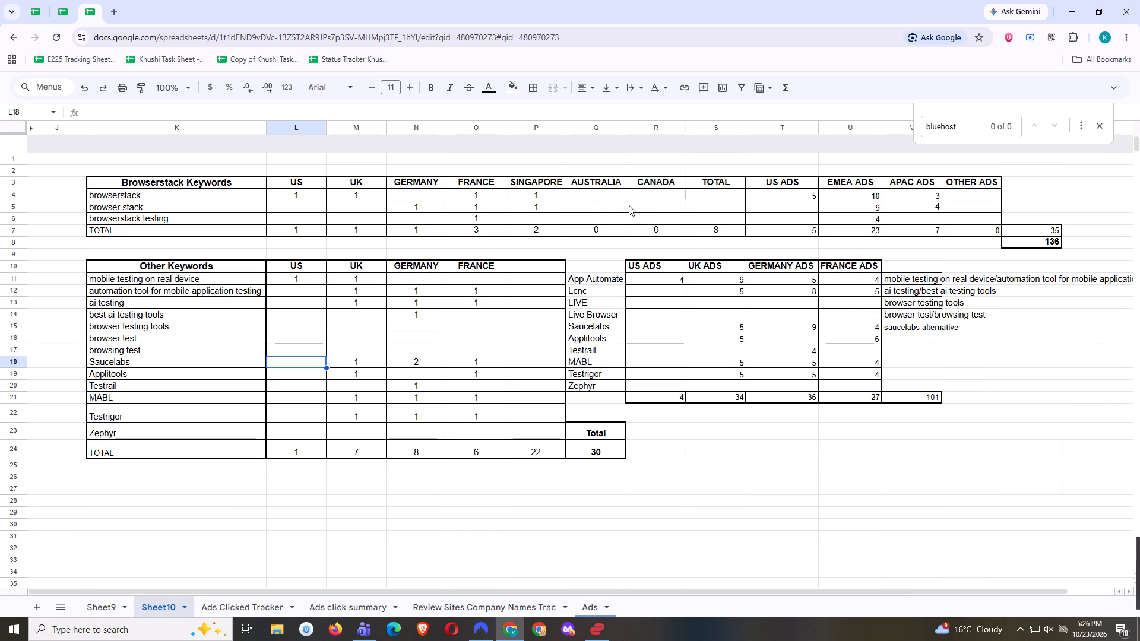
pyautogui.click(538, 198)
pyautogui.press('2')
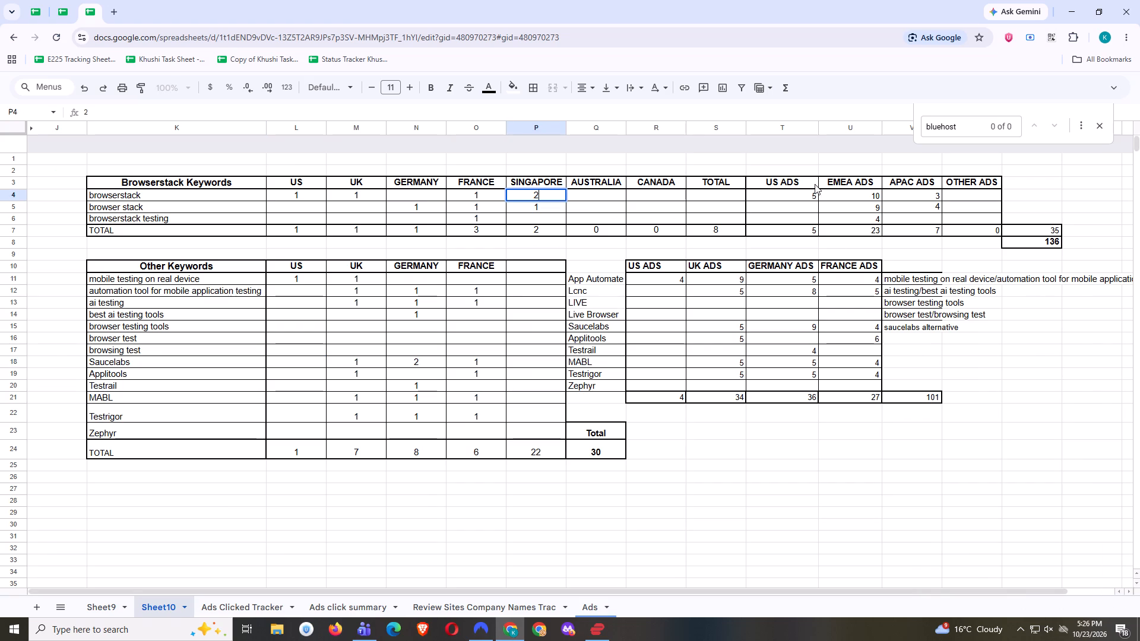
pyautogui.click(937, 198)
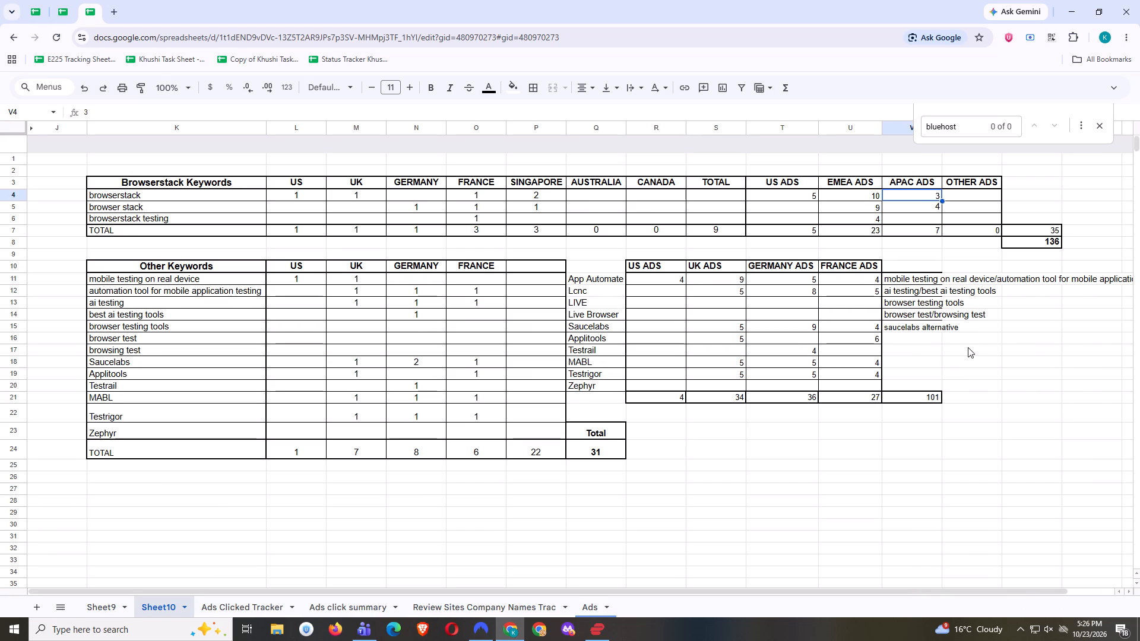
pyautogui.press('8')
pyautogui.click(965, 218)
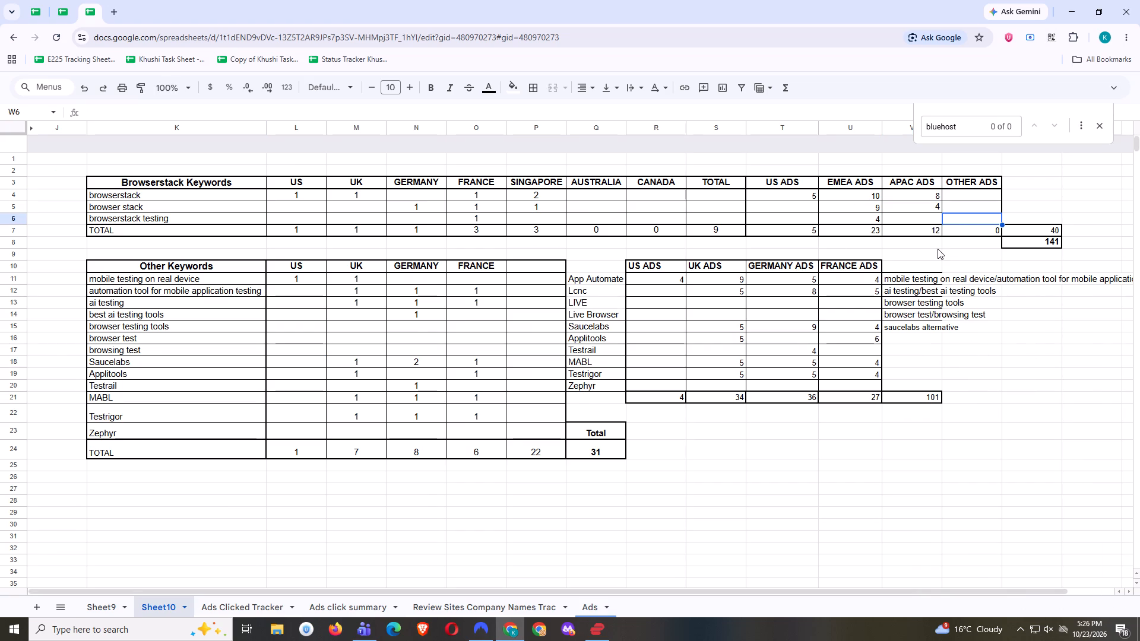
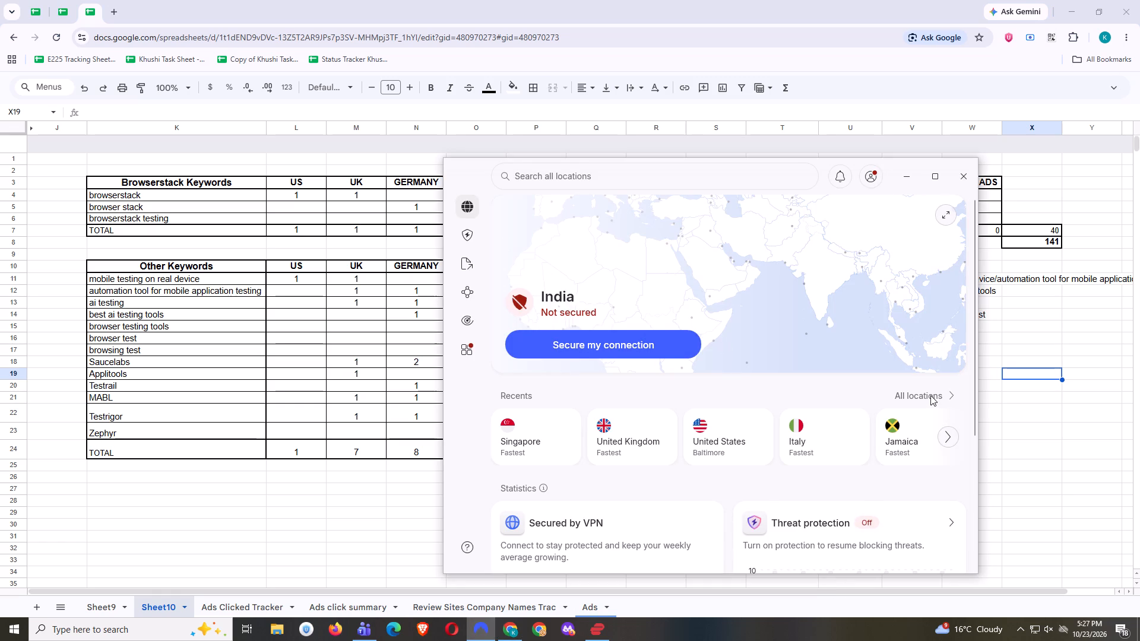
# Connect the VPN to the United Kingdom.
pyautogui.click(660, 437)
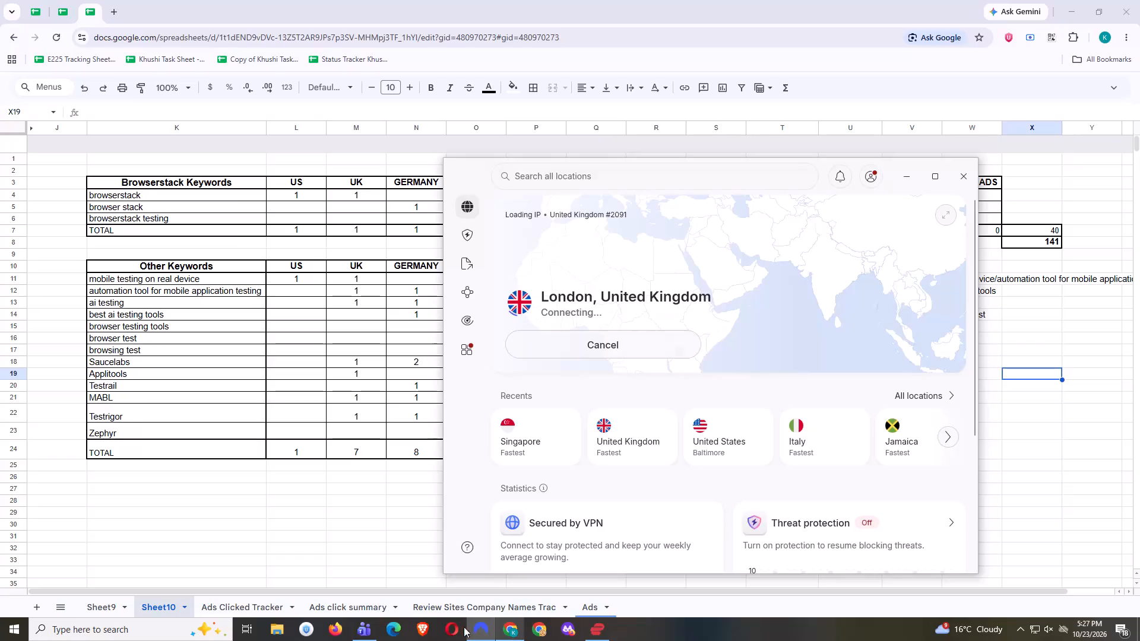
# In a new private Opera window, search Google for "saucelabs alternative" and reject all cookies.
pyautogui.rightClick(452, 628)
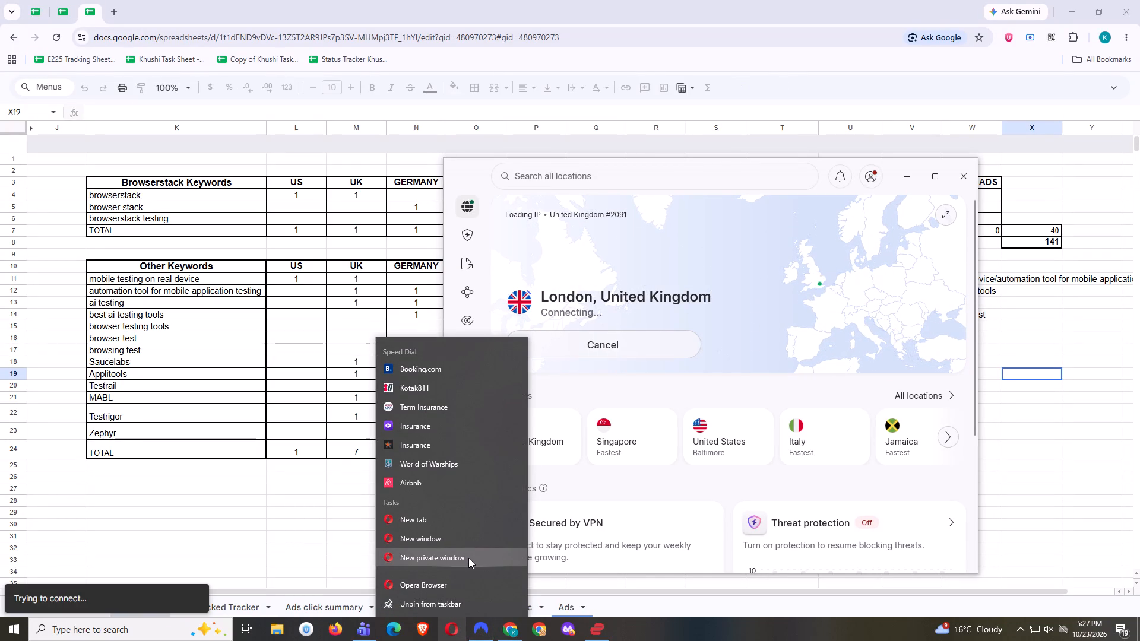
pyautogui.click(468, 558)
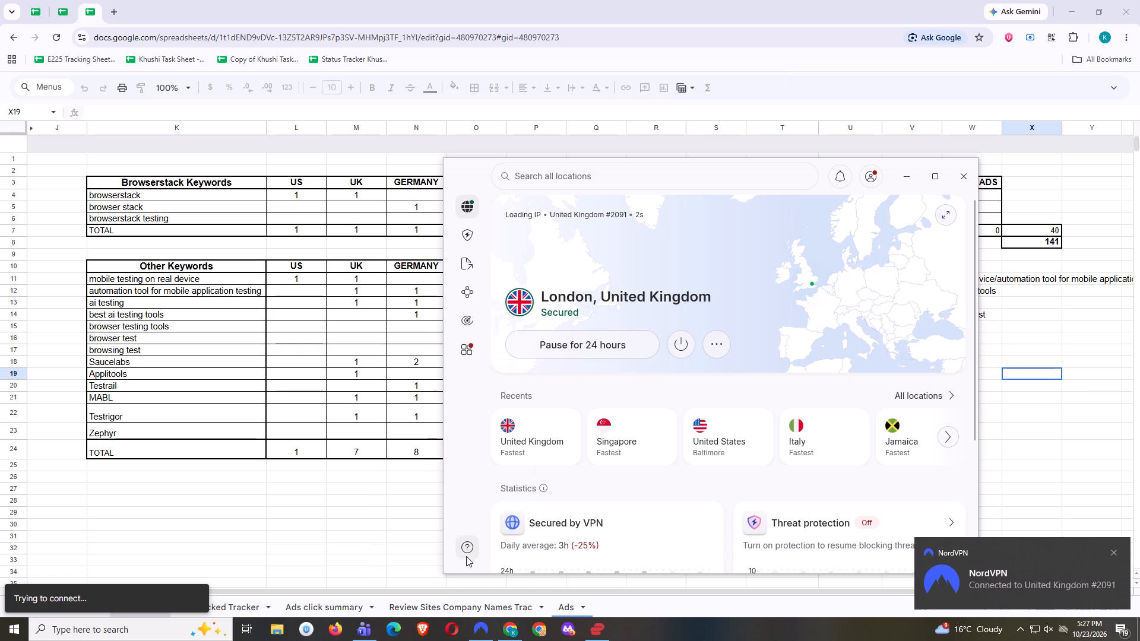
pyautogui.write('sa')
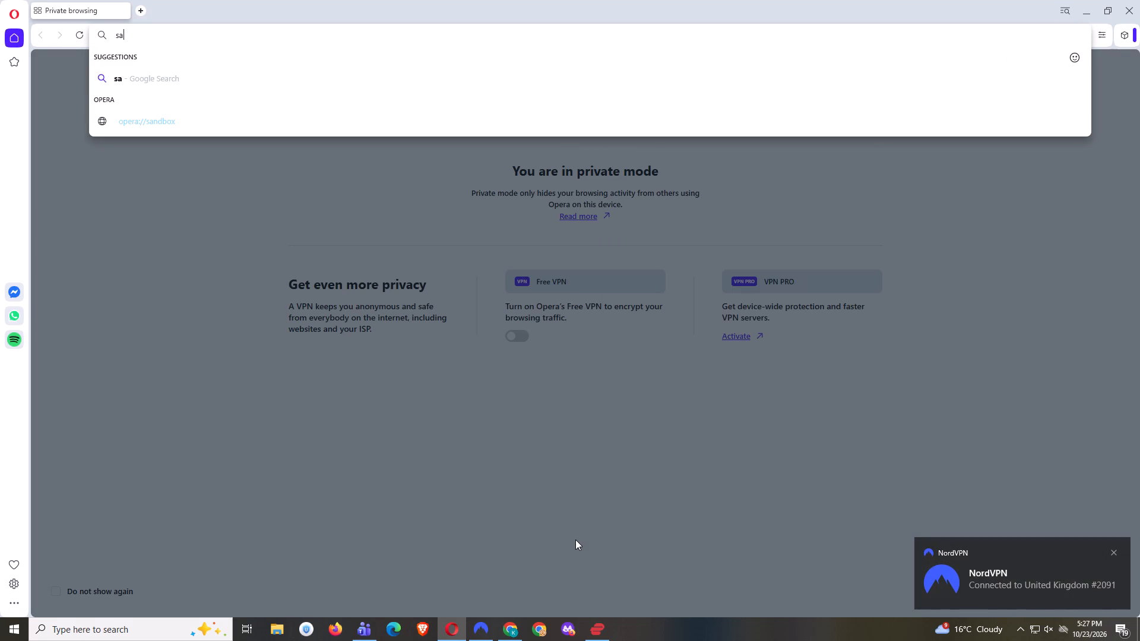
pyautogui.write('ucelabs alternative')
pyautogui.press('Return')
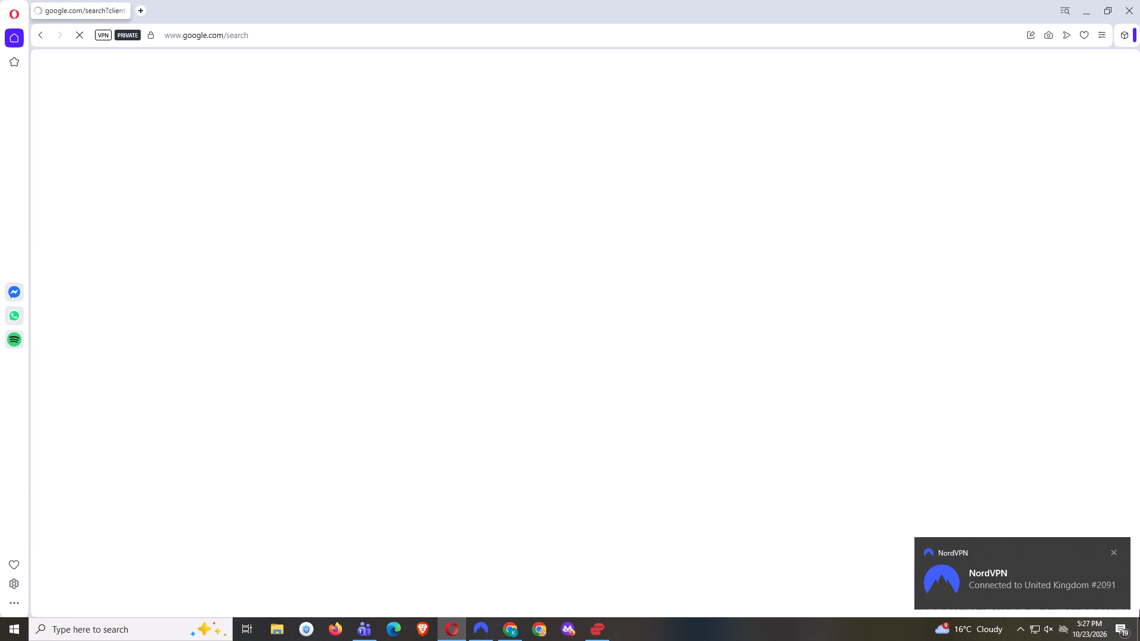
pyautogui.click(485, 502)
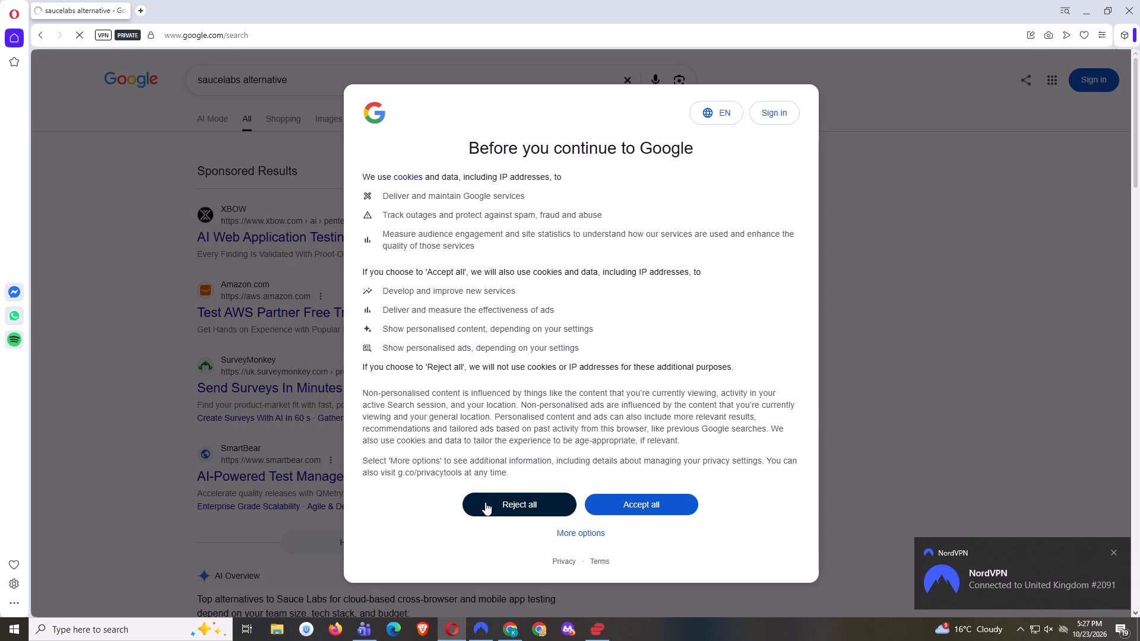
# Examine the sponsored results on the first four pages of the "saucelabs alternative" search for relevant advertisers.
pyautogui.scroll(-20, 482, 478)
pyautogui.scroll(-2, 482, 478)
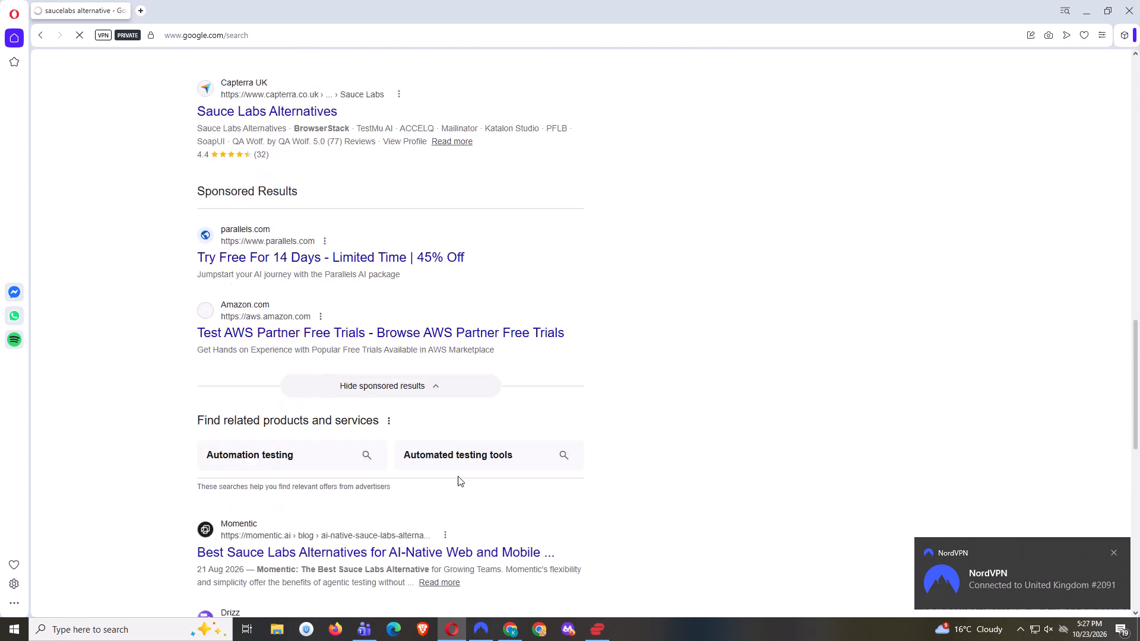
pyautogui.scroll(-18, 458, 476)
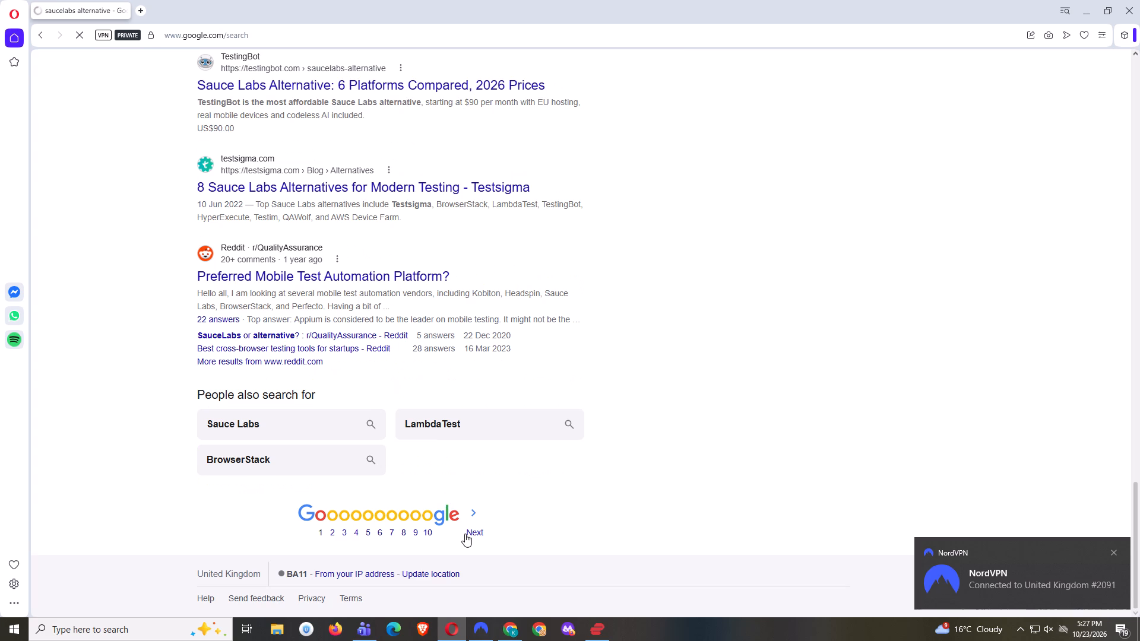
pyautogui.click(465, 534)
pyautogui.scroll(-14, 467, 531)
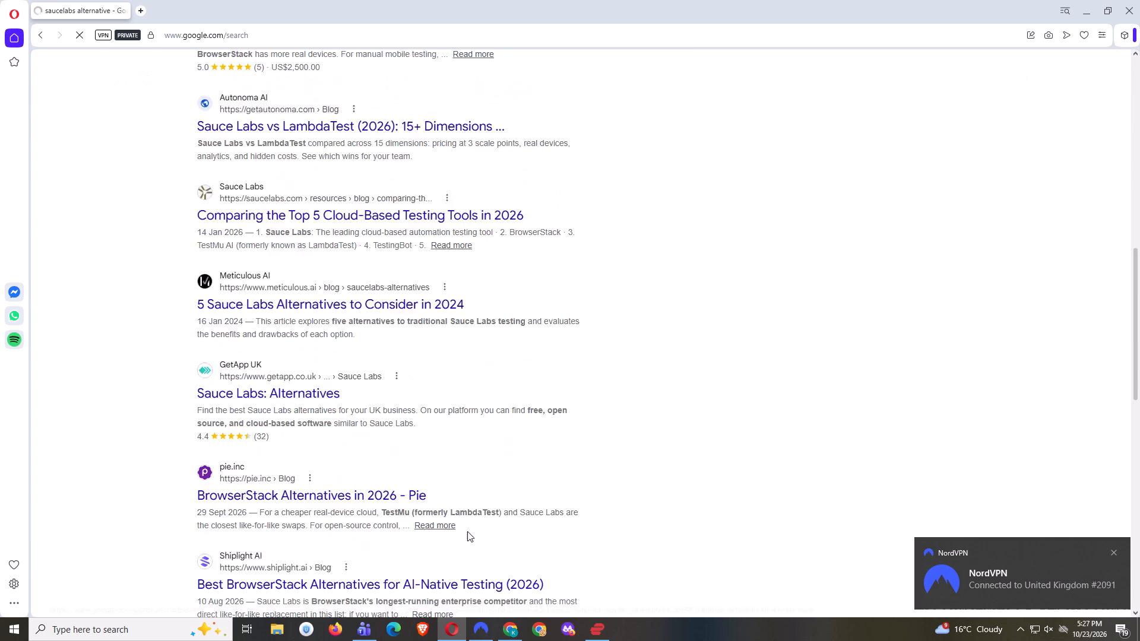
pyautogui.scroll(-13, 467, 531)
pyautogui.click(470, 530)
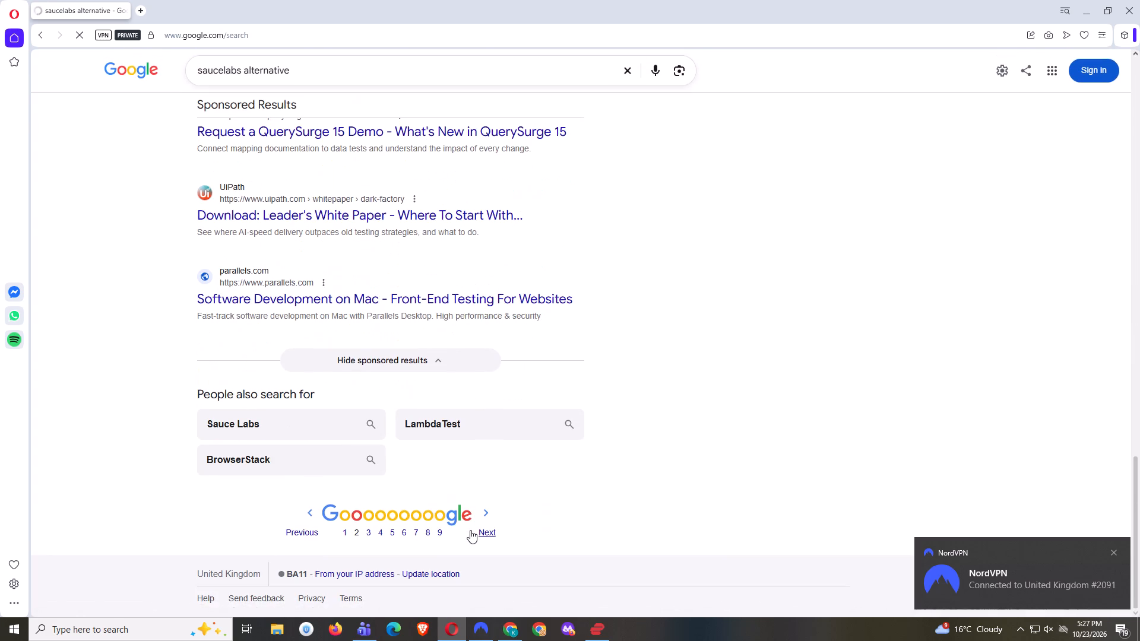
pyautogui.scroll(-19, 470, 530)
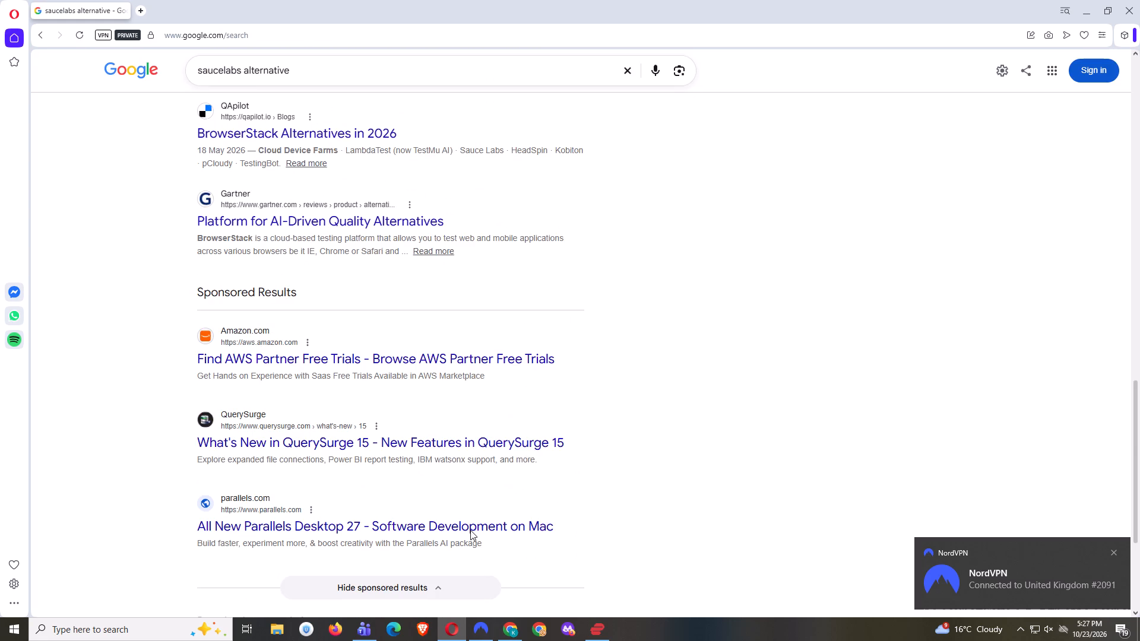
pyautogui.scroll(-7, 470, 530)
pyautogui.click(470, 530)
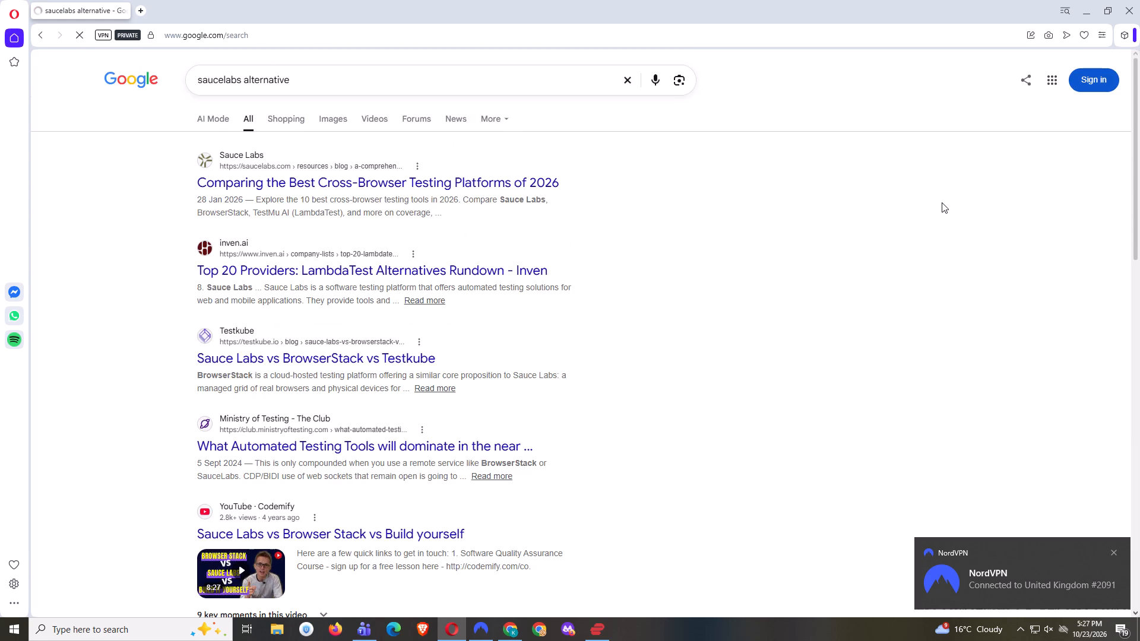
pyautogui.scroll(-14, 942, 202)
pyautogui.scroll(-6, 591, 364)
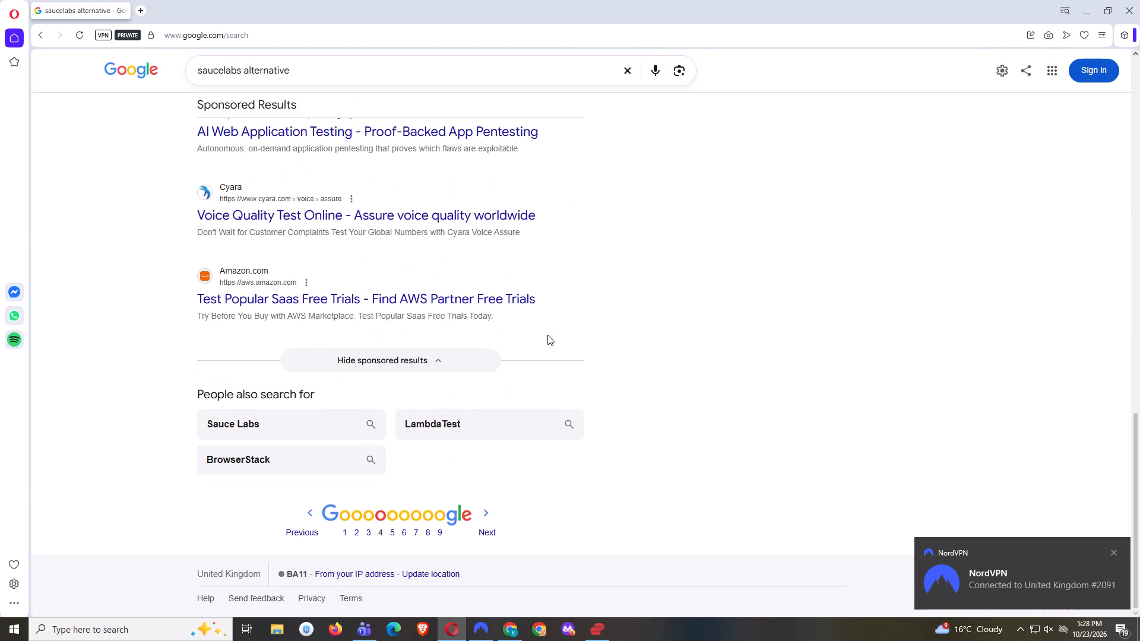
# Rerun the "saucelabs alternative" search and examine the sponsored results on its first three pages.
pyautogui.click(235, 84)
pyautogui.press('Return')
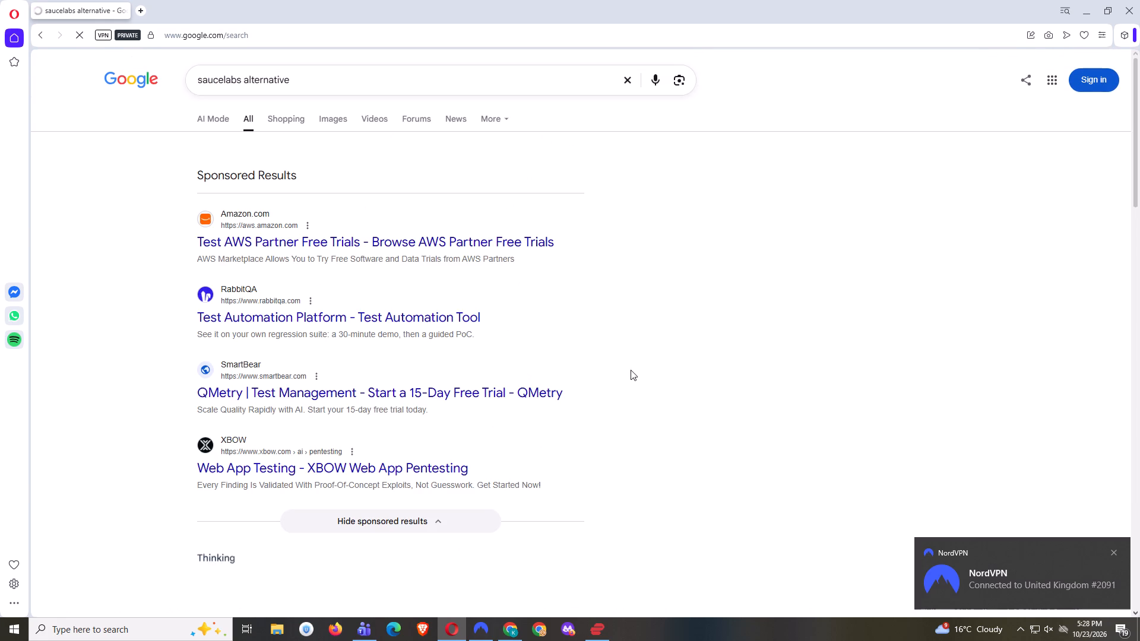
pyautogui.scroll(-18, 457, 485)
pyautogui.scroll(-7, 455, 482)
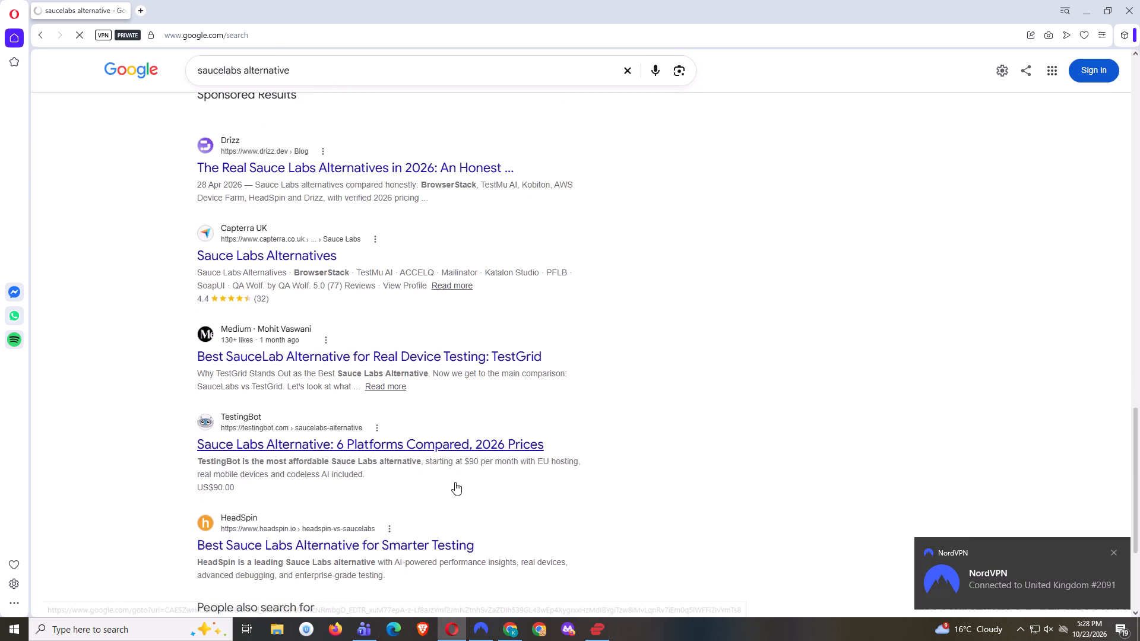
pyautogui.scroll(-7, 455, 482)
pyautogui.click(465, 522)
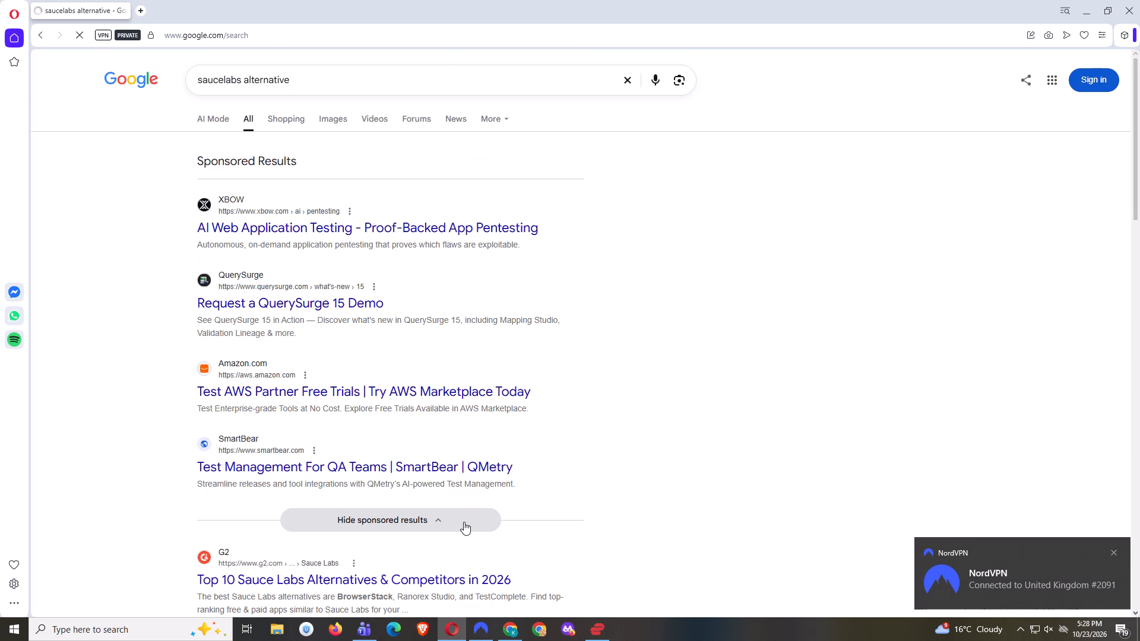
pyautogui.scroll(-17, 464, 522)
pyautogui.scroll(-4, 464, 520)
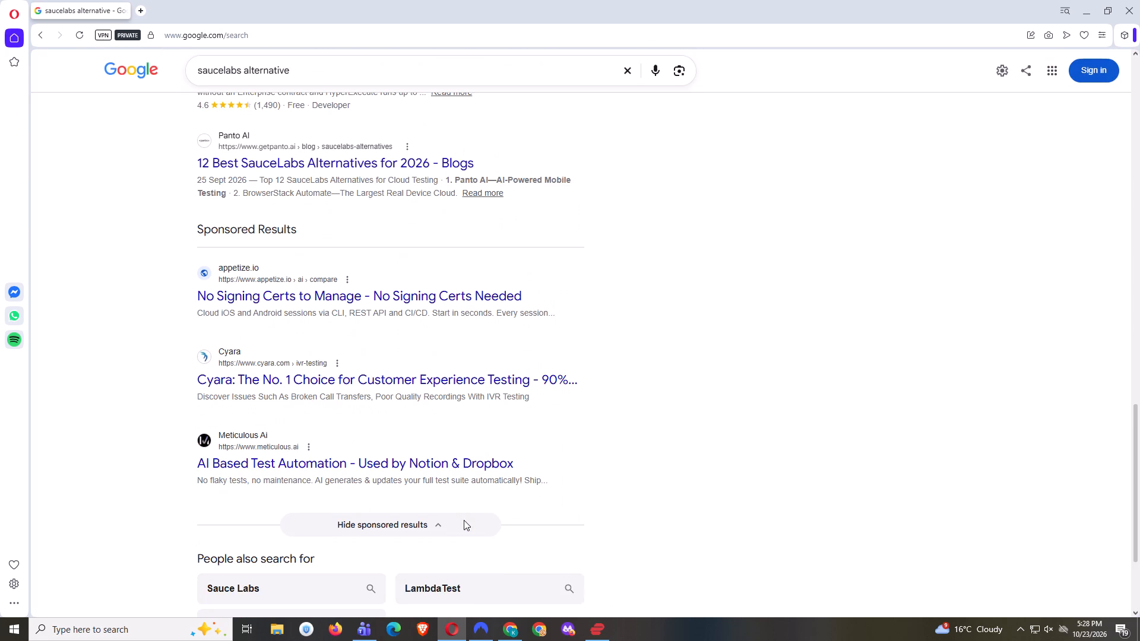
pyautogui.scroll(-5, 464, 520)
pyautogui.click(464, 520)
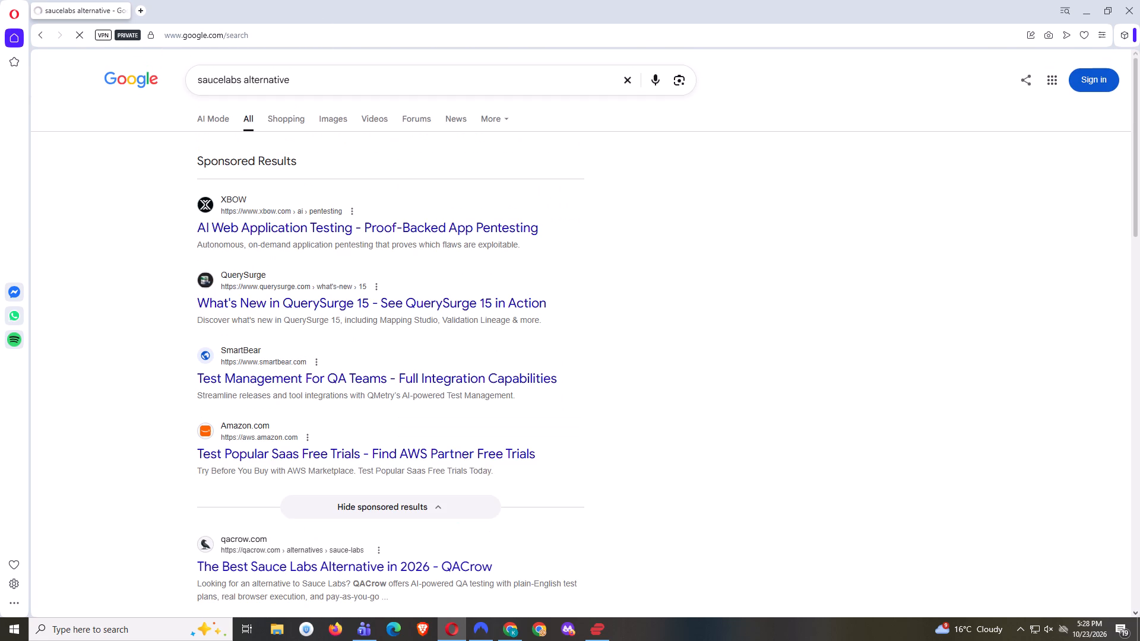
# Copy the "saucelabs alternative" query, close Opera, and search for it in a new Chrome incognito window, answering the cookie consent request.
pyautogui.tripleClick(305, 87)
pyautogui.hotkey('ctrl', 'c')
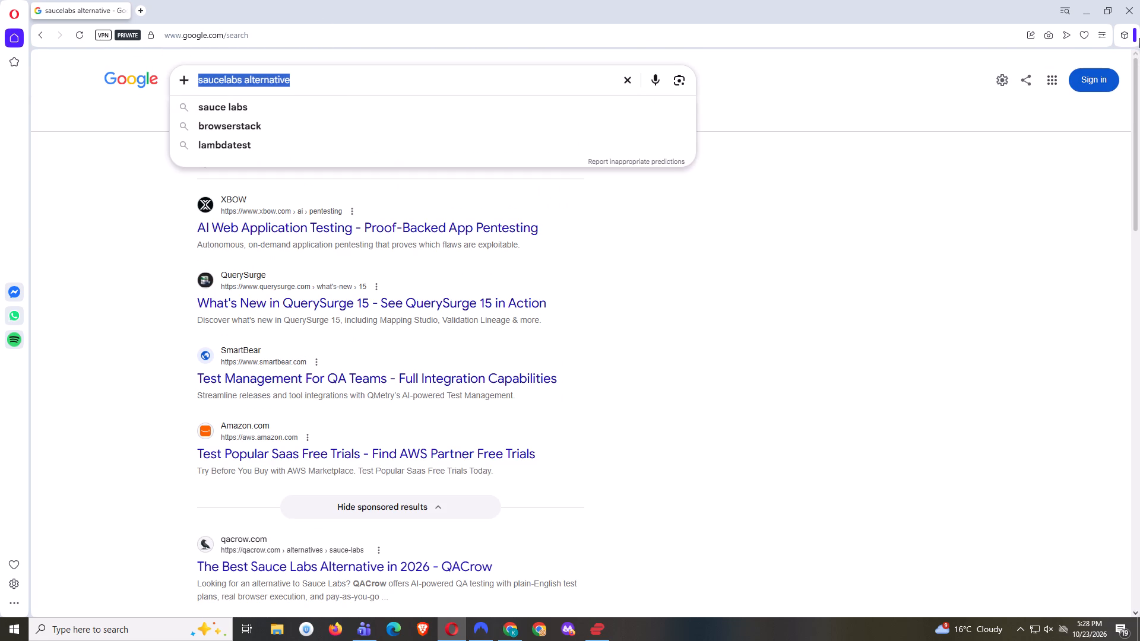
pyautogui.click(1139, 0)
pyautogui.rightClick(542, 630)
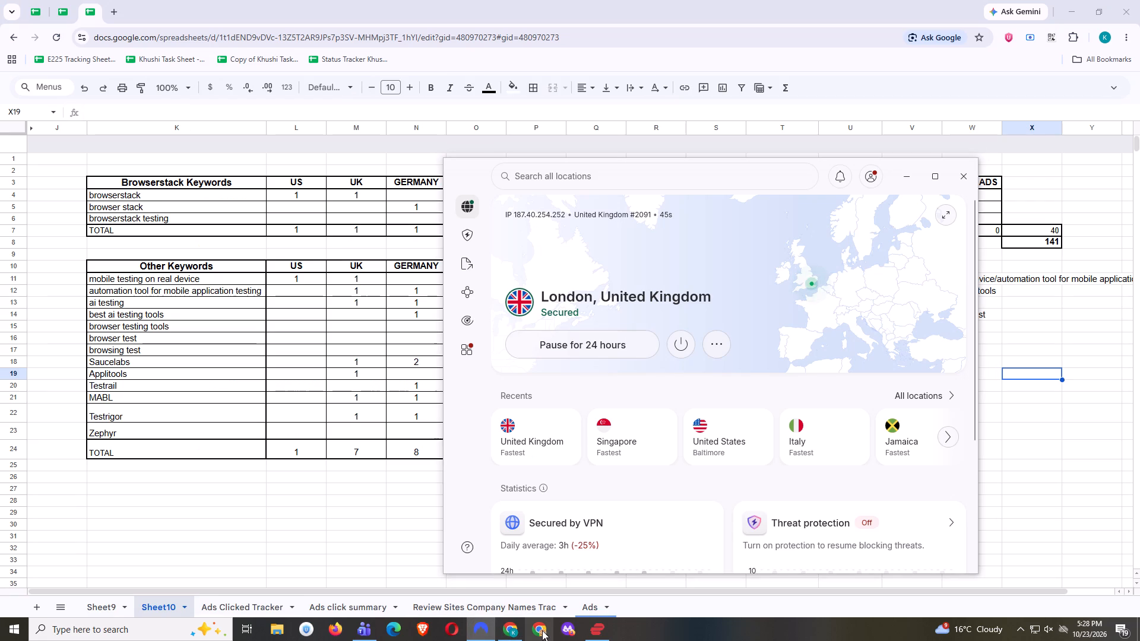
pyautogui.doubleClick(547, 570)
pyautogui.click(547, 565)
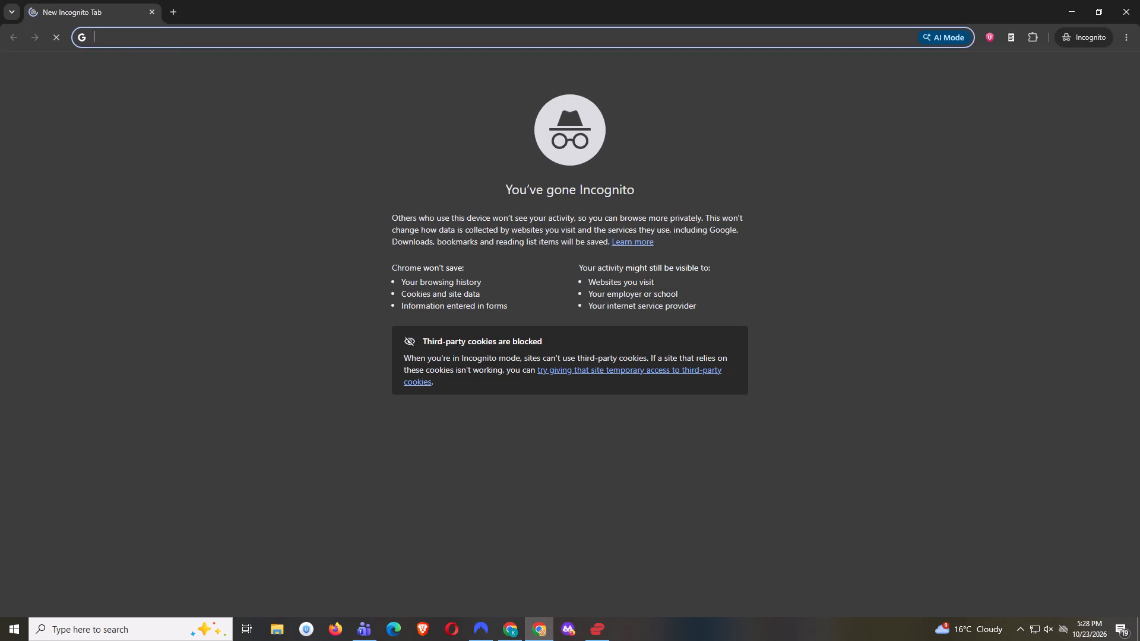
pyautogui.hotkey('ctrl', 'v')
pyautogui.press('Return')
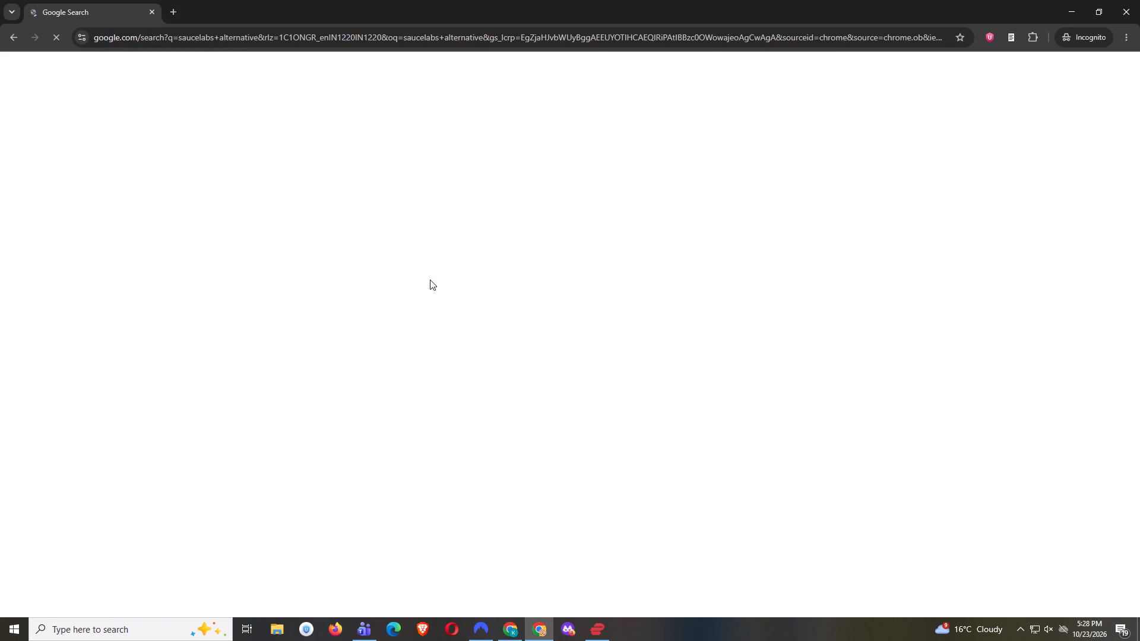
pyautogui.click(516, 502)
# Examine the sponsored results on the first three pages of Chrome's "saucelabs alternative" search.
pyautogui.scroll(-5, 426, 534)
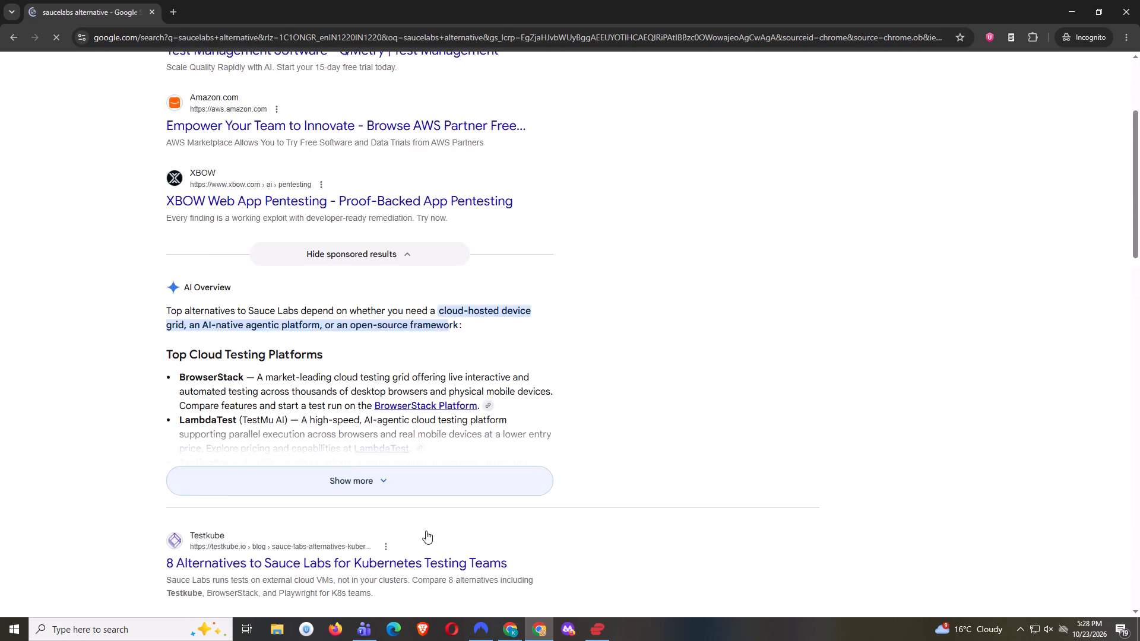
pyautogui.scroll(-14, 426, 531)
pyautogui.scroll(2, 436, 516)
pyautogui.scroll(-10, 436, 516)
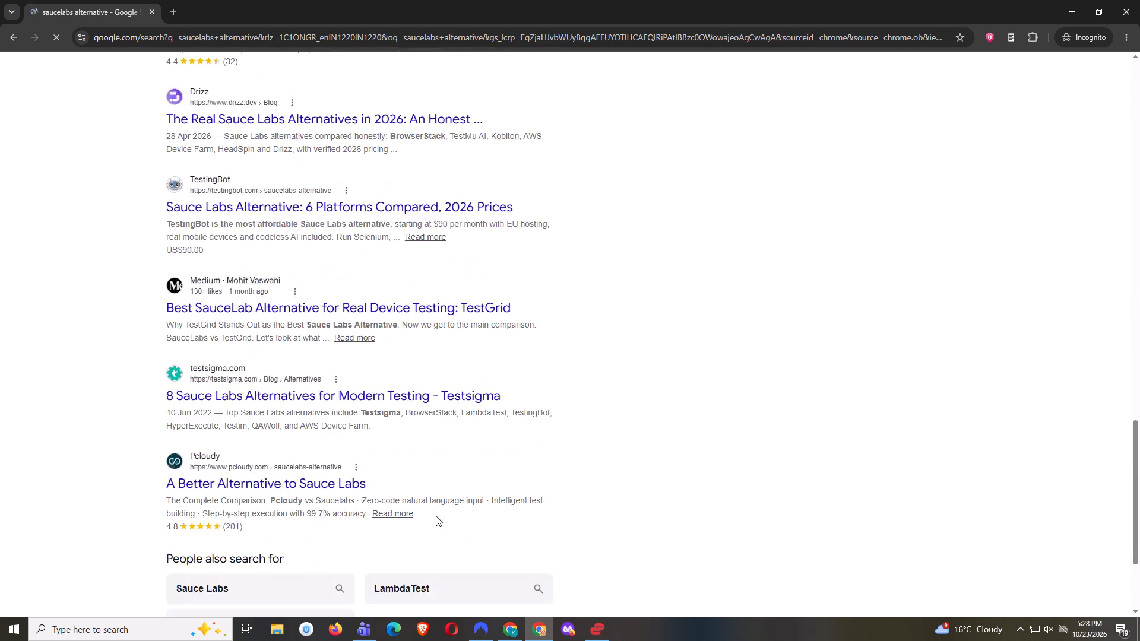
pyautogui.scroll(-5, 436, 516)
pyautogui.click(440, 519)
pyautogui.scroll(-6, 440, 519)
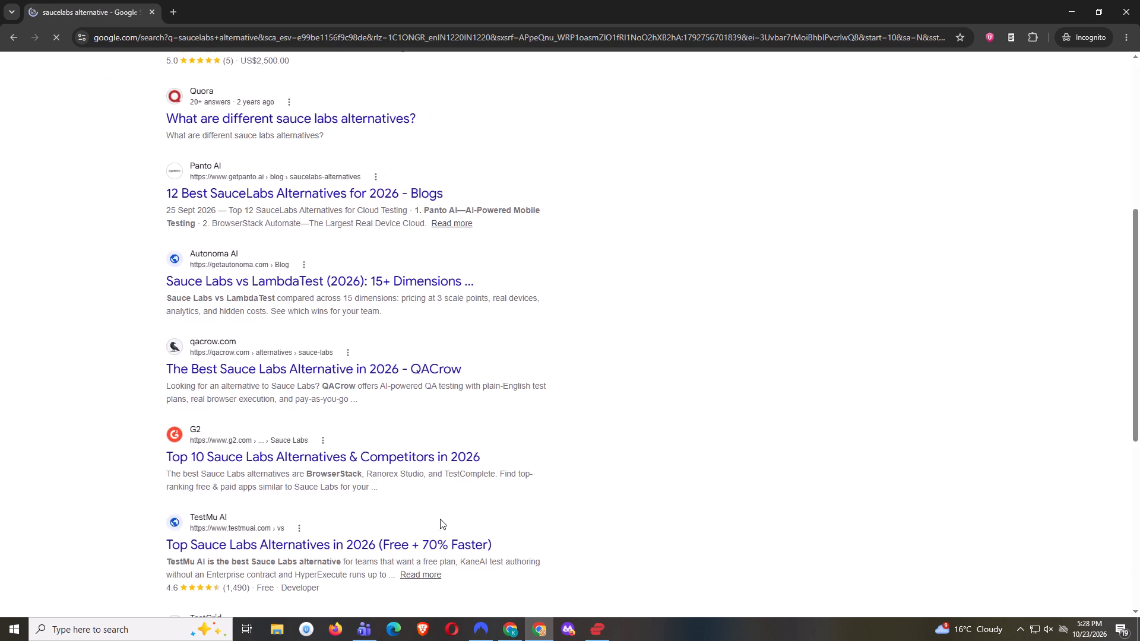
pyautogui.scroll(-14, 440, 519)
pyautogui.click(440, 519)
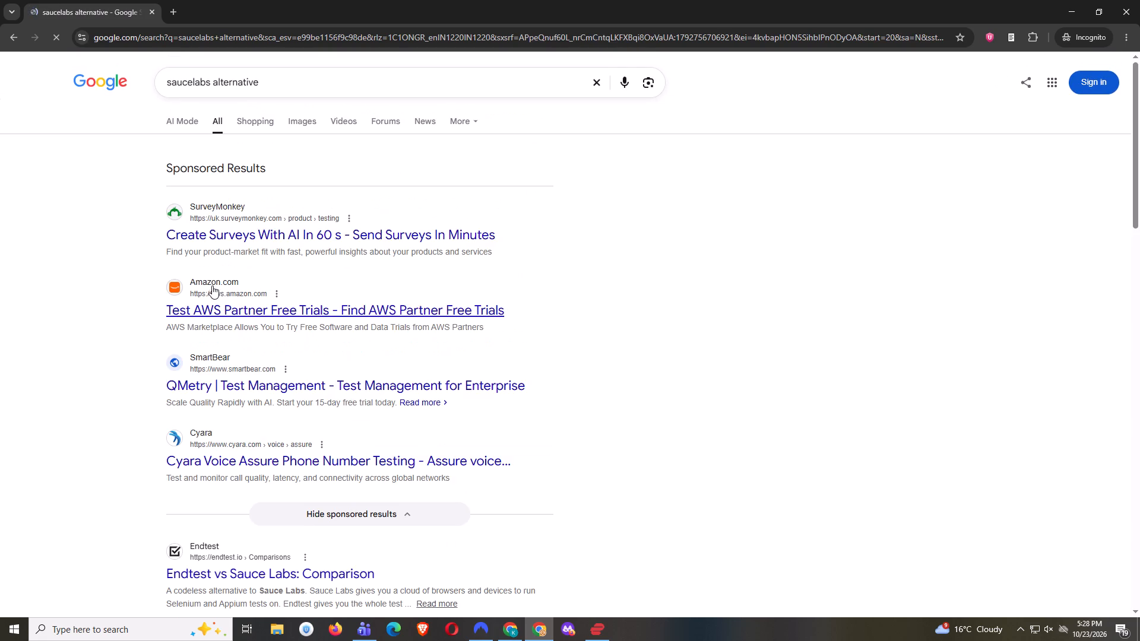
pyautogui.scroll(-19, 216, 271)
pyautogui.scroll(-5, 172, 198)
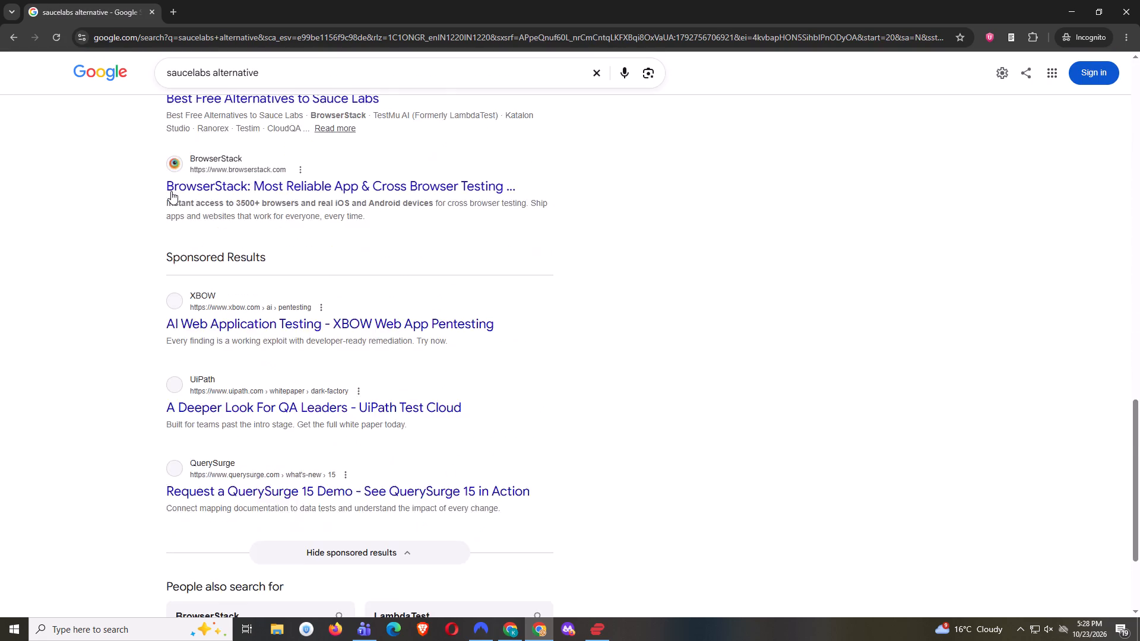
# Change the Google query to "sauce labs alternative" and run the search.
pyautogui.click(192, 77)
pyautogui.press('space')
pyautogui.press('Return')
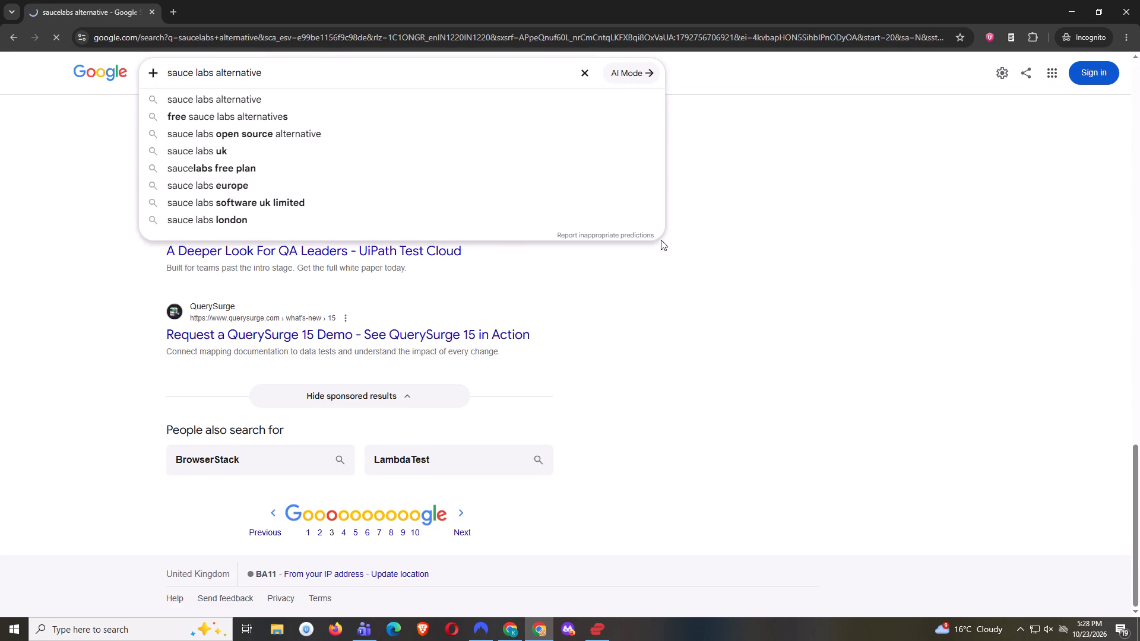
# Examine the sponsored results on the first four pages of the "sauce labs alternative" search for relevant advertisers.
pyautogui.scroll(-9, 418, 445)
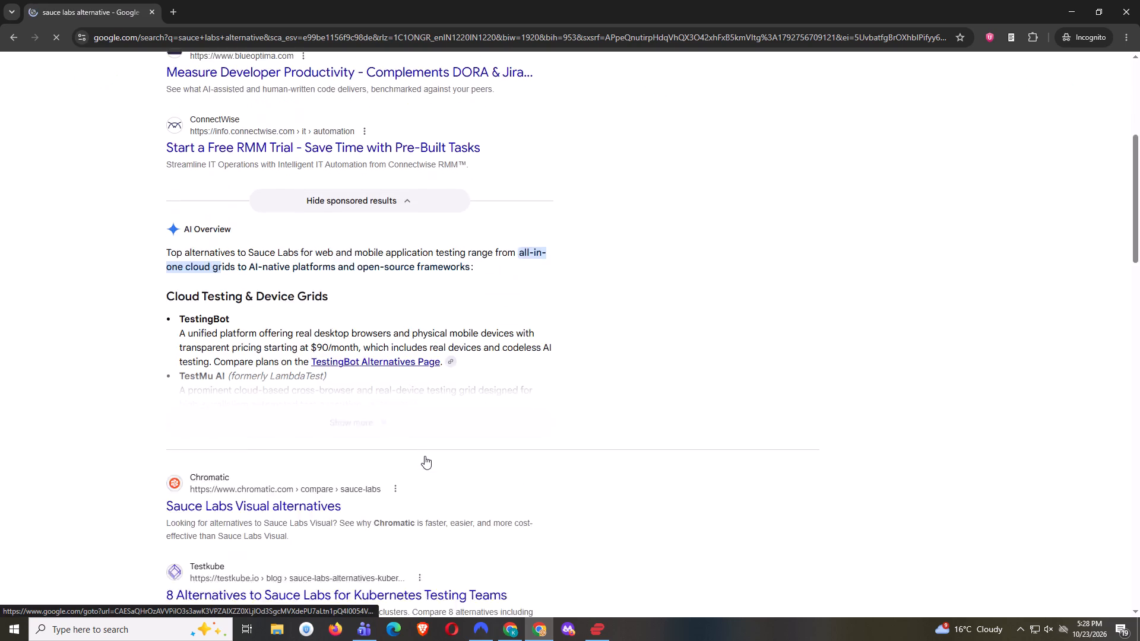
pyautogui.scroll(-11, 425, 456)
pyautogui.scroll(-18, 425, 484)
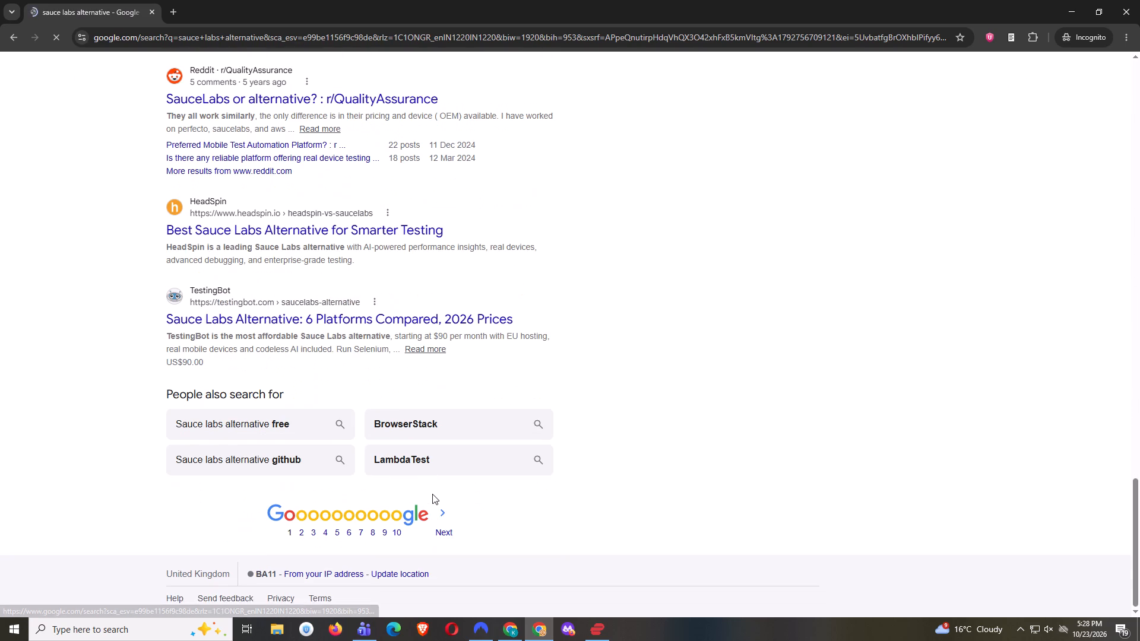
pyautogui.click(438, 518)
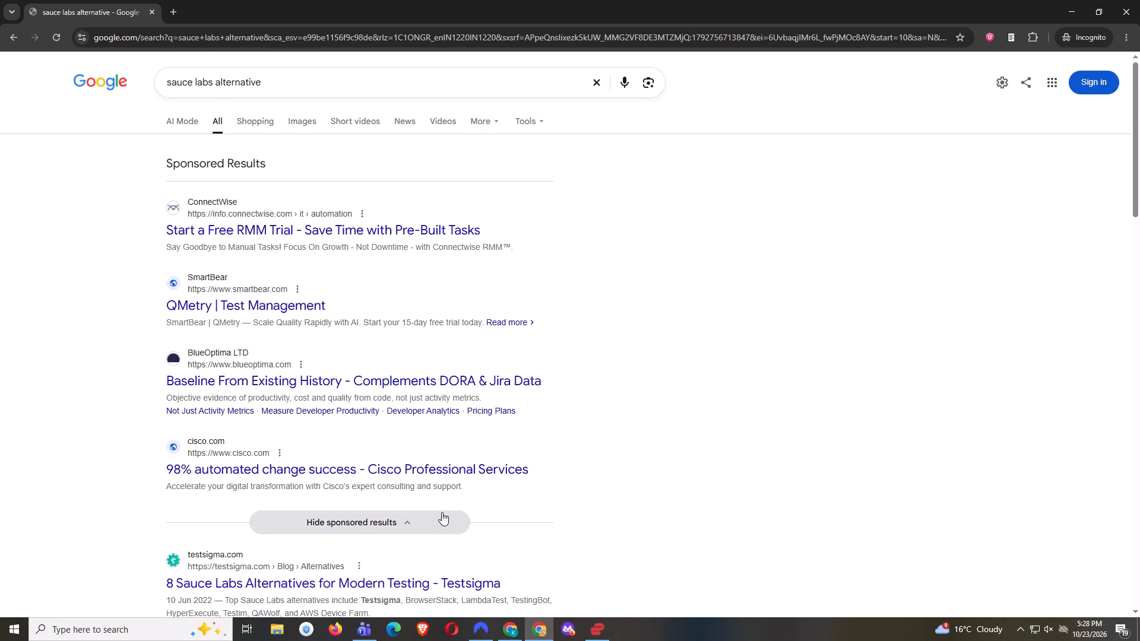
pyautogui.scroll(-20, 442, 512)
pyautogui.scroll(-8, 442, 512)
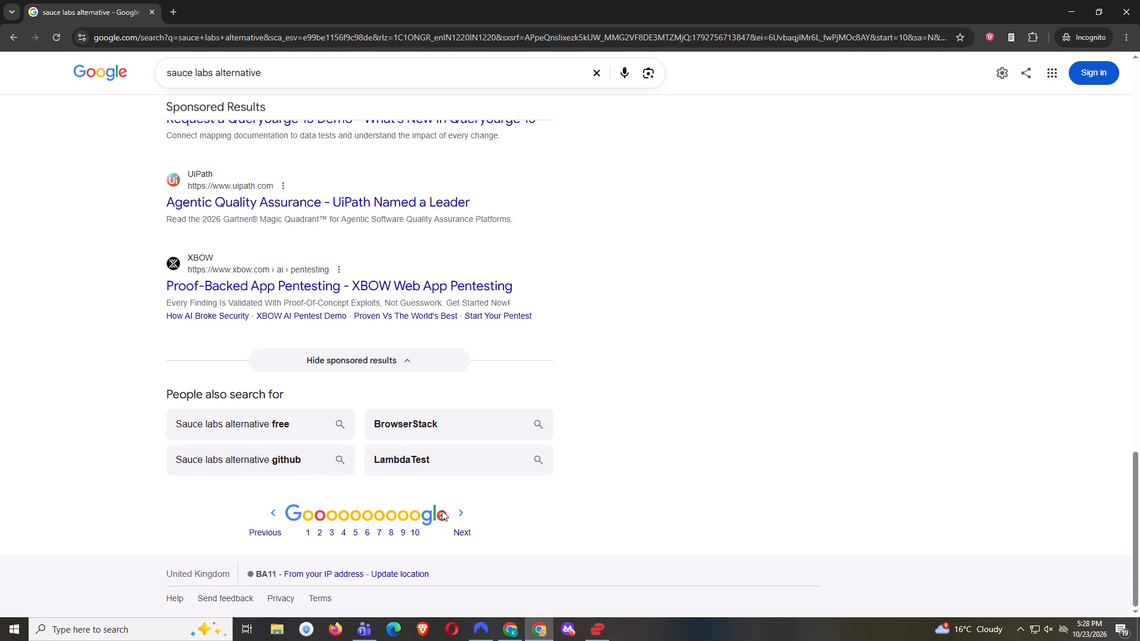
pyautogui.click(442, 510)
pyautogui.scroll(-14, 442, 510)
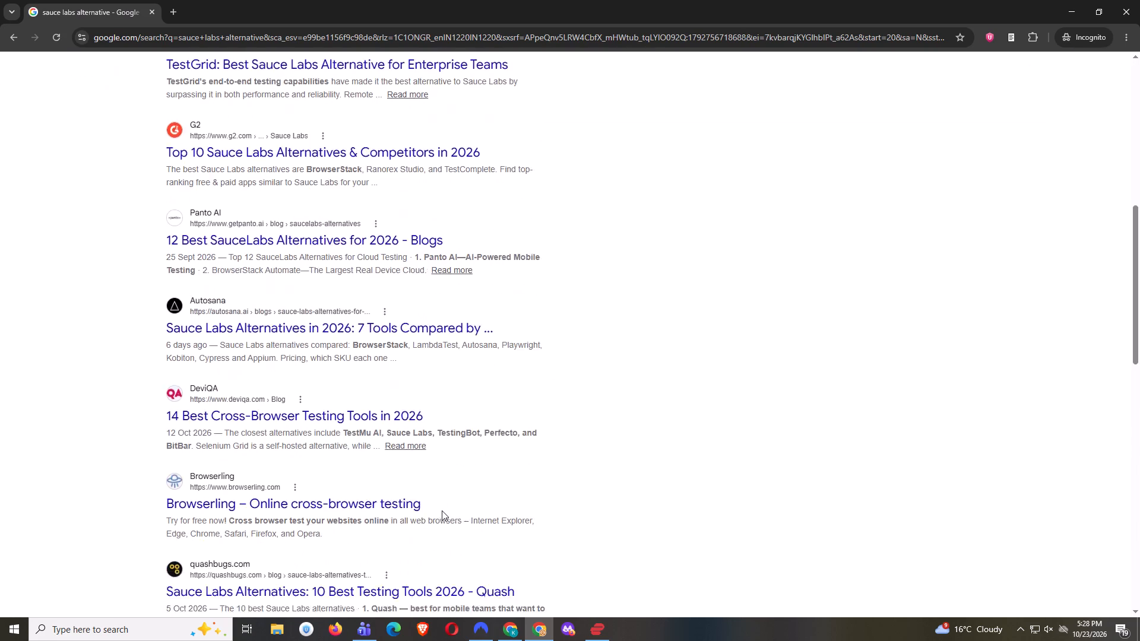
pyautogui.scroll(-13, 442, 510)
pyautogui.click(442, 510)
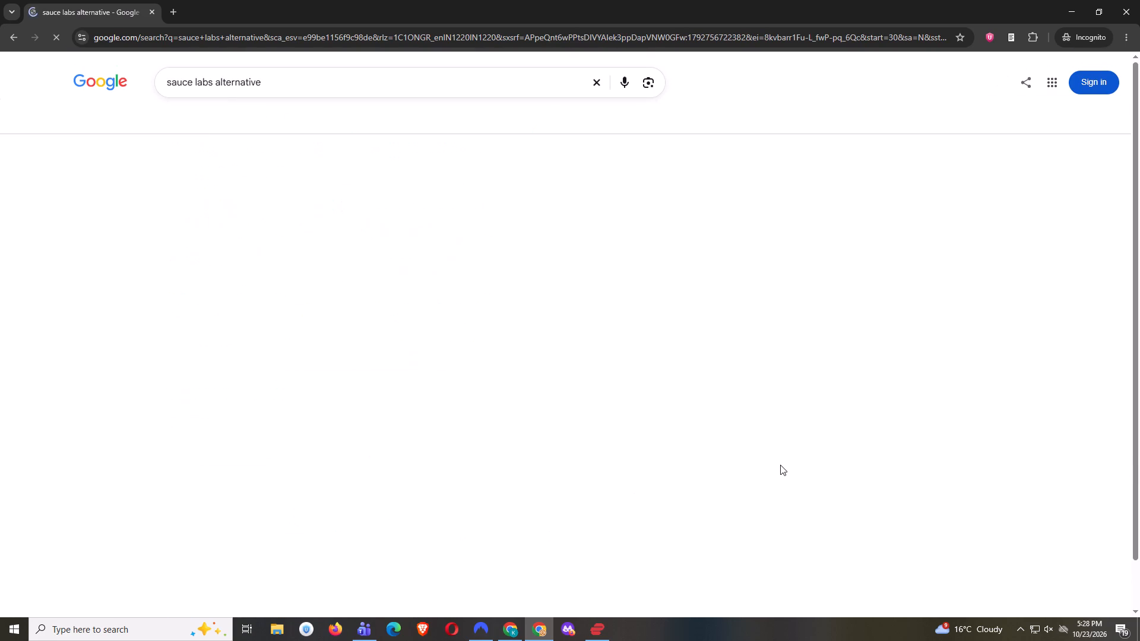
pyautogui.scroll(-20, 776, 462)
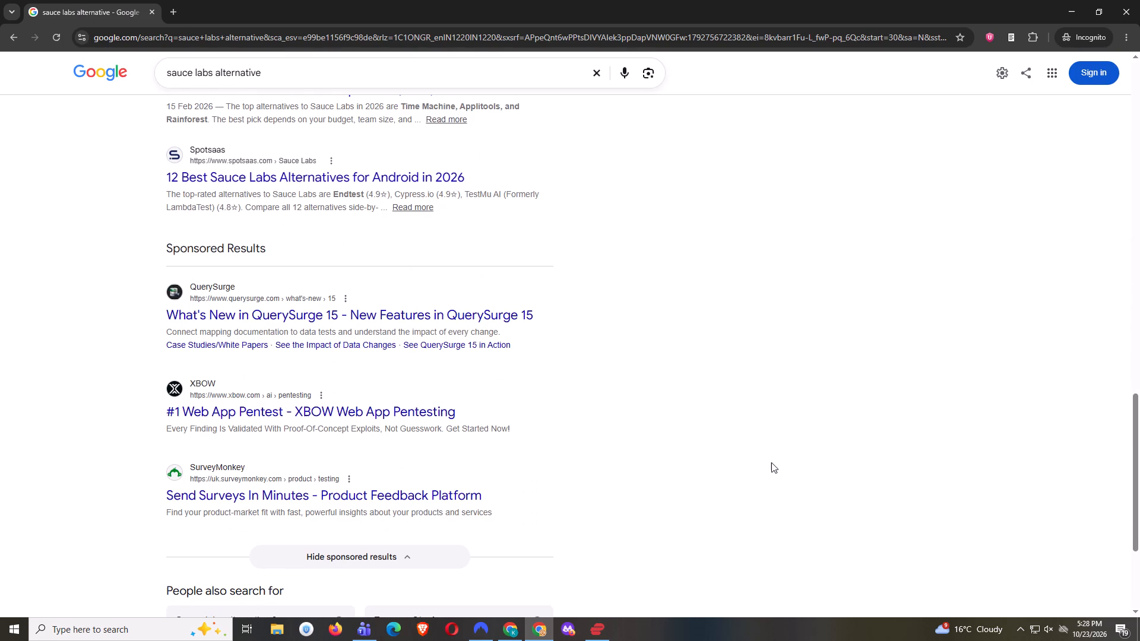
# Close the Chrome incognito window and switch the VPN connection from the United Kingdom to Italy.
pyautogui.scroll(-7, 771, 462)
pyautogui.click(1139, 0)
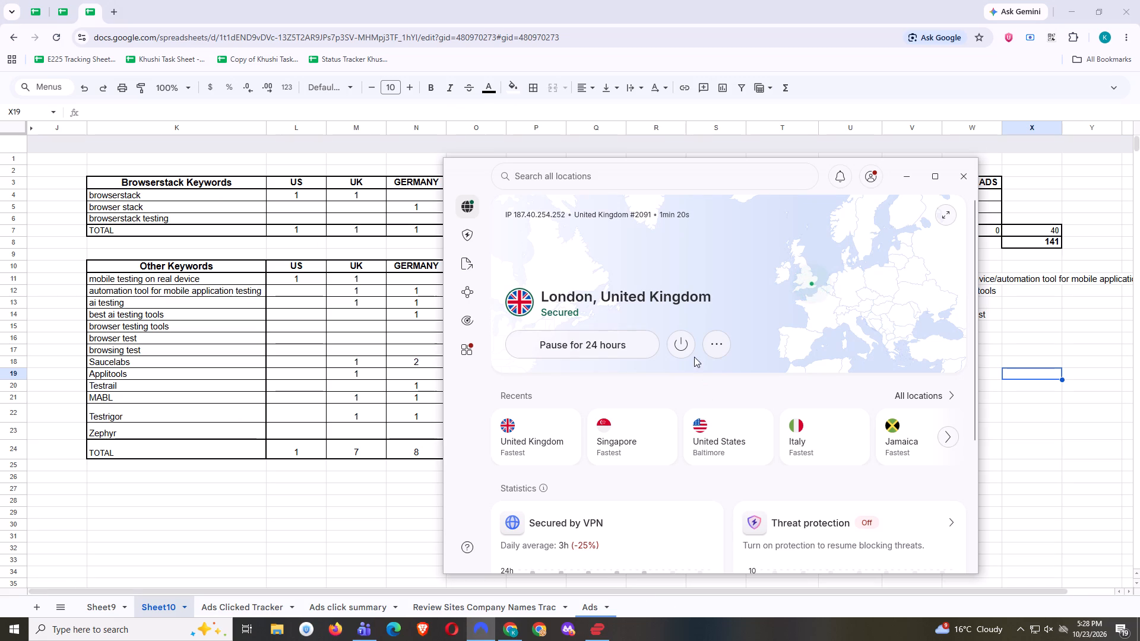
pyautogui.click(694, 353)
pyautogui.click(691, 345)
pyautogui.click(800, 453)
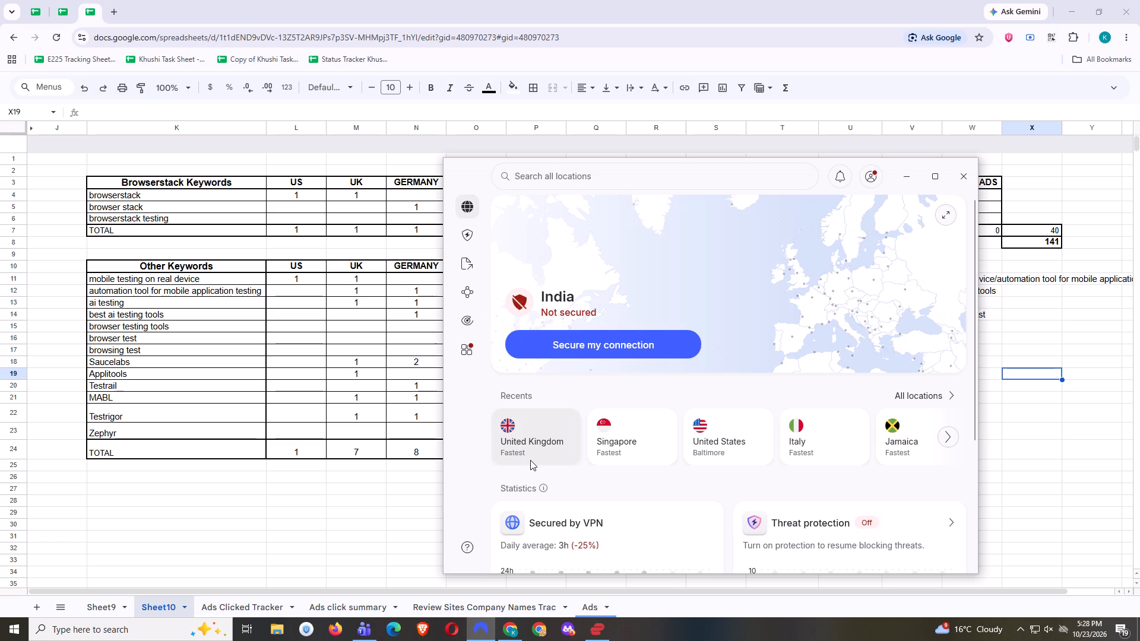
pyautogui.scroll(-6, 724, 484)
pyautogui.scroll(6, 724, 484)
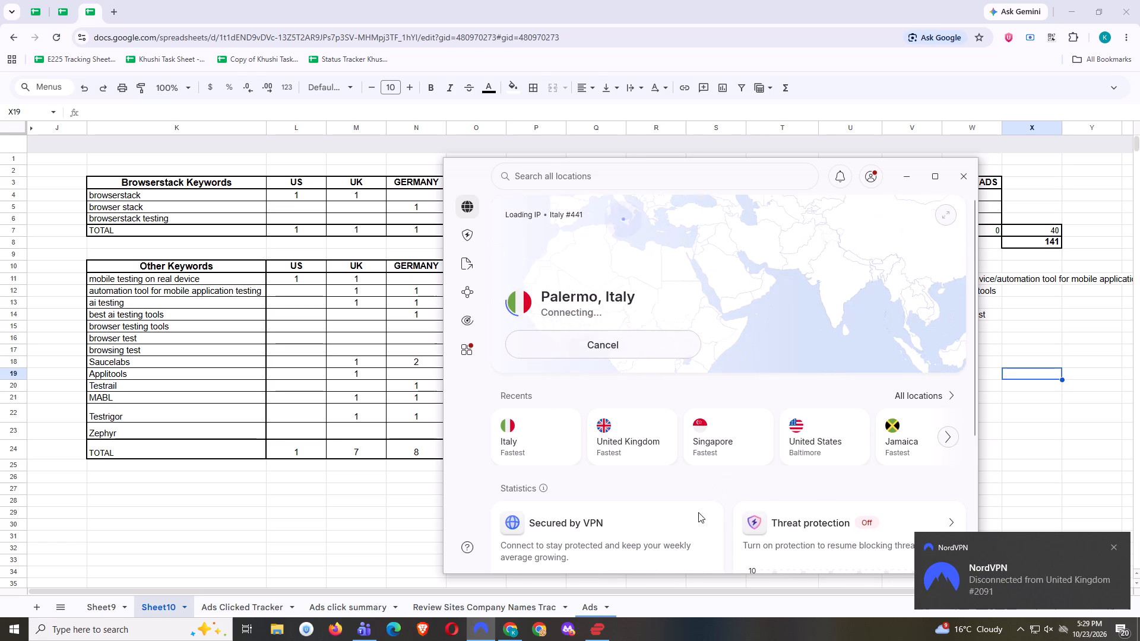
# Open Firefox, search Google for "saucelabs alternative", and answer the cookie consent request.
pyautogui.rightClick(541, 626)
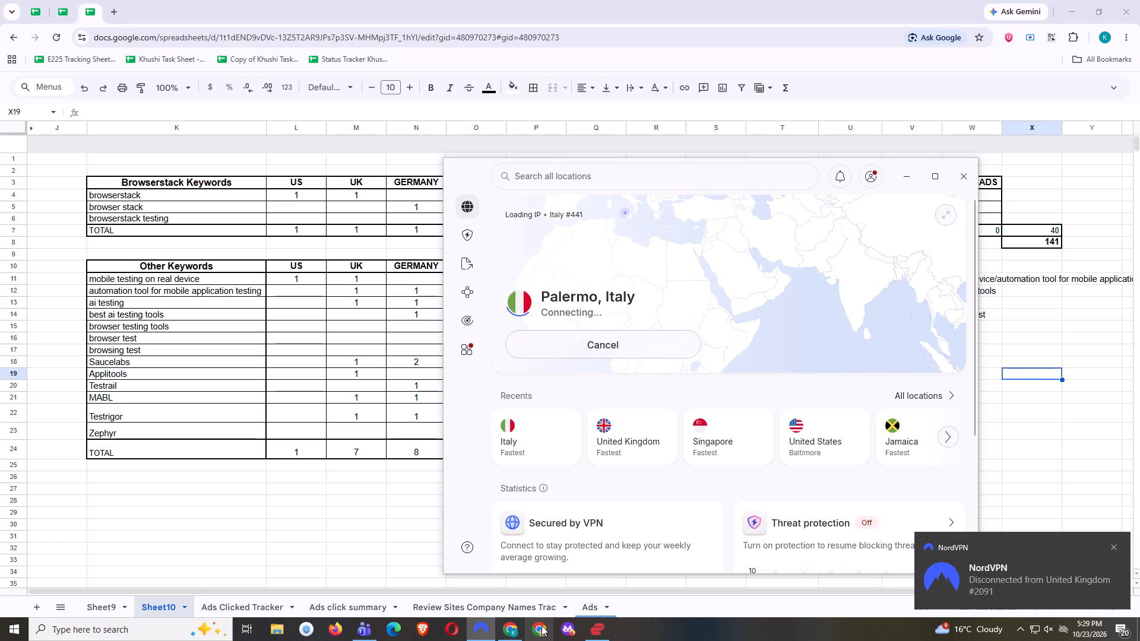
pyautogui.click(571, 625)
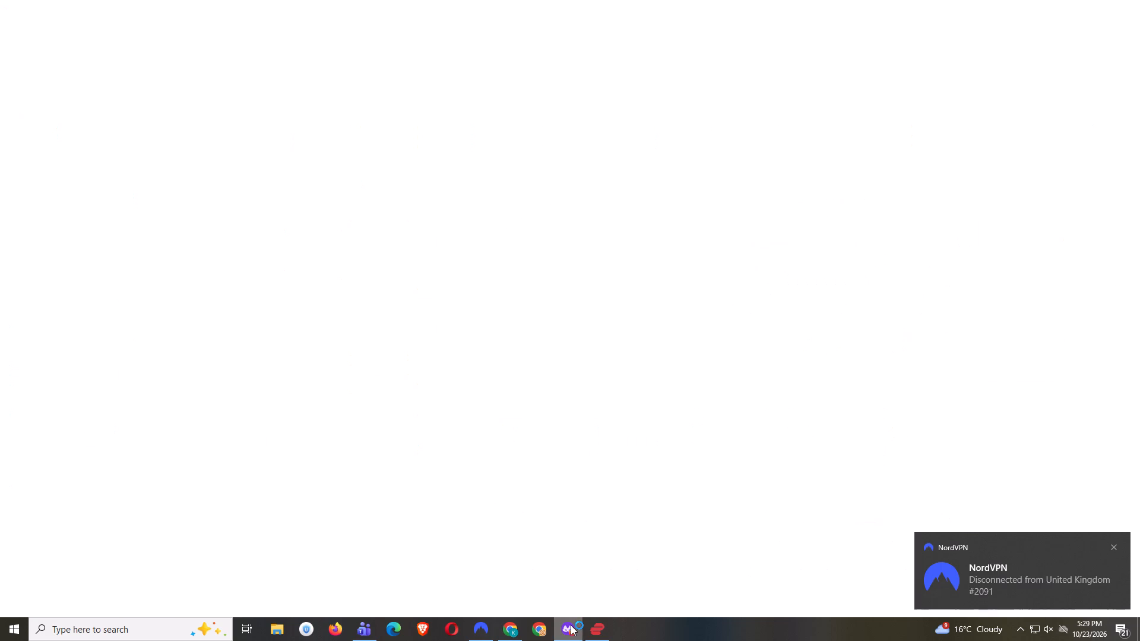
pyautogui.write('sa')
pyautogui.write('saucelabs alternative')
pyautogui.press('Return')
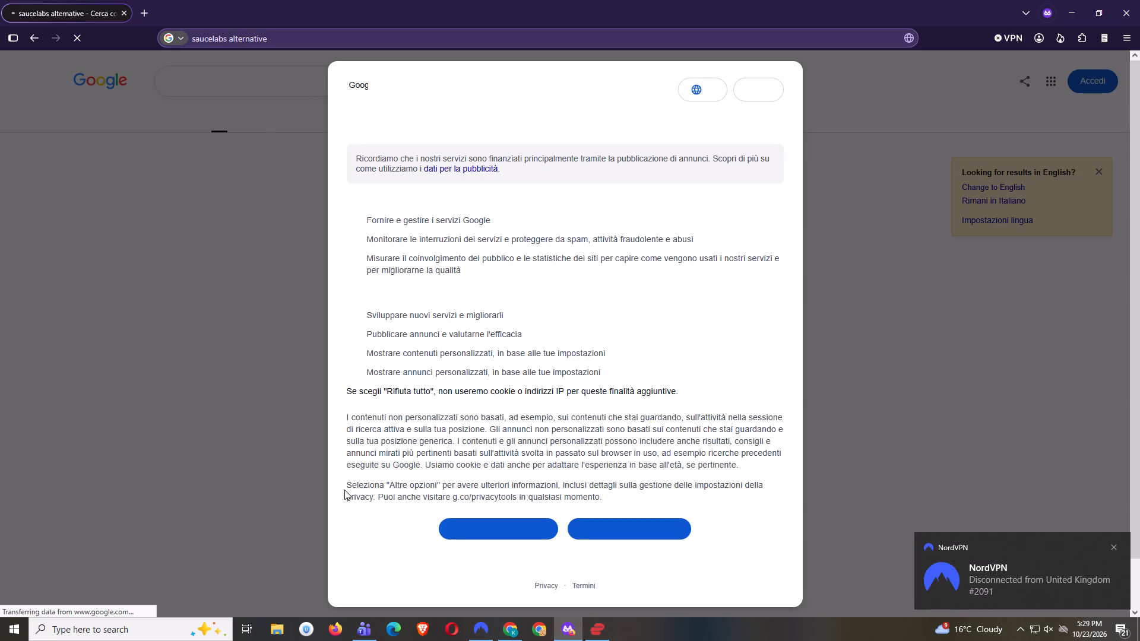
pyautogui.click(516, 531)
# Open the Appetize, Coursera, TestMu AI, UiPath, Vultr and Kiro sponsored results in separate tabs.
pyautogui.scroll(-3, 723, 316)
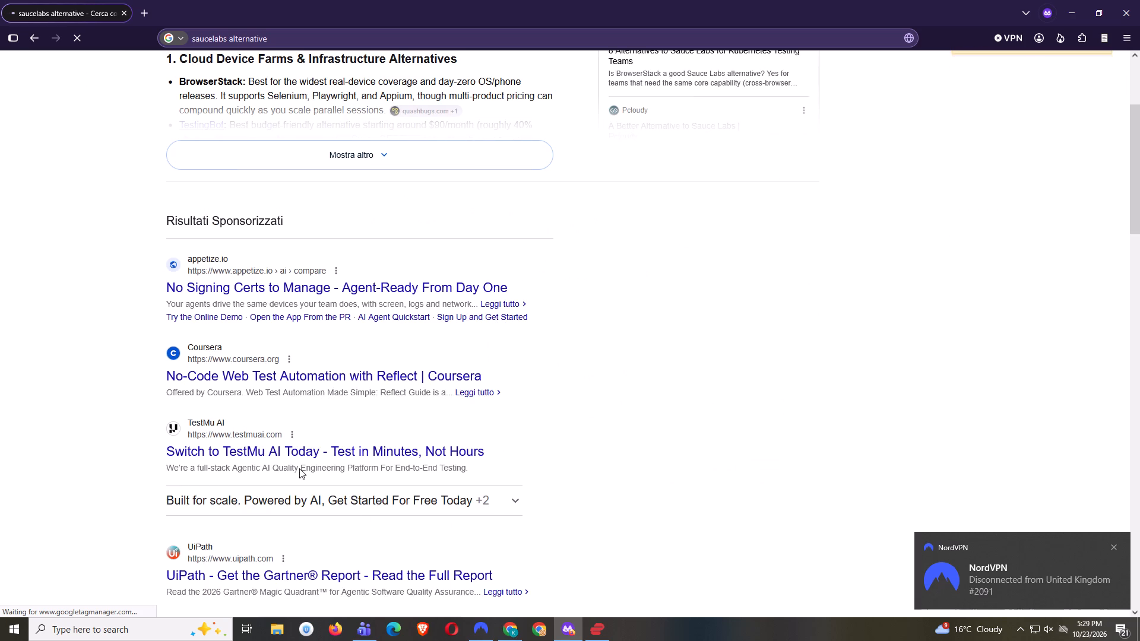
pyautogui.middleClick(256, 281)
pyautogui.middleClick(301, 379)
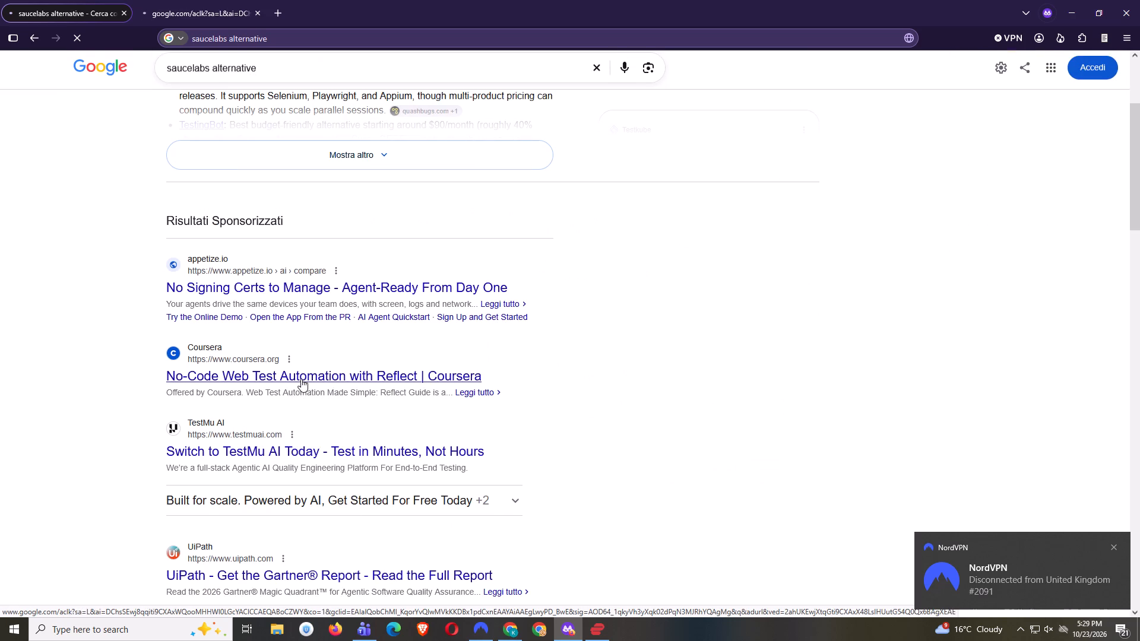
pyautogui.middleClick(334, 457)
pyautogui.scroll(-2, 435, 480)
pyautogui.middleClick(346, 461)
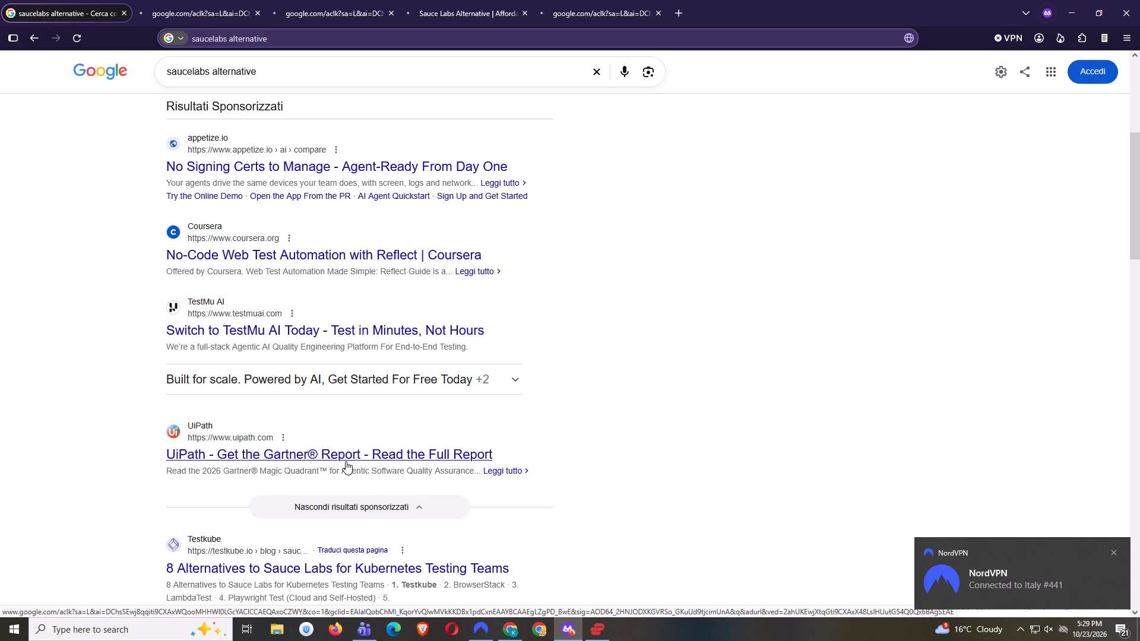
pyautogui.scroll(-15, 346, 461)
pyautogui.scroll(-6, 408, 474)
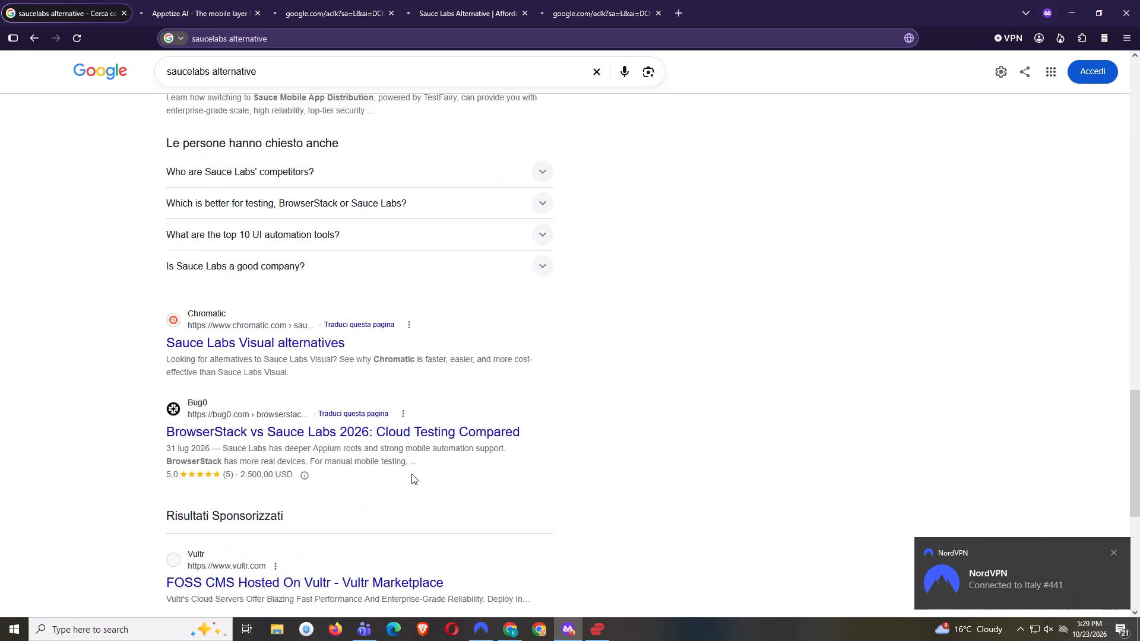
pyautogui.scroll(-2, 411, 474)
pyautogui.middleClick(309, 278)
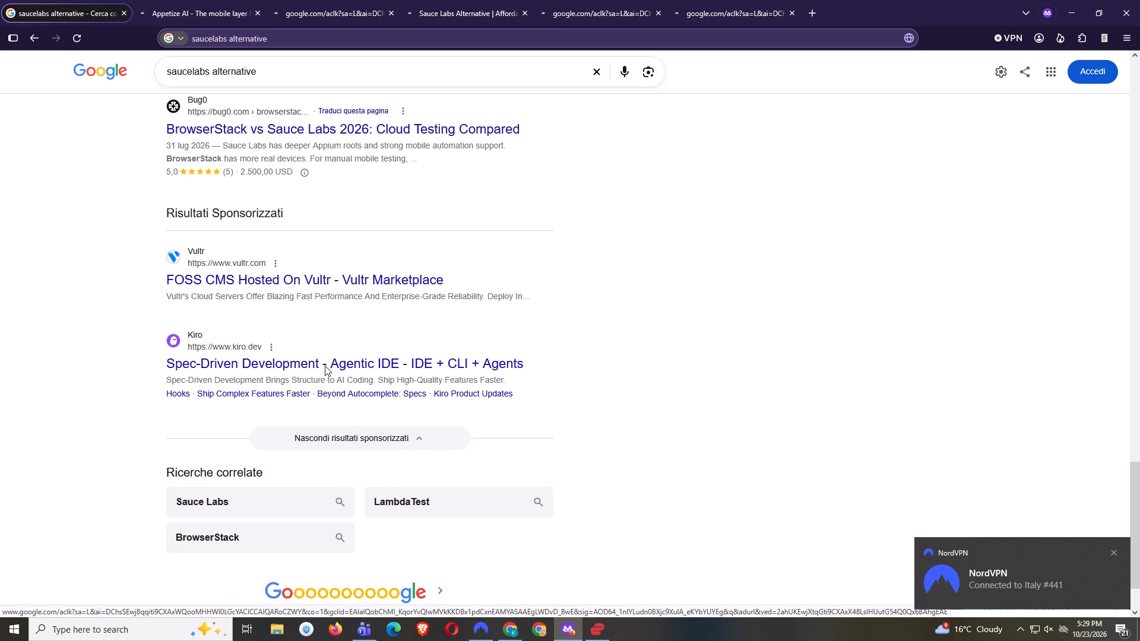
pyautogui.middleClick(325, 366)
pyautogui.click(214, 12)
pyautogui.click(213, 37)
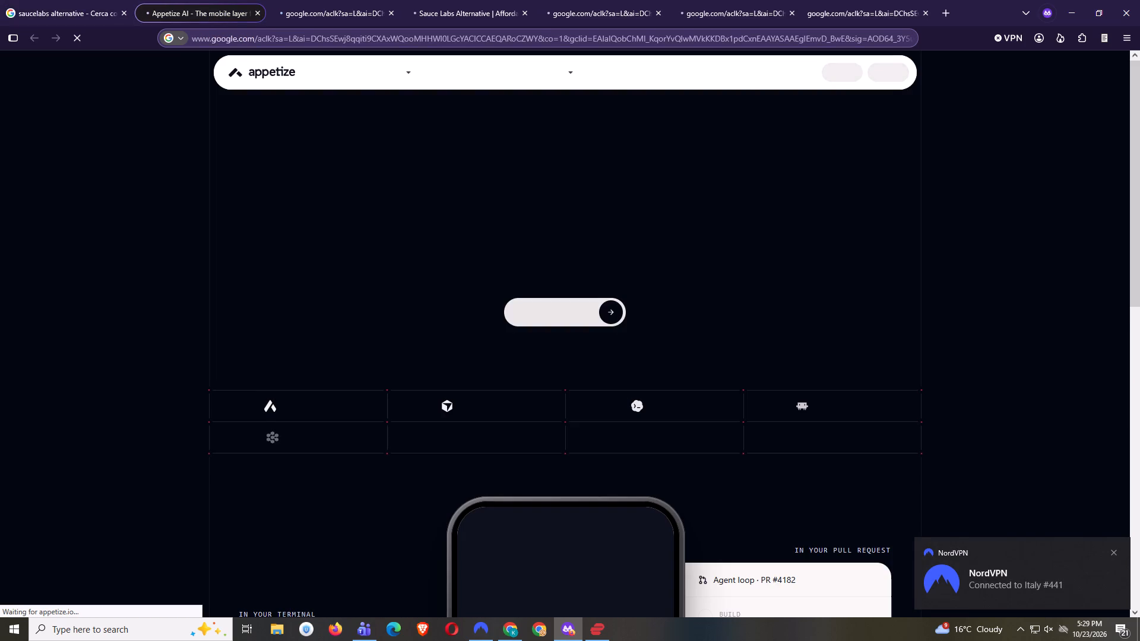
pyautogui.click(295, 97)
# Copy "coursera" from the ad page's address, look it up in Sheet9, and close the Coursera tab.
pyautogui.click(303, 5)
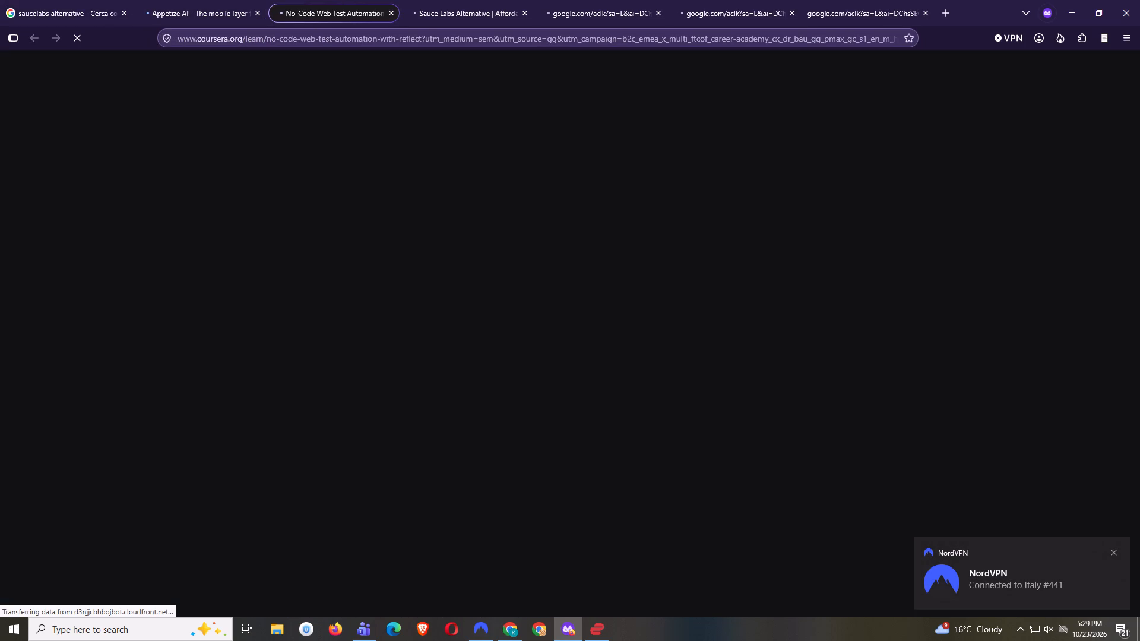
pyautogui.doubleClick(221, 34)
pyautogui.hotkey('ctrl', 'c')
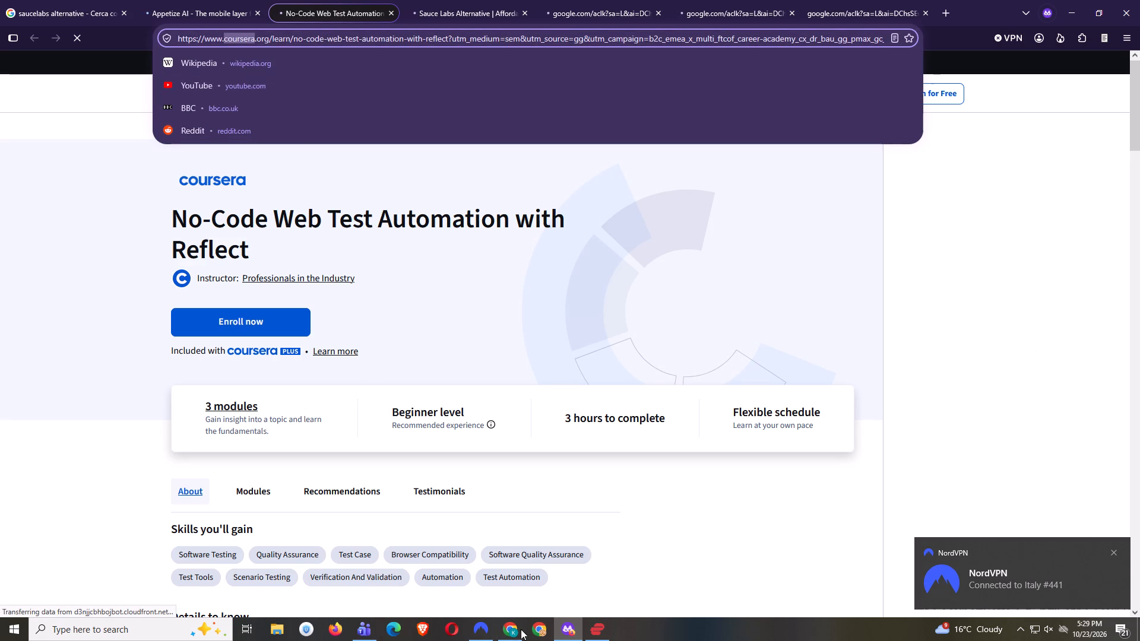
pyautogui.click(511, 630)
pyautogui.click(90, 597)
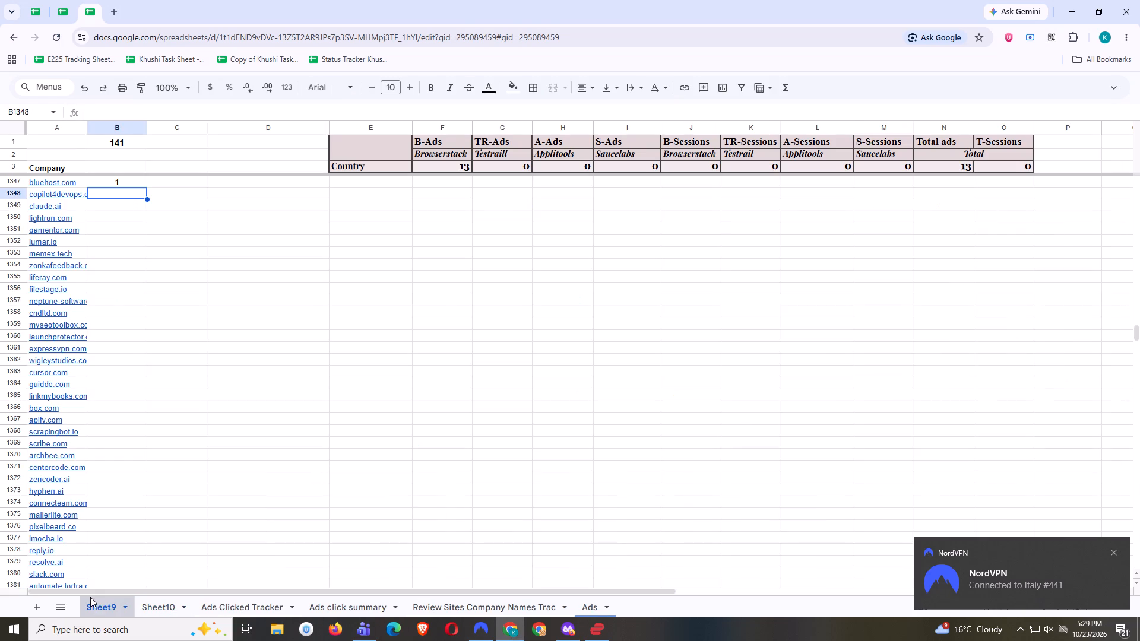
pyautogui.hotkey('ctrl', 'f')
pyautogui.hotkey('ctrl', 'v')
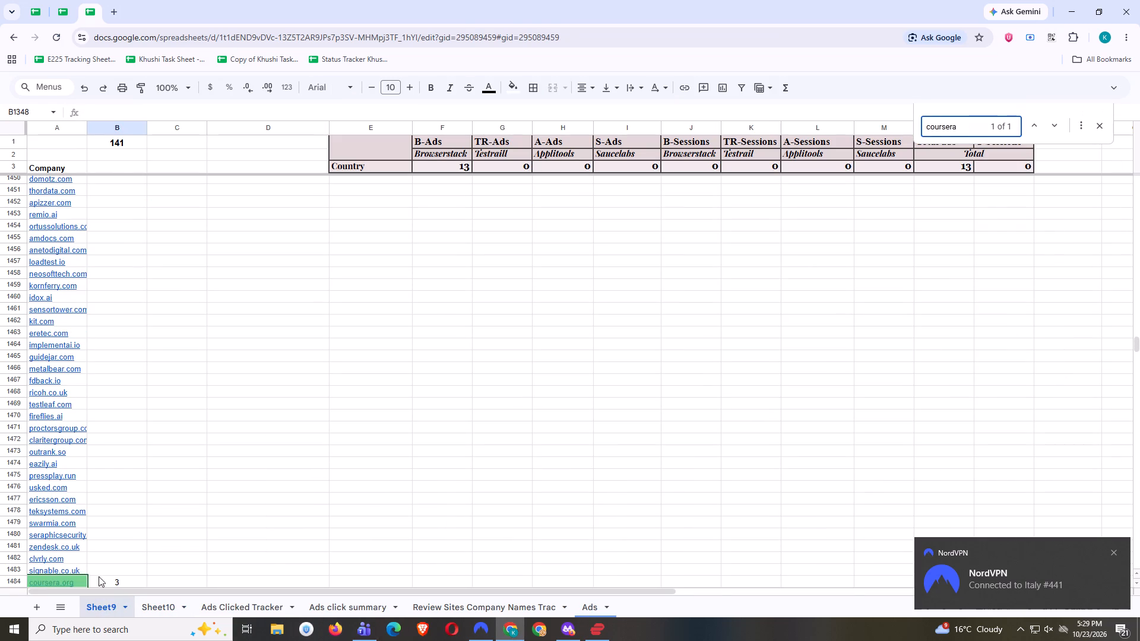
pyautogui.hotkey('alt', 'Tab')
pyautogui.click(389, 15)
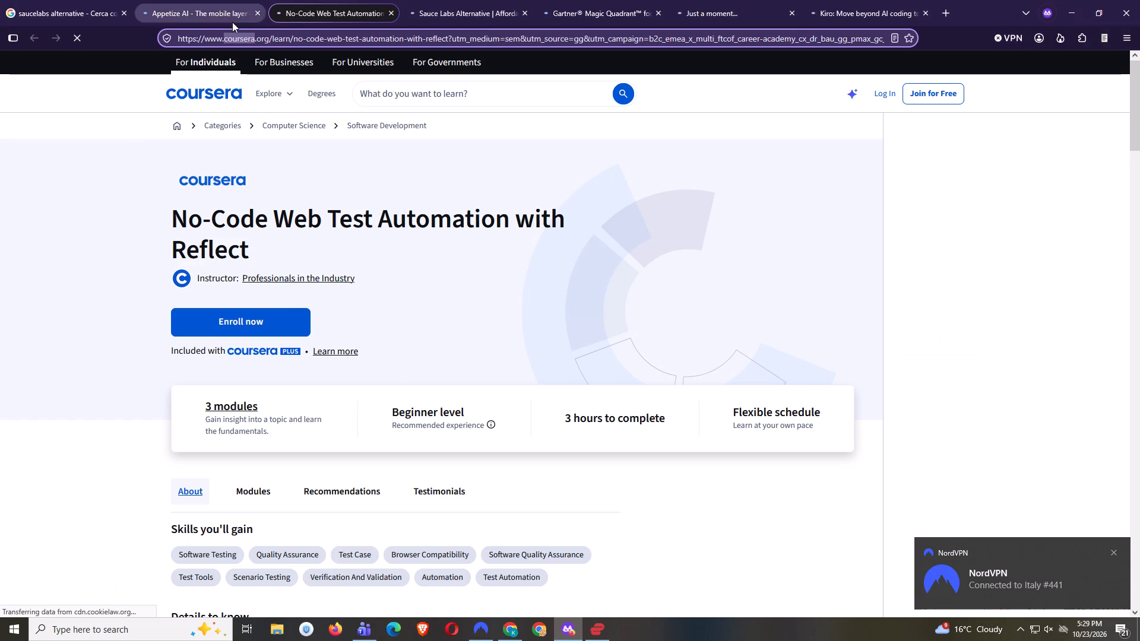
# Refresh the TestMu AI ad page, disconnect the VPN from Italy, and return to Firefox.
pyautogui.click(83, 42)
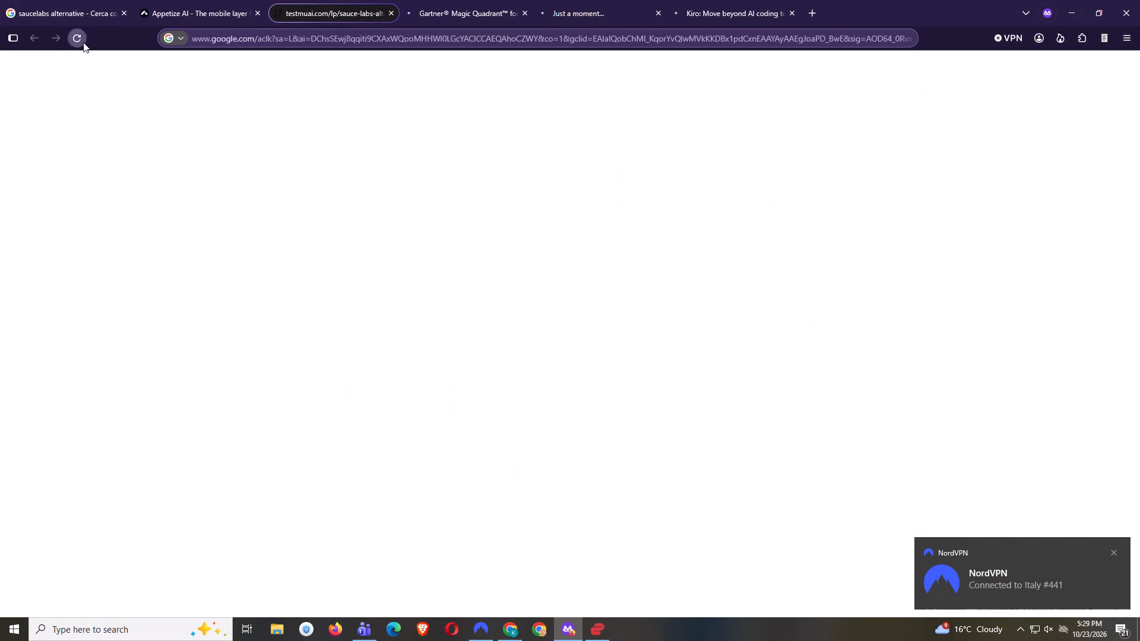
pyautogui.click(483, 629)
pyautogui.click(681, 345)
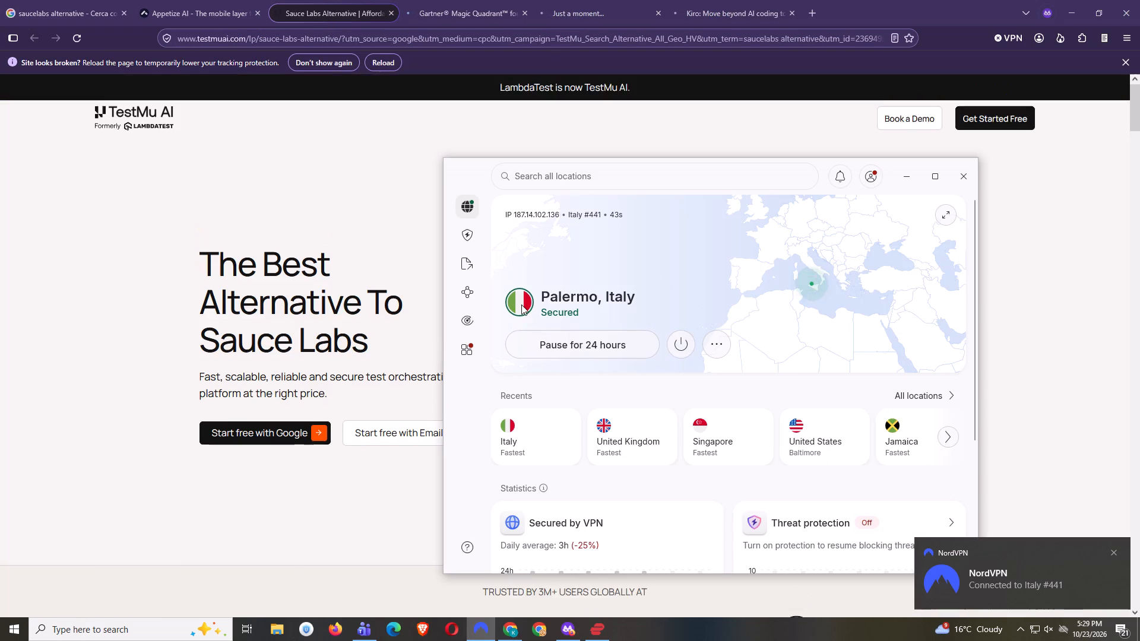
pyautogui.click(359, 160)
# Copy "testmuai" from the ad page's address, find testmuai.com in Sheet9, and set its column B count to 32.
pyautogui.doubleClick(213, 32)
pyautogui.hotkey('ctrl', 'c')
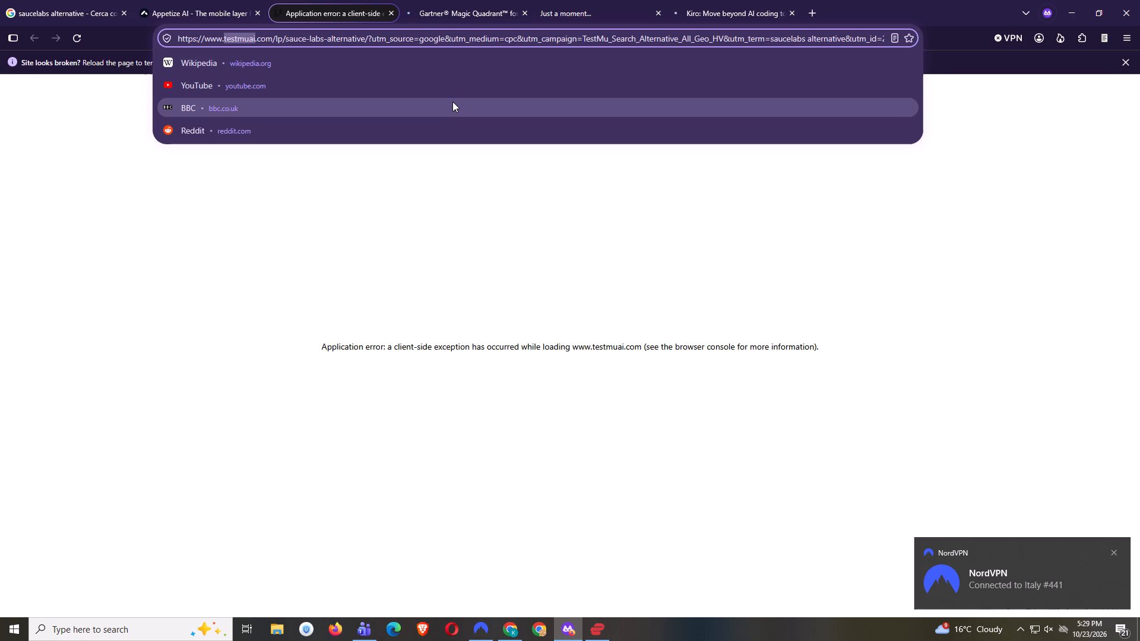
pyautogui.hotkey('alt', 'Tab')
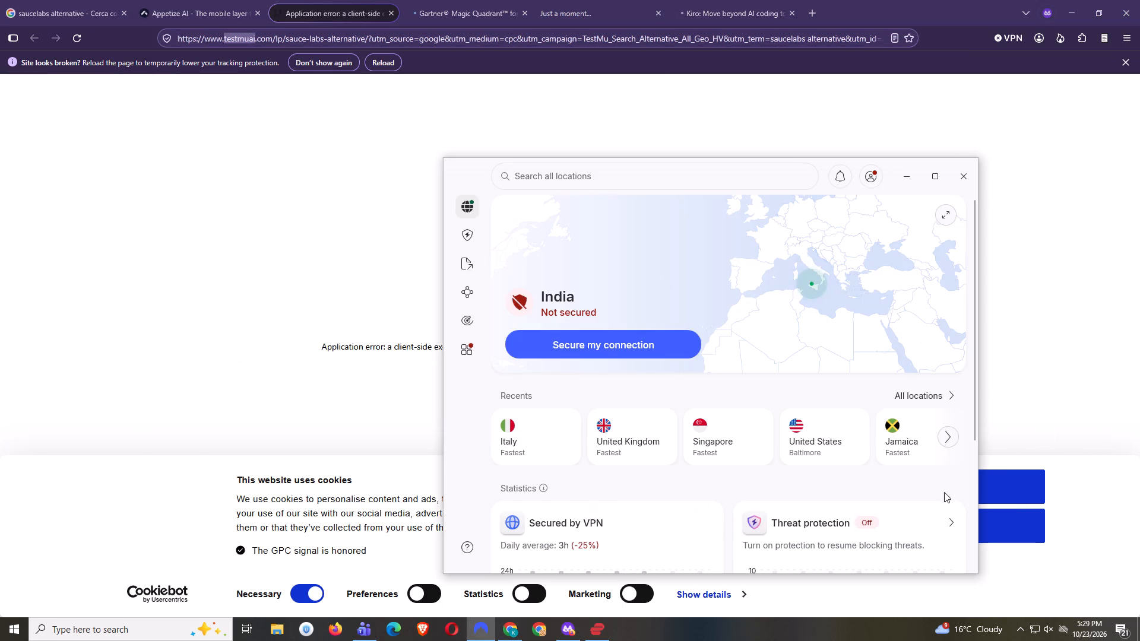
pyautogui.click(1064, 387)
pyautogui.click(977, 534)
pyautogui.hotkey('alt', 'Tab')
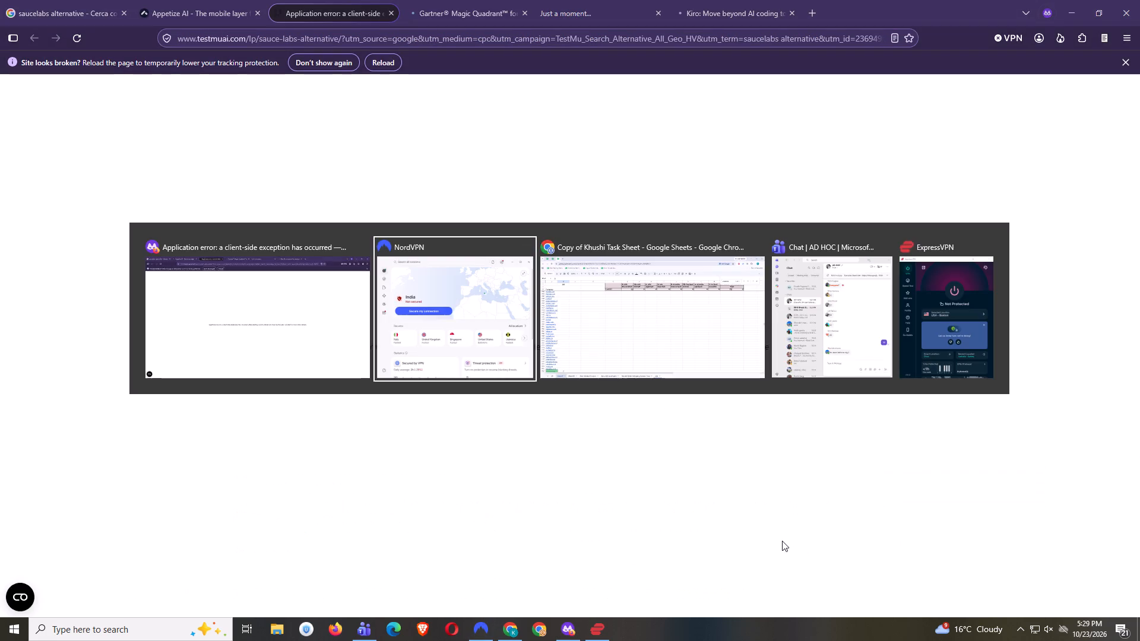
pyautogui.hotkey('alt', 'Tab')
pyautogui.scroll(2, 286, 355)
pyautogui.click(143, 610)
pyautogui.scroll(2, 533, 352)
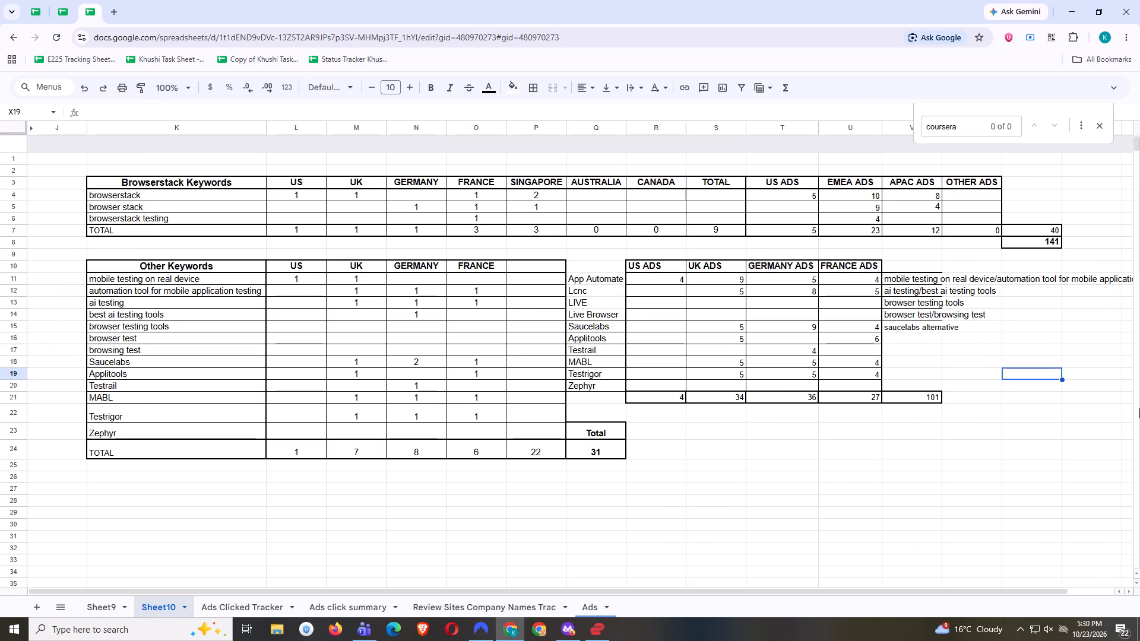
pyautogui.click(118, 610)
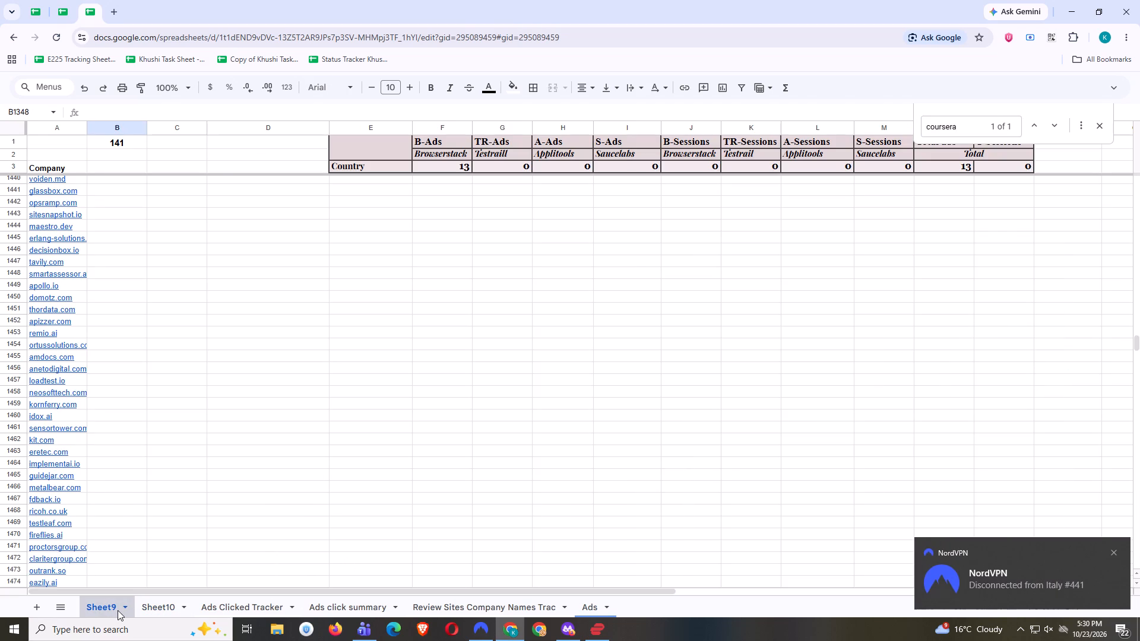
pyautogui.hotkey('ctrl', 'f')
pyautogui.hotkey('ctrl', 'v')
pyautogui.click(119, 187)
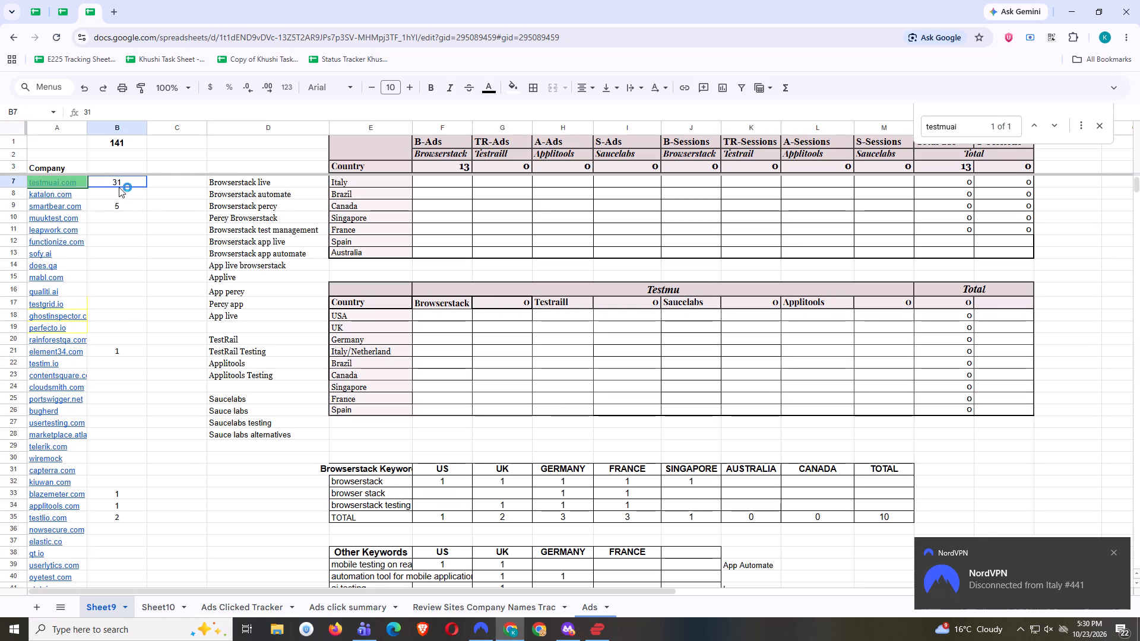
pyautogui.press('3')
pyautogui.press('2')
pyautogui.click(129, 203)
pyautogui.hotkey('alt', 'Tab')
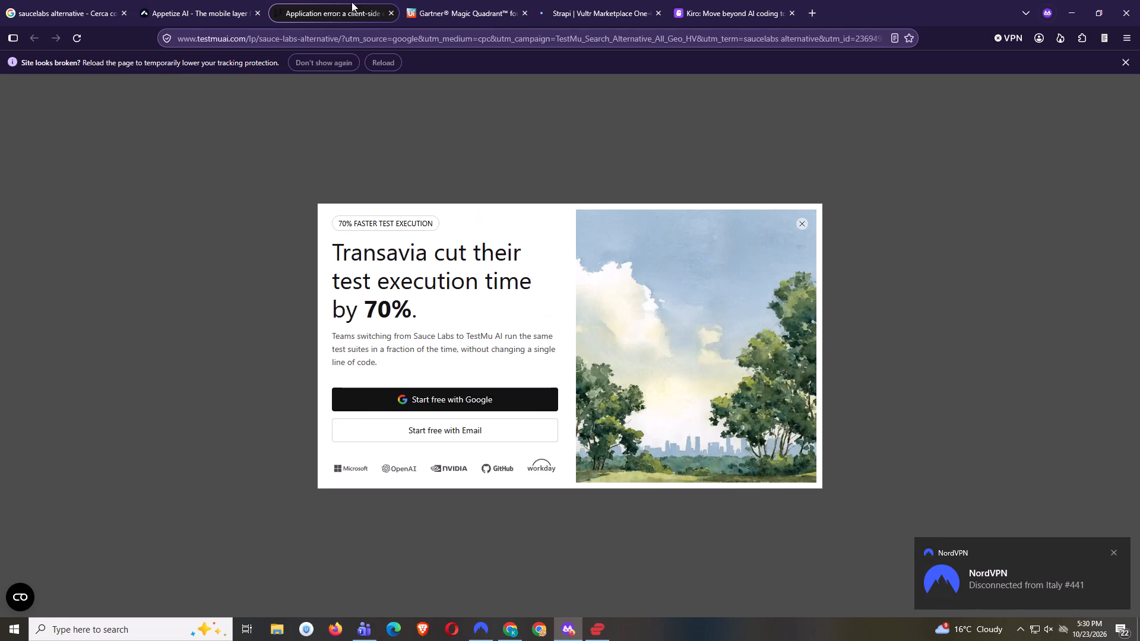
# Copy "vultr" from the Vultr ad page's address, find vultr.com in Sheet9, and enter 1 as its column B count.
pyautogui.click(433, 17)
pyautogui.click(607, 0)
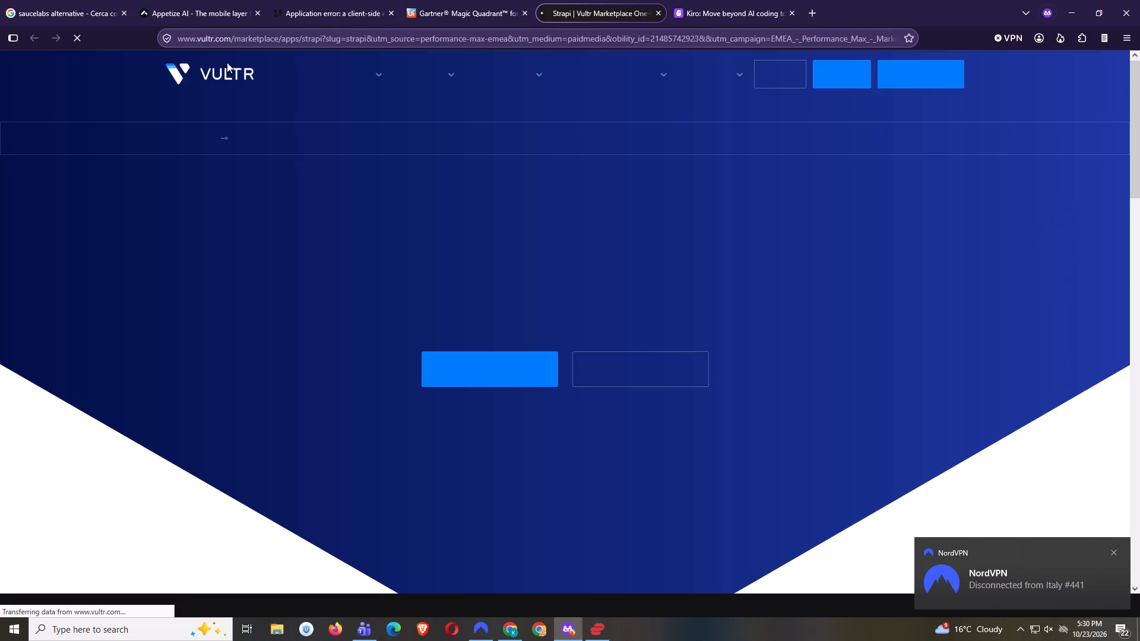
pyautogui.doubleClick(195, 40)
pyautogui.click(211, 39)
pyautogui.doubleClick(235, 39)
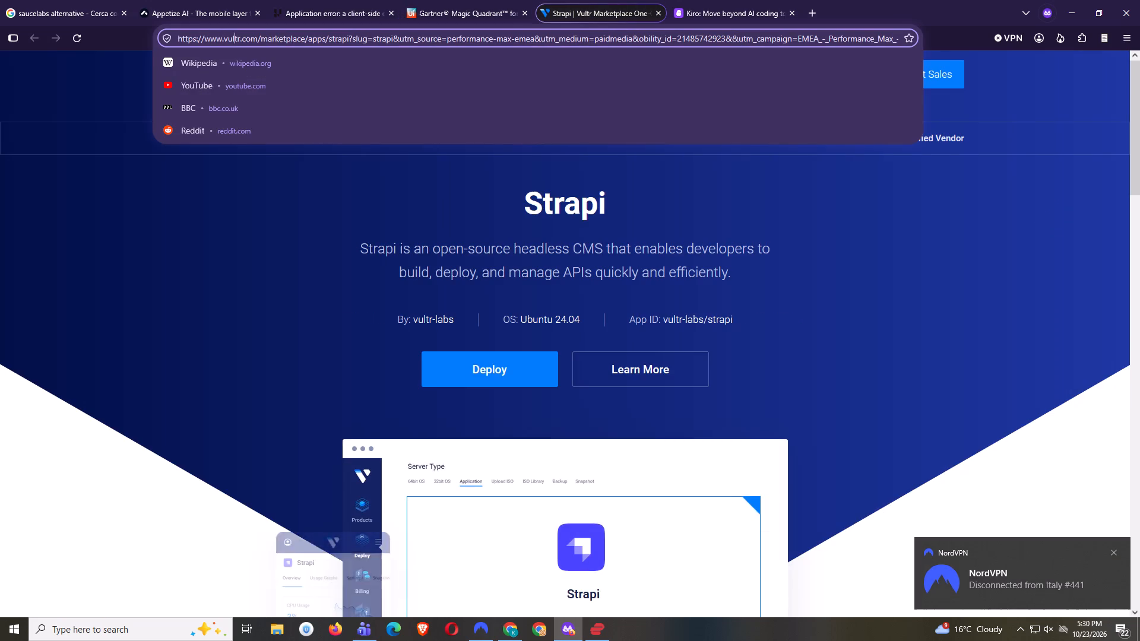
pyautogui.hotkey('ctrl', 'c')
pyautogui.hotkey('alt', 'Tab')
pyautogui.hotkey('ctrl', 'f')
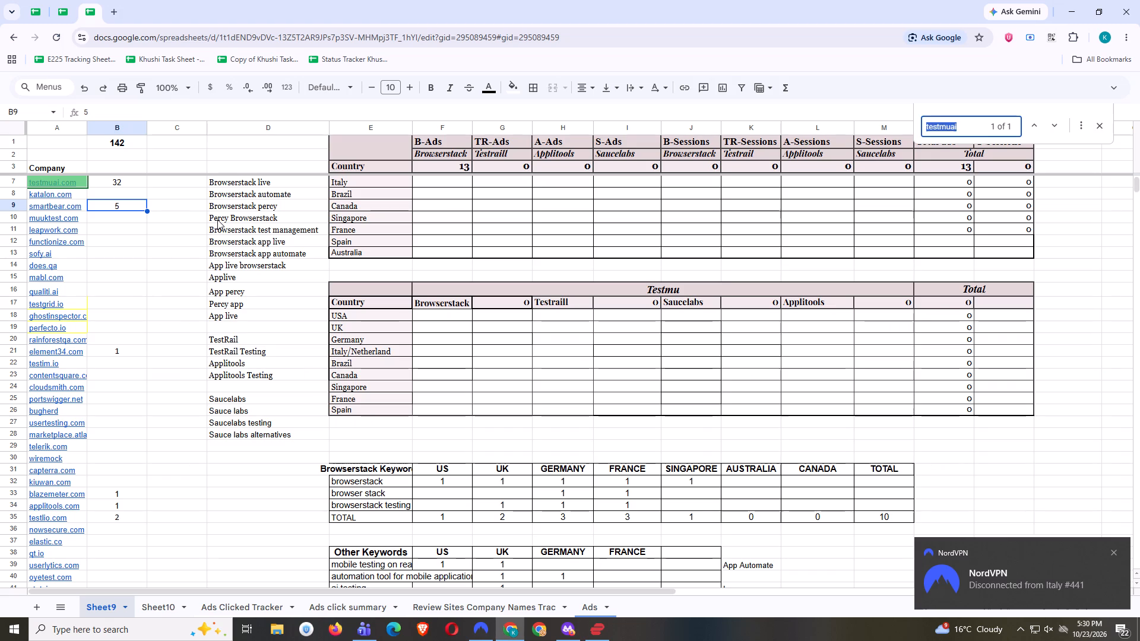
pyautogui.hotkey('ctrl', 'v')
pyautogui.click(111, 585)
pyautogui.press('1')
pyautogui.click(115, 558)
pyautogui.hotkey('alt', 'Tab')
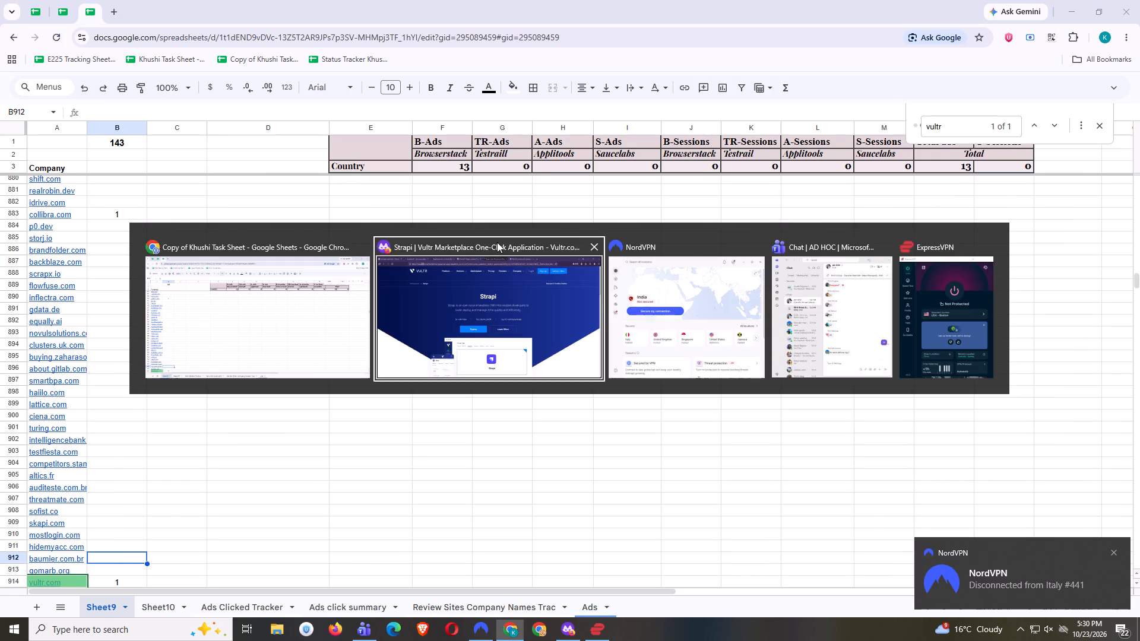
# Reload the Appetize ad page, copy "appetize" from its address, and set the appetize.io count in Sheet9 column B to 3.
pyautogui.click(209, 4)
pyautogui.click(80, 32)
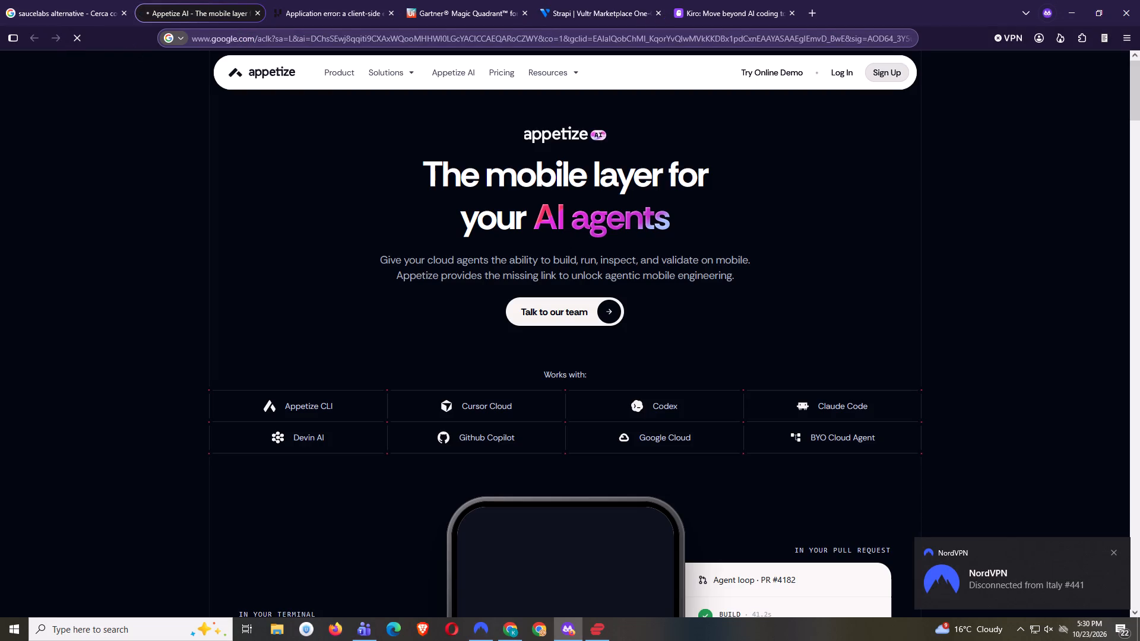
pyautogui.doubleClick(189, 36)
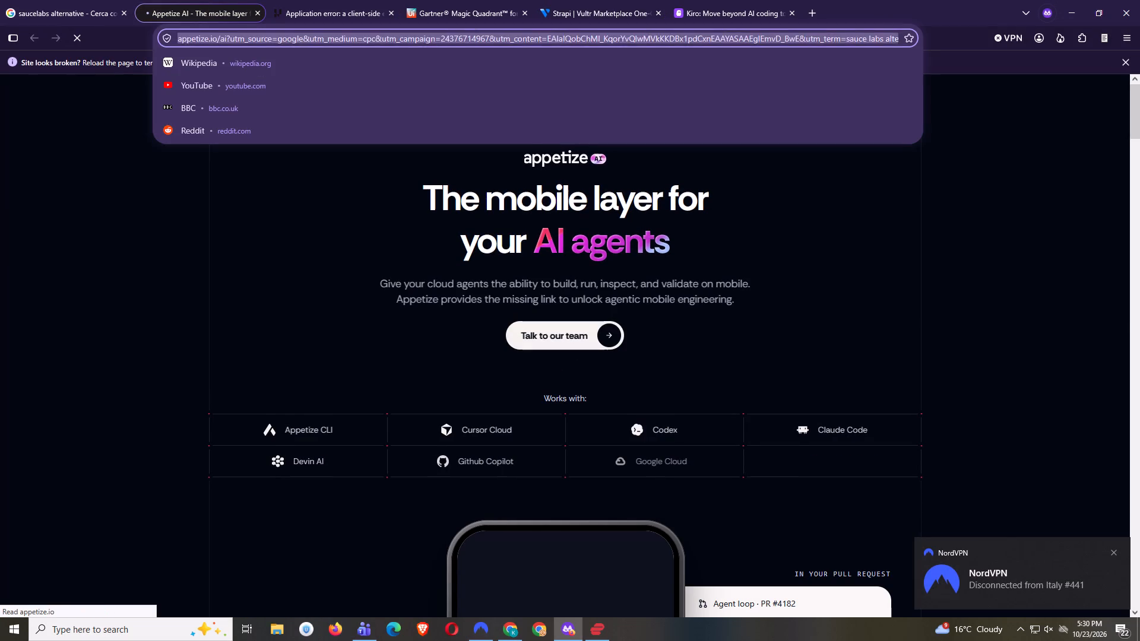
pyautogui.hotkey('ctrl', 'c')
pyautogui.hotkey('alt', 'Tab')
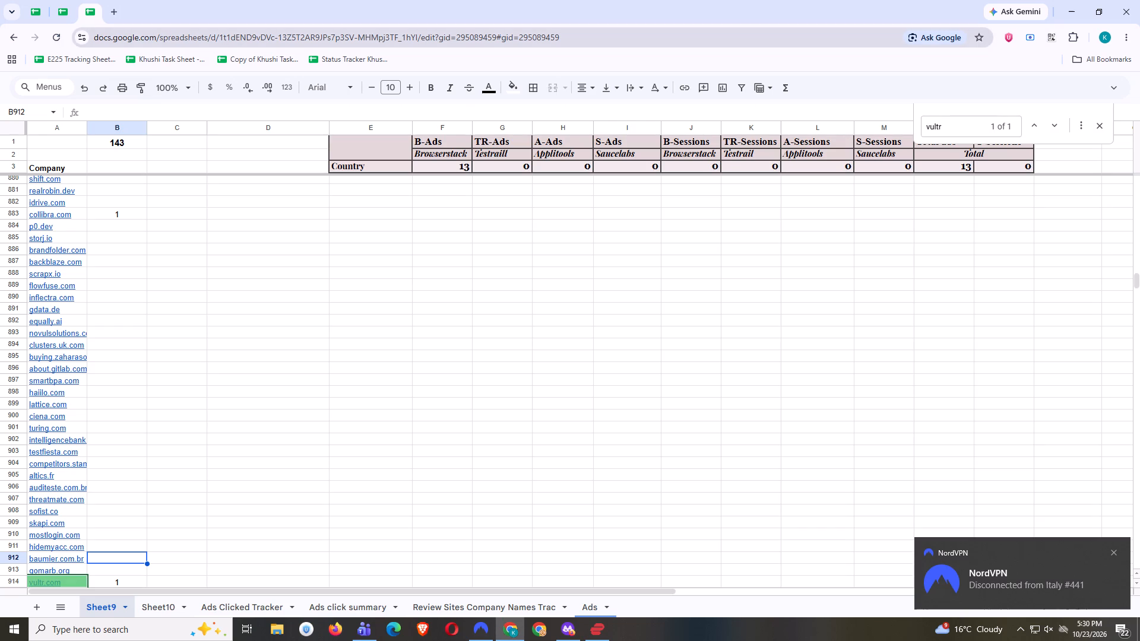
pyautogui.hotkey('ctrl', 'f')
pyautogui.hotkey('ctrl', 'v')
pyautogui.click(127, 576)
pyautogui.press('3')
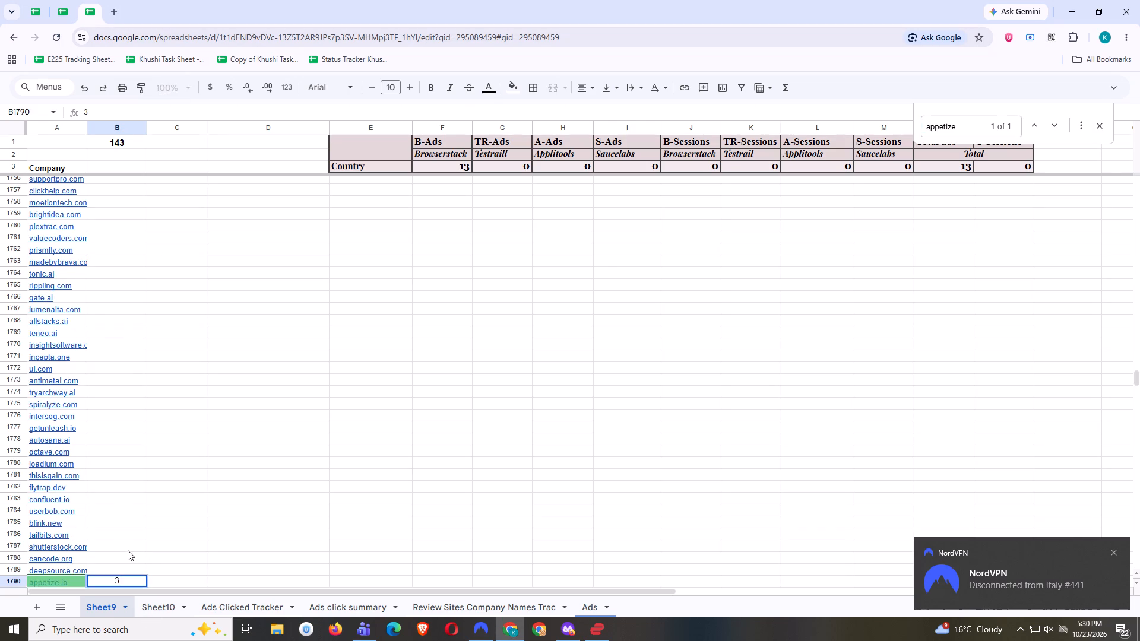
pyautogui.click(128, 550)
pyautogui.hotkey('alt', 'Tab')
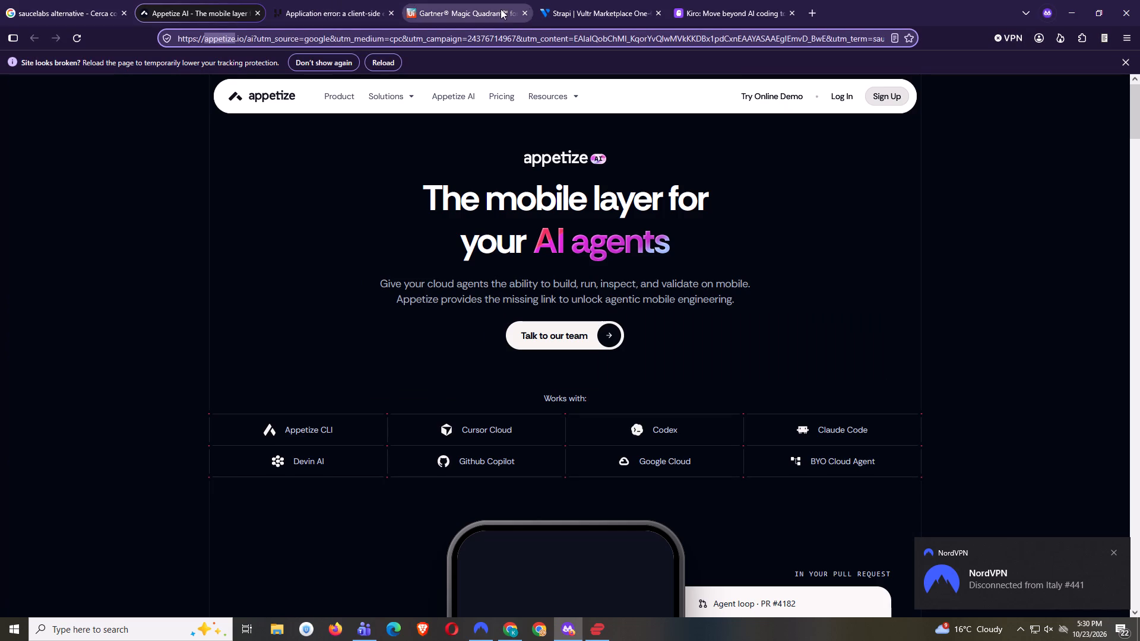
# Copy "kiro" from the Kiro ad page's address, find kiro.dev in Sheet9 in Chrome, and enter 2 as its column B count.
pyautogui.click(618, 8)
pyautogui.click(720, 8)
pyautogui.doubleClick(186, 36)
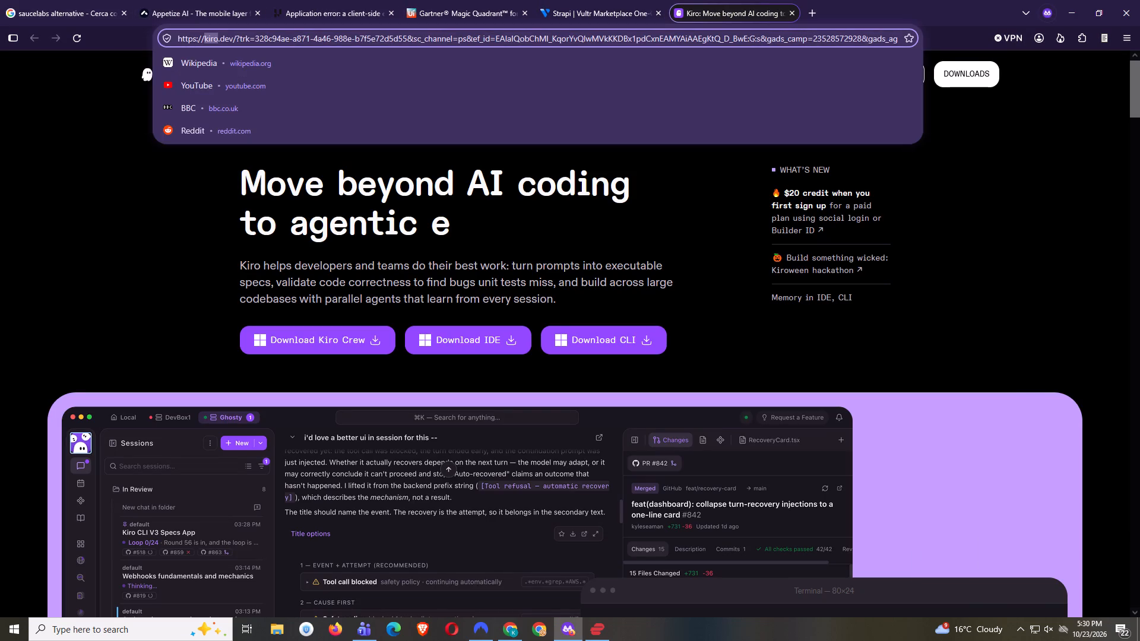
pyautogui.hotkey('ctrl', 'c')
pyautogui.click(1139, 2)
pyautogui.hotkey('ctrl', 'f')
pyautogui.hotkey('ctrl', 'v')
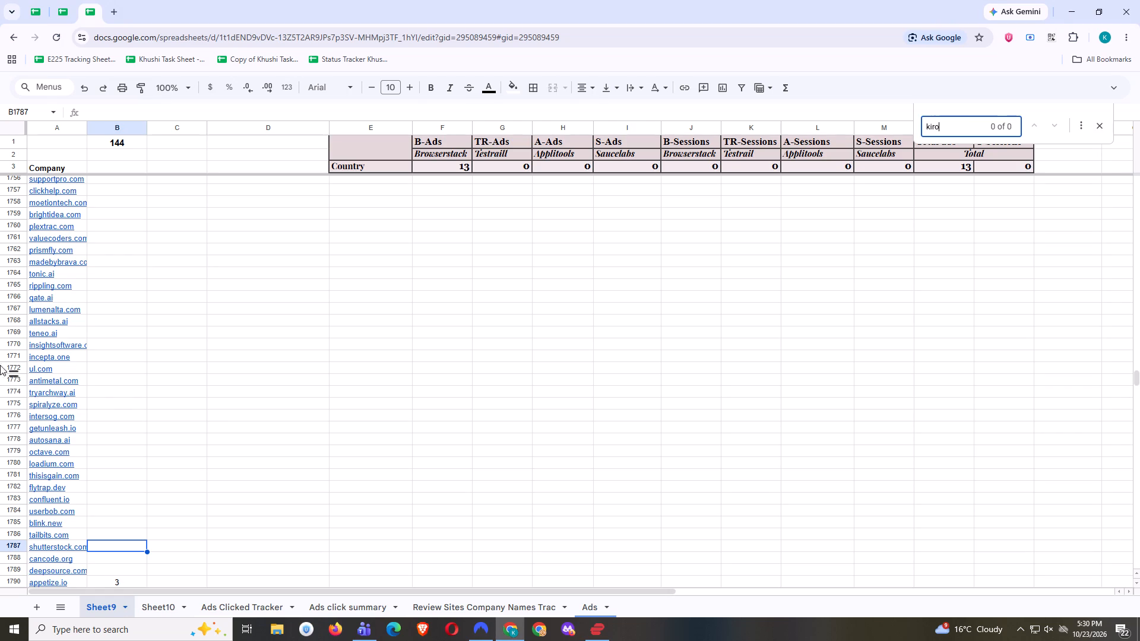
pyautogui.click(124, 183)
pyautogui.press('2')
pyautogui.click(118, 220)
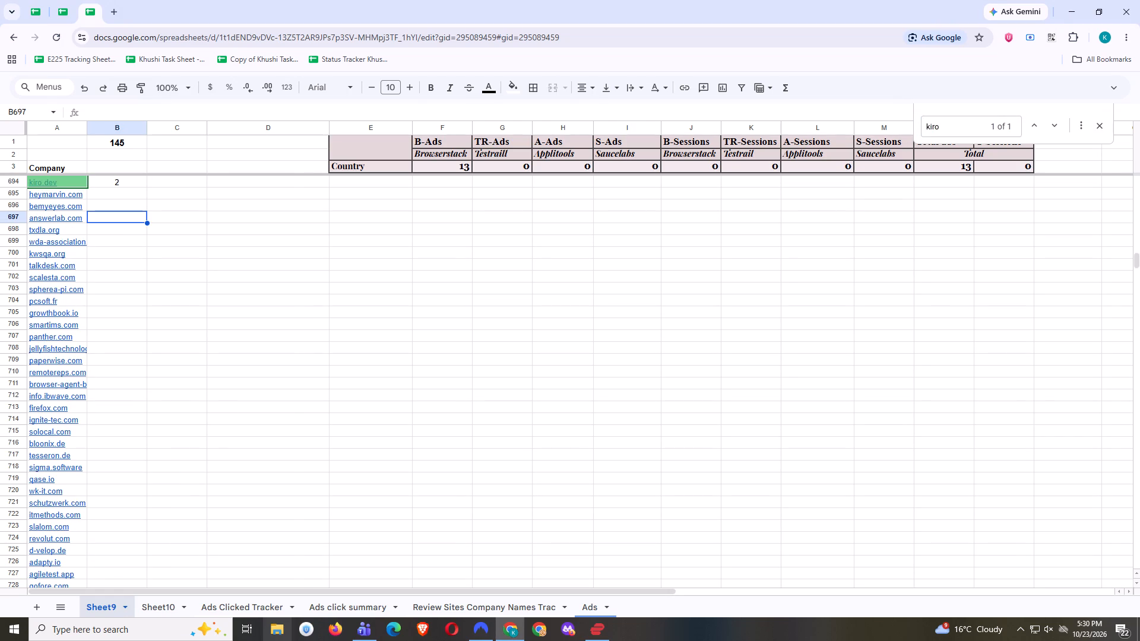
# In Sheet10's Other Keywords table, set the France count for Saucelabs to 2.
pyautogui.click(165, 604)
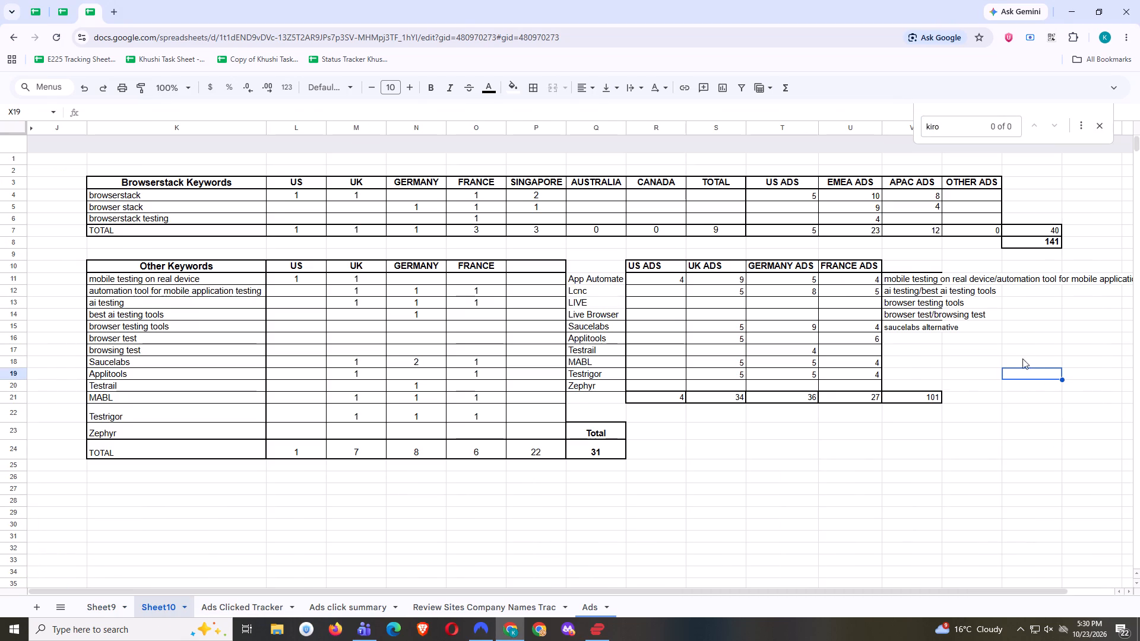
pyautogui.scroll(1, 1016, 348)
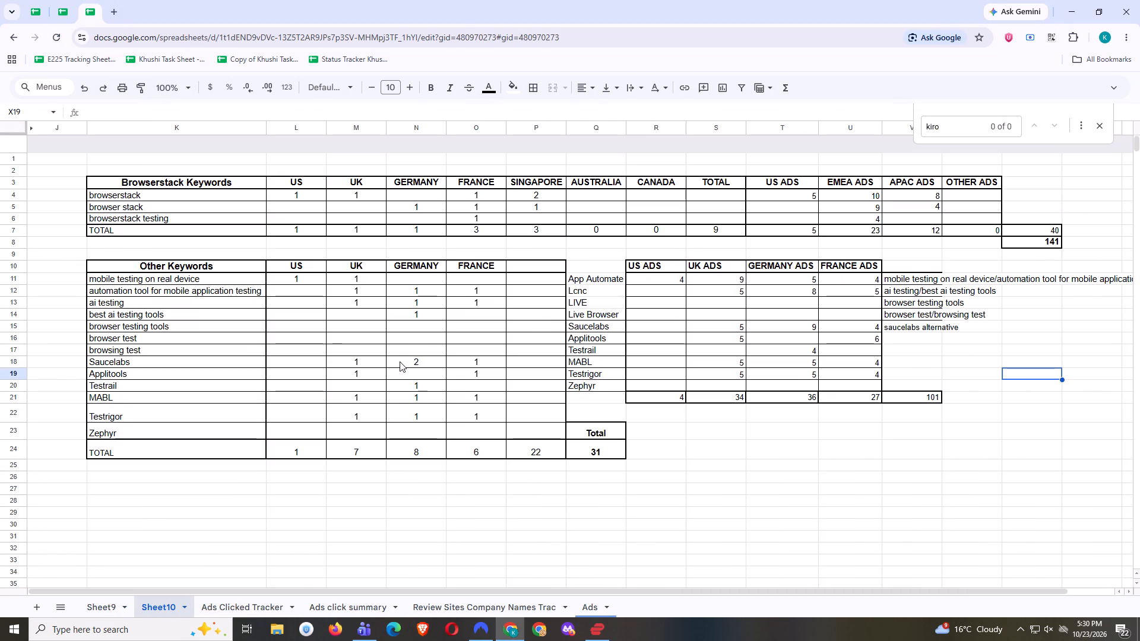
pyautogui.click(442, 361)
pyautogui.click(457, 361)
pyautogui.press('2')
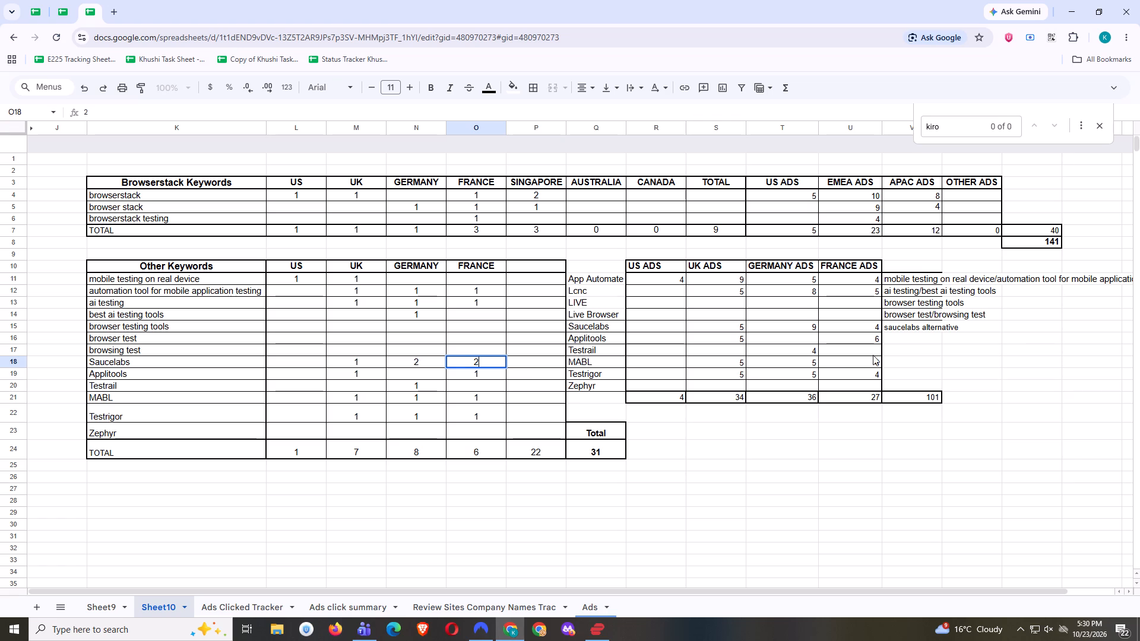
# Set the Saucelabs value under France Ads in Sheet10 to 8.
pyautogui.click(857, 329)
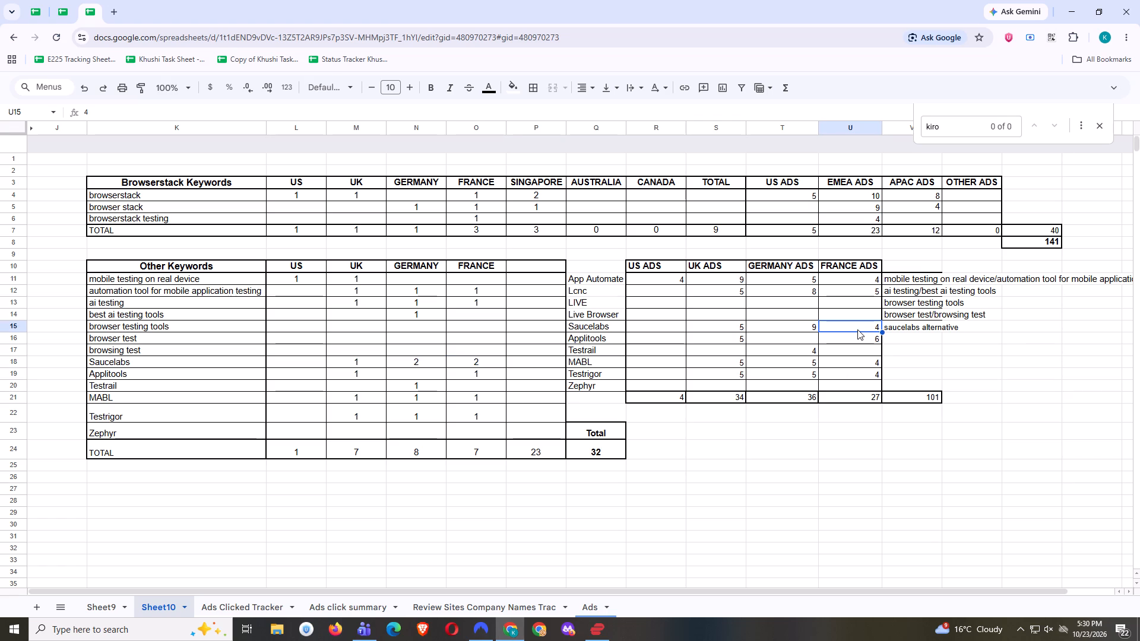
pyautogui.press('8')
pyautogui.click(863, 347)
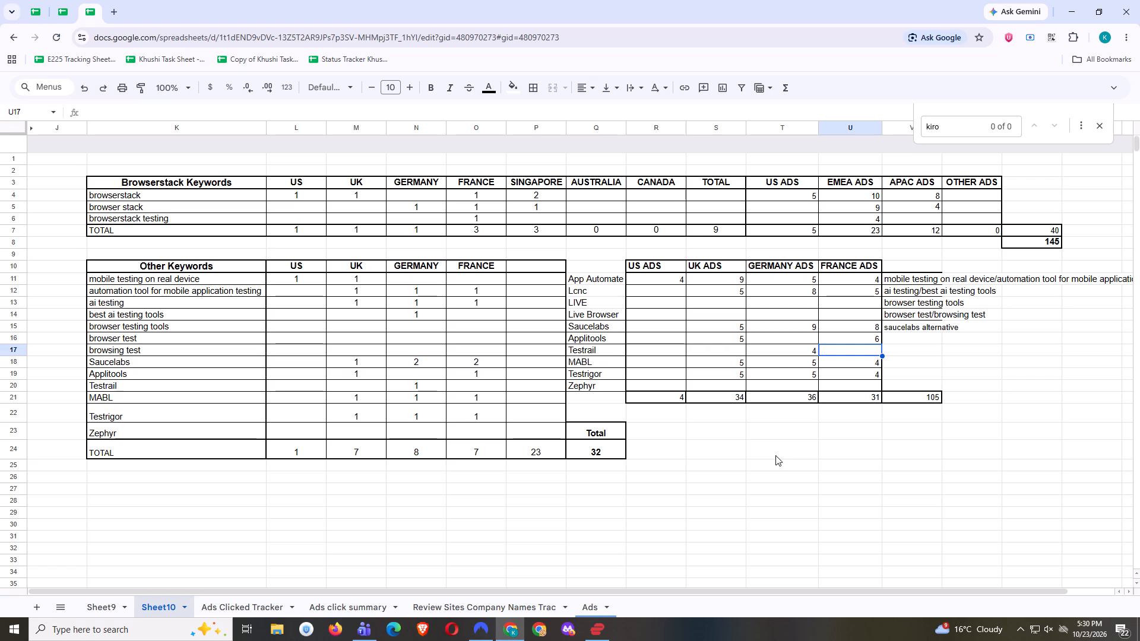
pyautogui.click(775, 455)
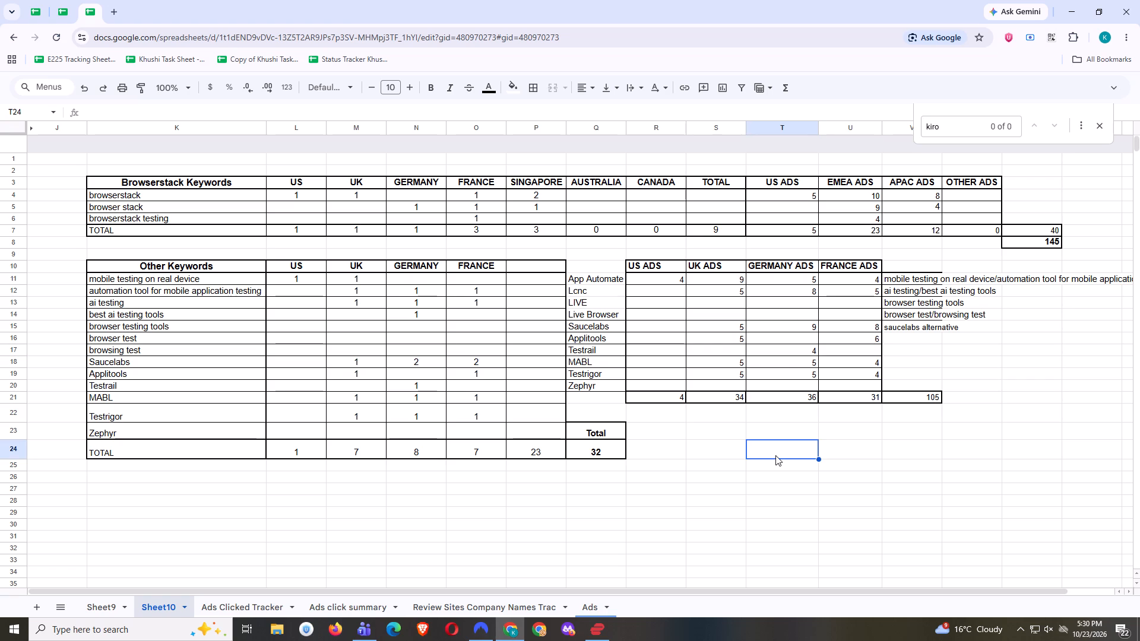
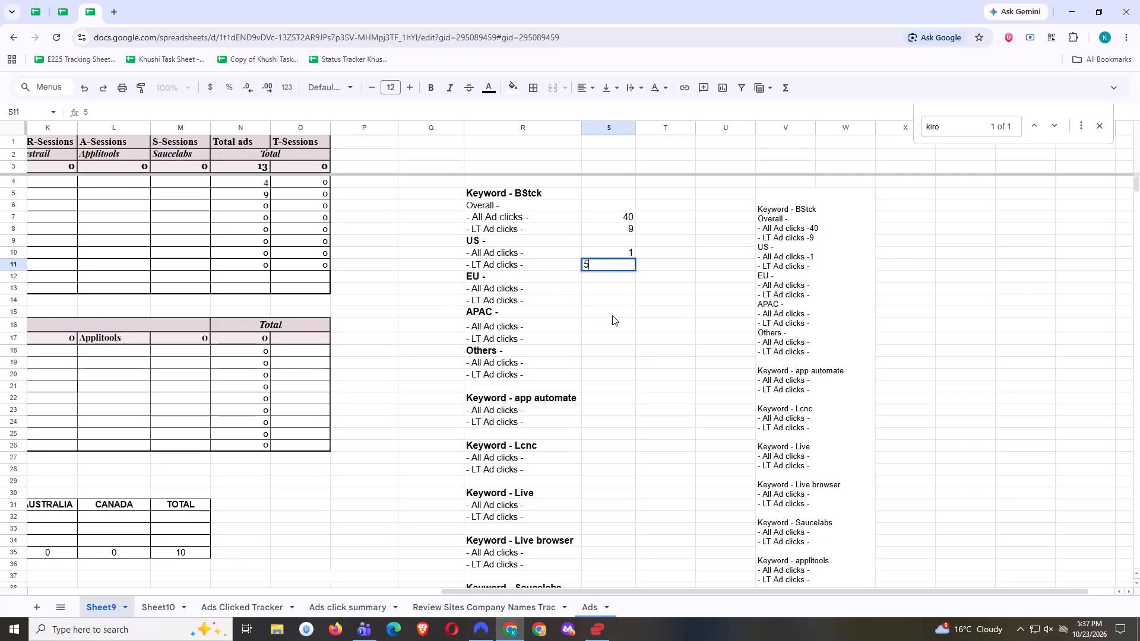
# In Sheet9's BStck summary, set the US figures to 5 for All Ad clicks and 1 for LT Ad clicks.
pyautogui.click(612, 291)
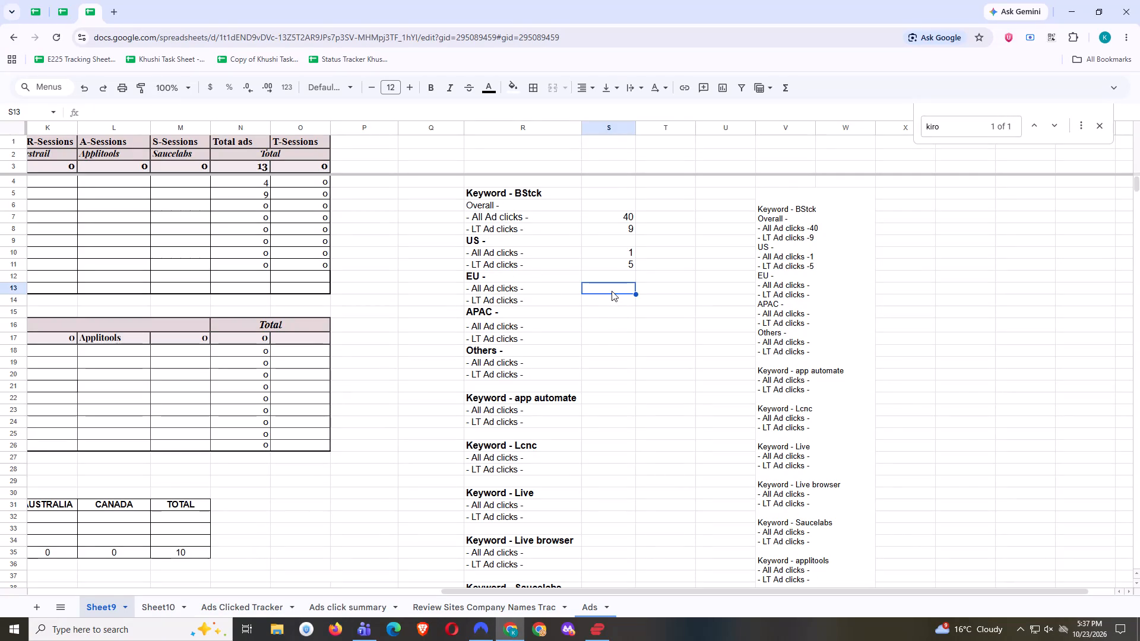
pyautogui.click(613, 261)
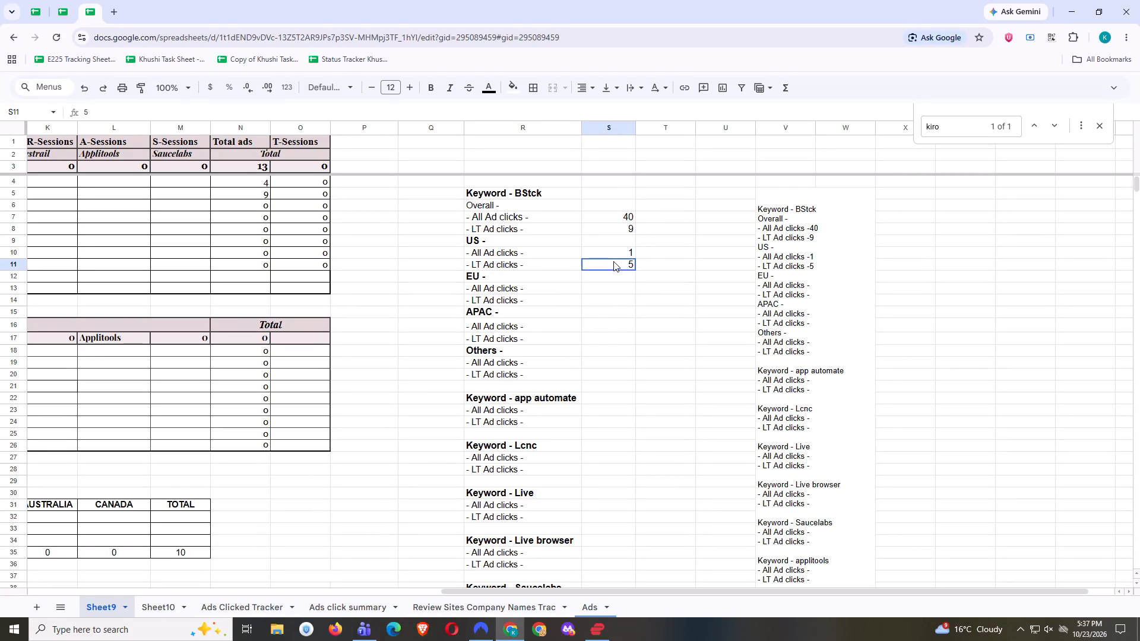
pyautogui.press('1')
pyautogui.click(632, 249)
pyautogui.press('5')
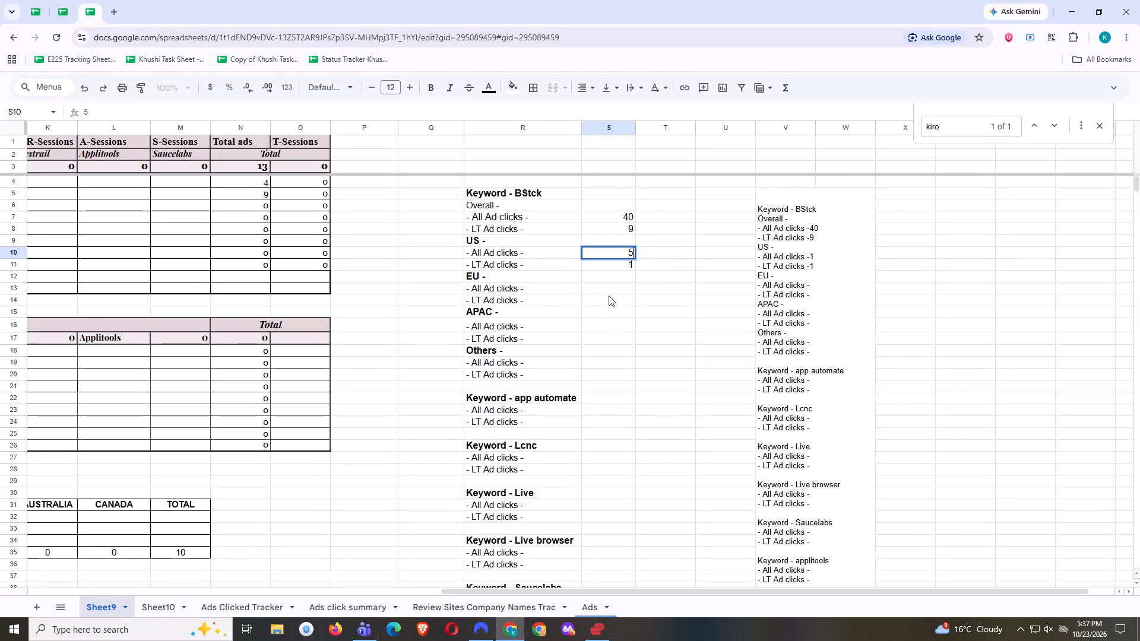
pyautogui.click(594, 291)
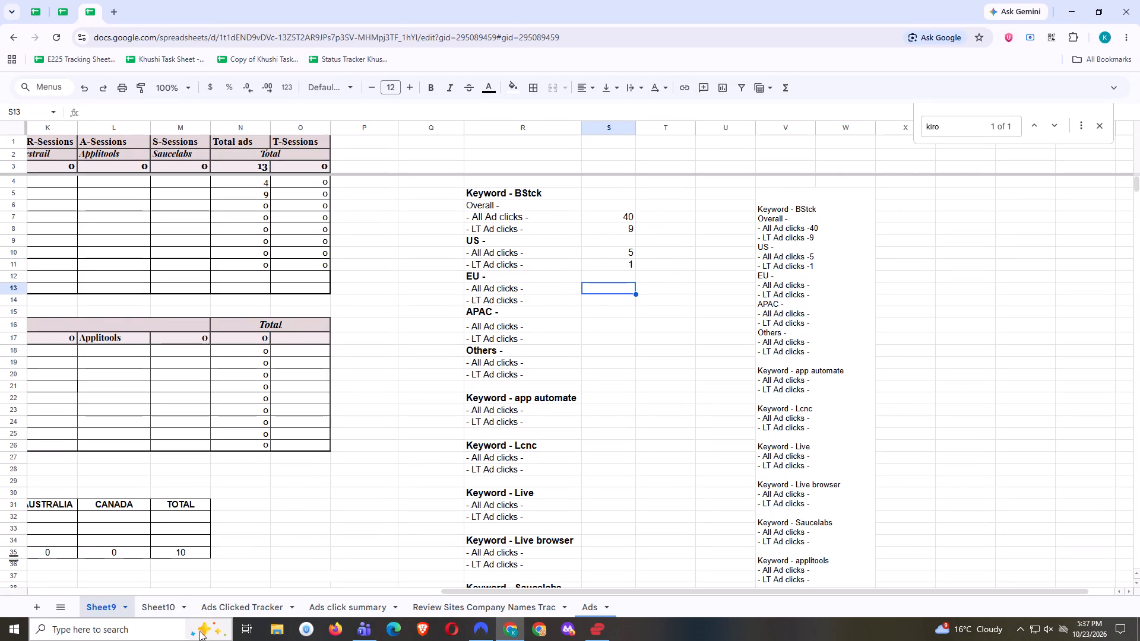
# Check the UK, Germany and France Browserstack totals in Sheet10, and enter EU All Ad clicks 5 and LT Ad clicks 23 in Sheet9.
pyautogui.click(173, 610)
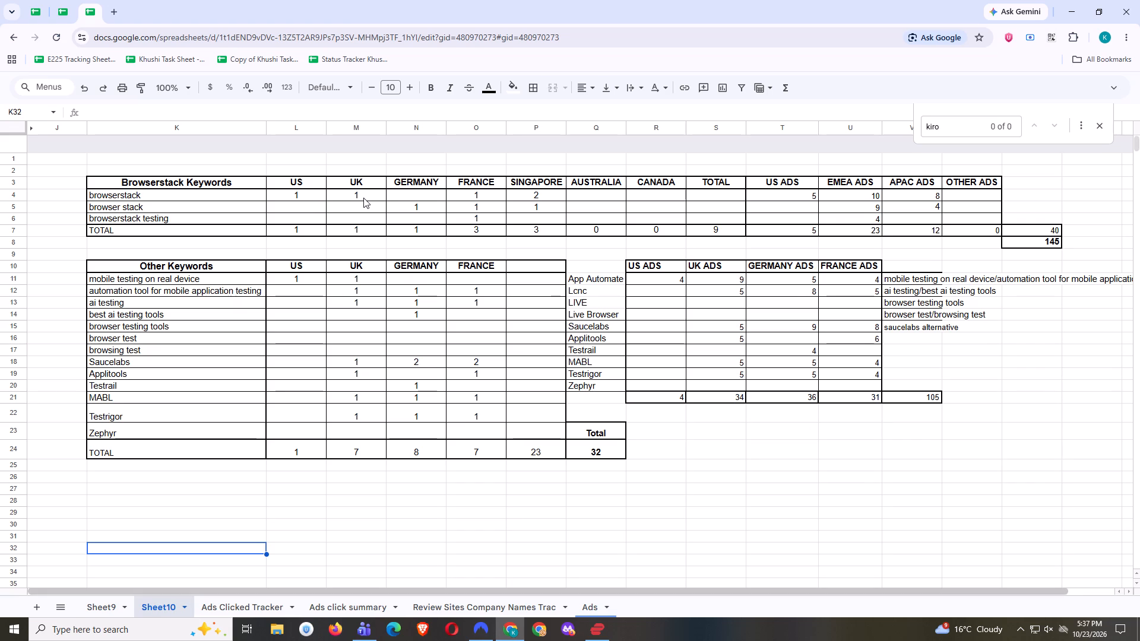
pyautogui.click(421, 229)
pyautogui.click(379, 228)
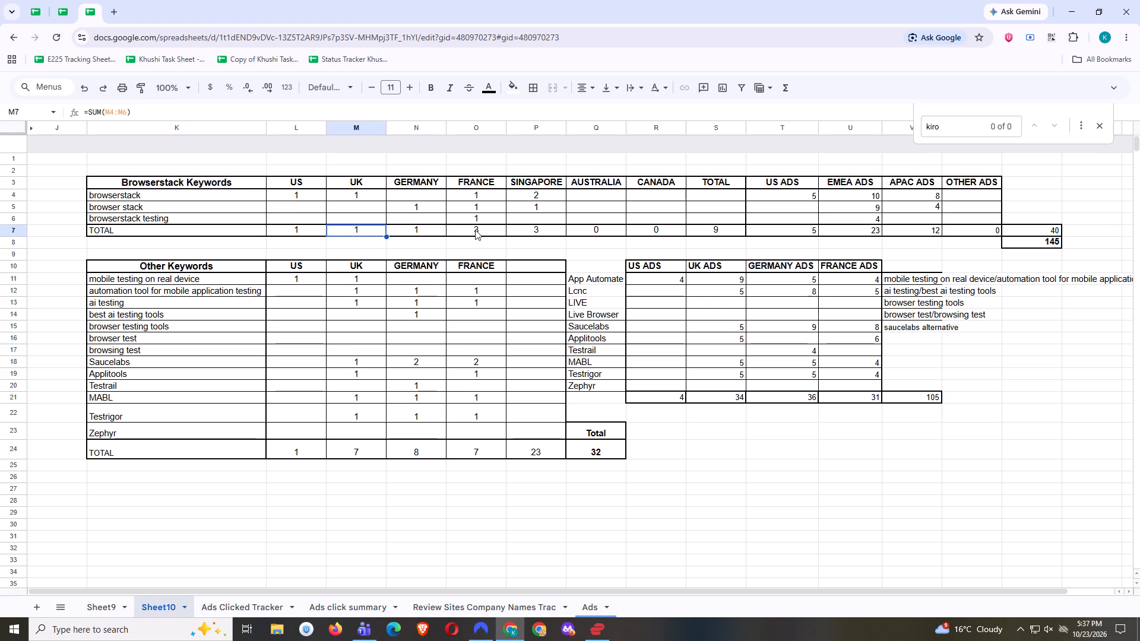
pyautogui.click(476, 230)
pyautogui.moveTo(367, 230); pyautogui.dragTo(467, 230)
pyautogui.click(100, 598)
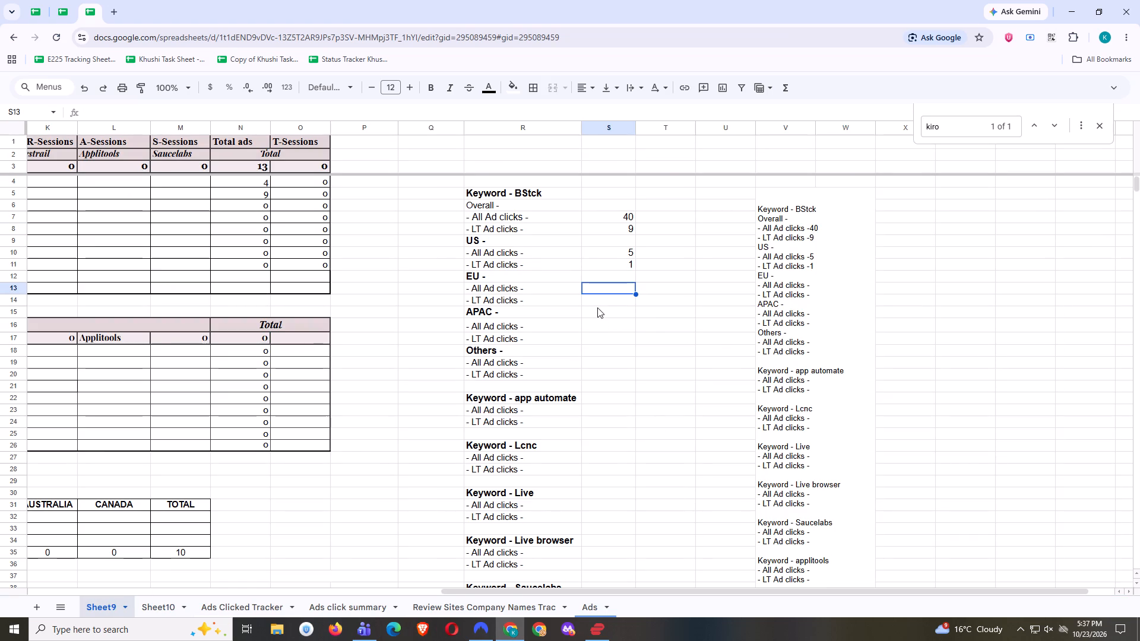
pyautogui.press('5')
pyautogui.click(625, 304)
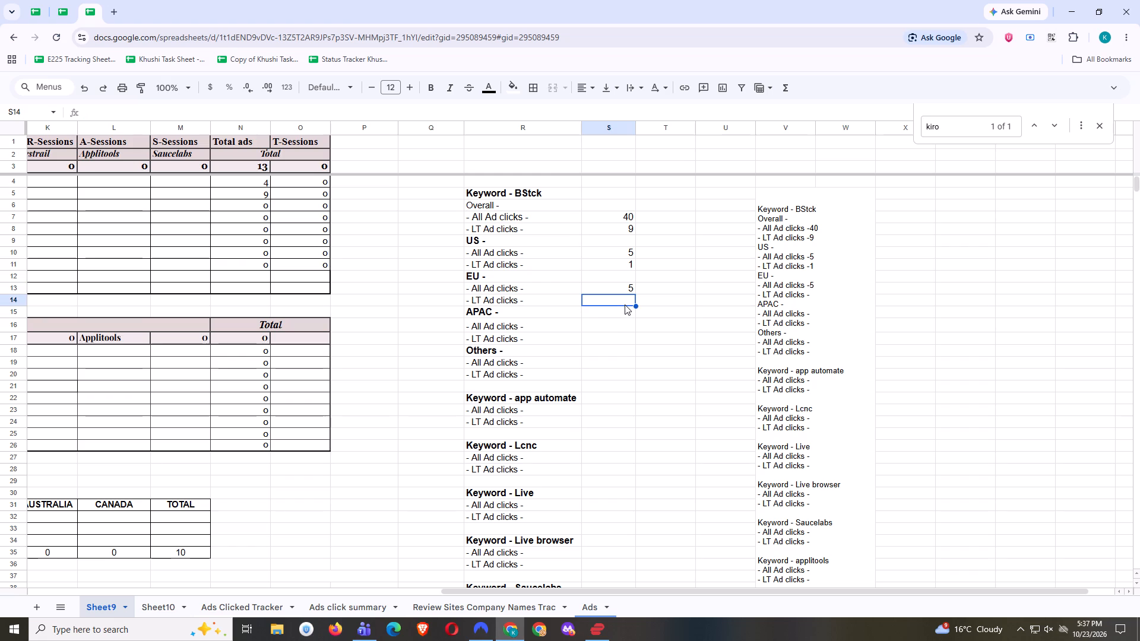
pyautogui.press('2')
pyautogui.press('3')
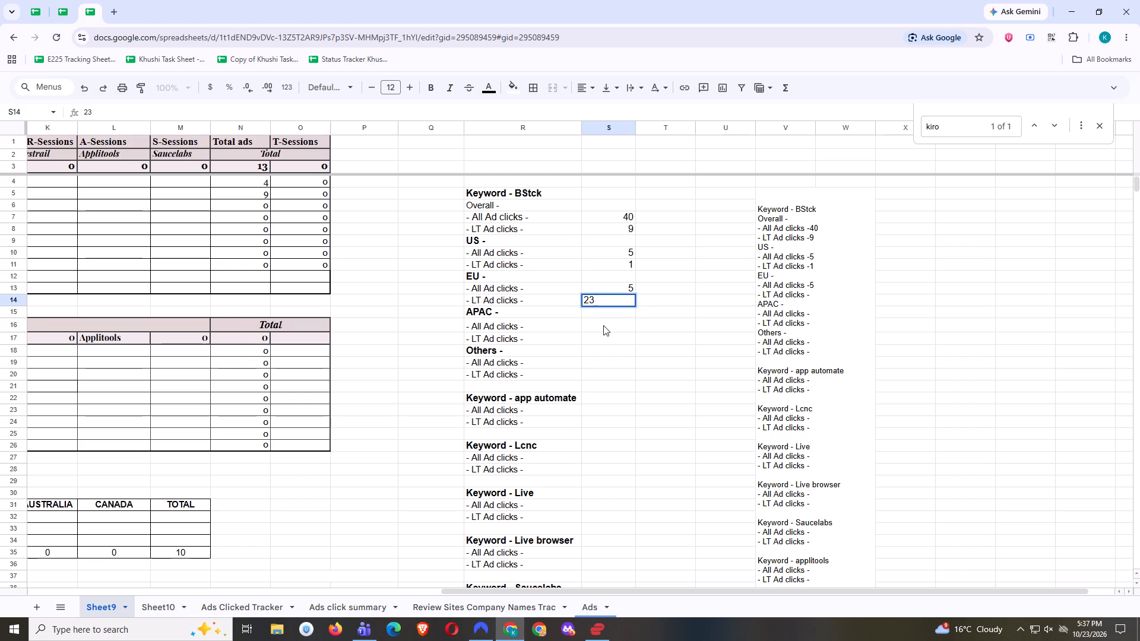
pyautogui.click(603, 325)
# Look up the Browserstack APAC figures in Sheet10, and enter APAC All Ad clicks 12 and LT Ad clicks 3 in Sheet9.
pyautogui.click(176, 615)
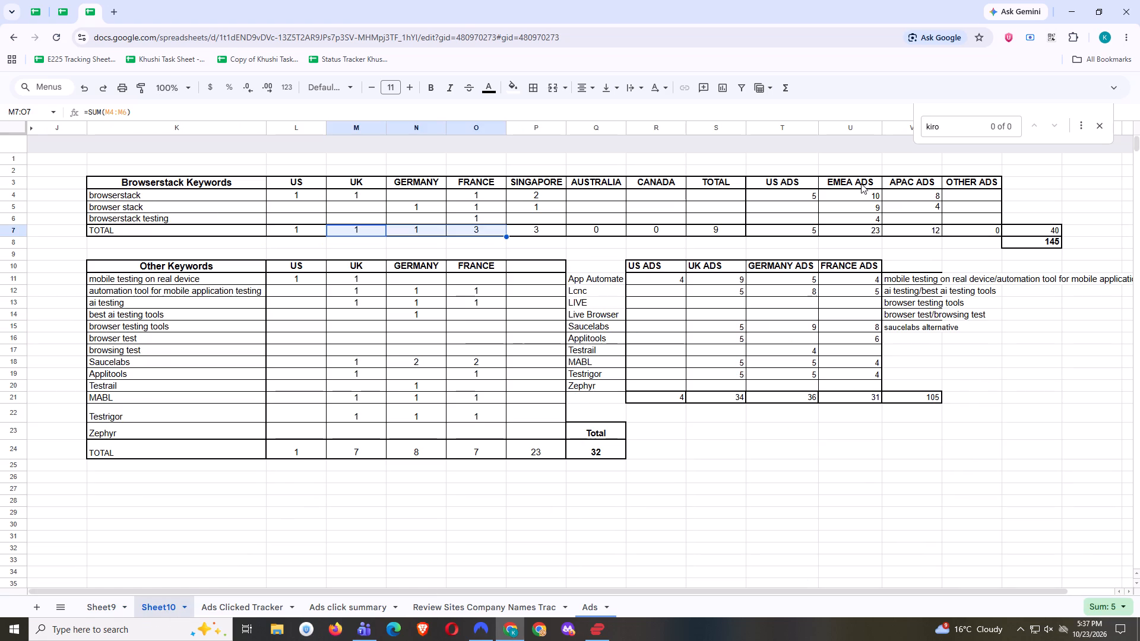
pyautogui.click(921, 233)
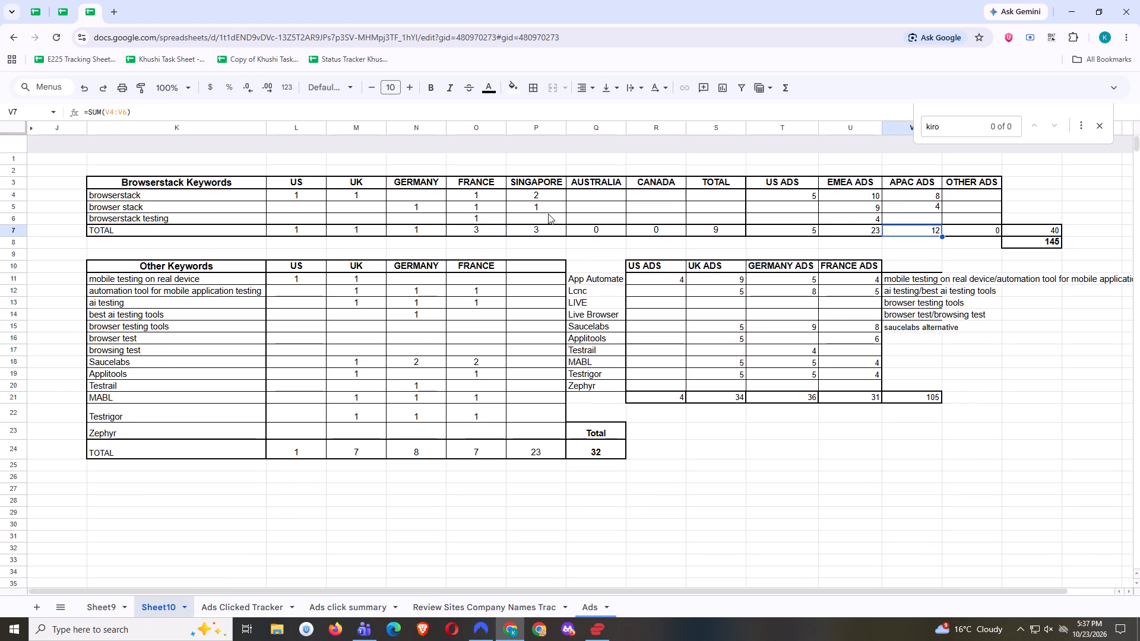
pyautogui.click(99, 602)
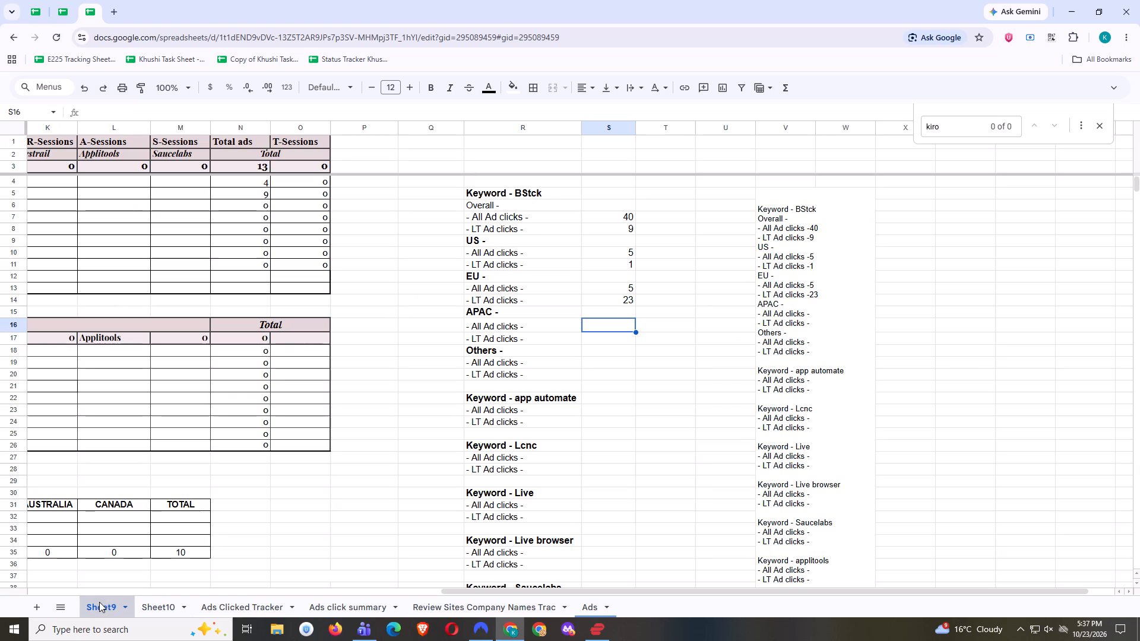
pyautogui.press('1')
pyautogui.press('2')
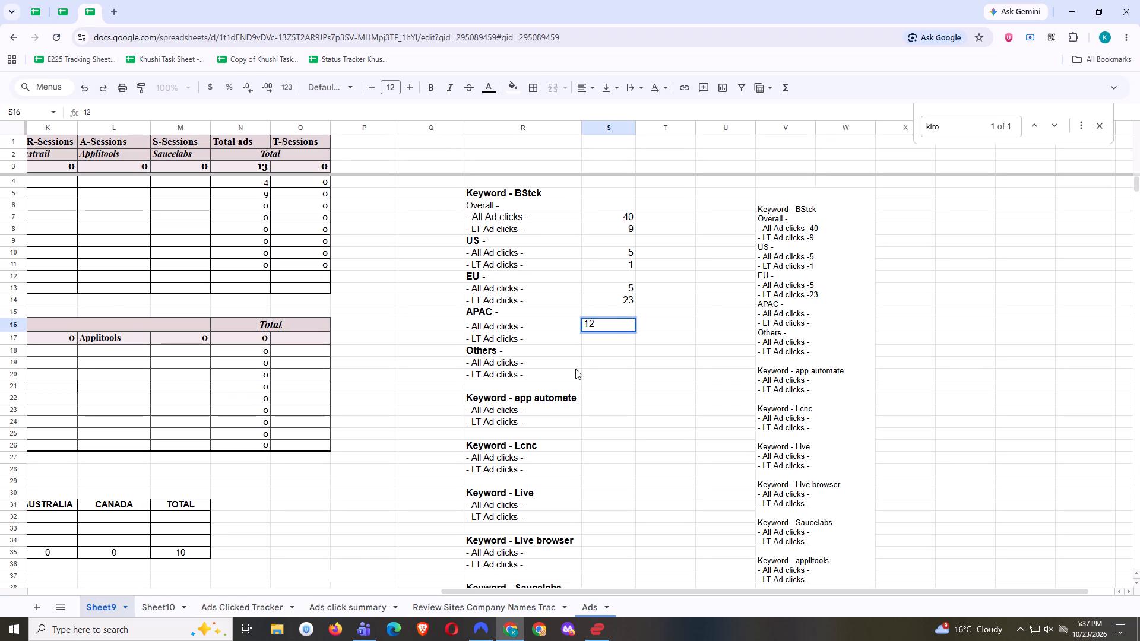
pyautogui.click(607, 337)
pyautogui.press('3')
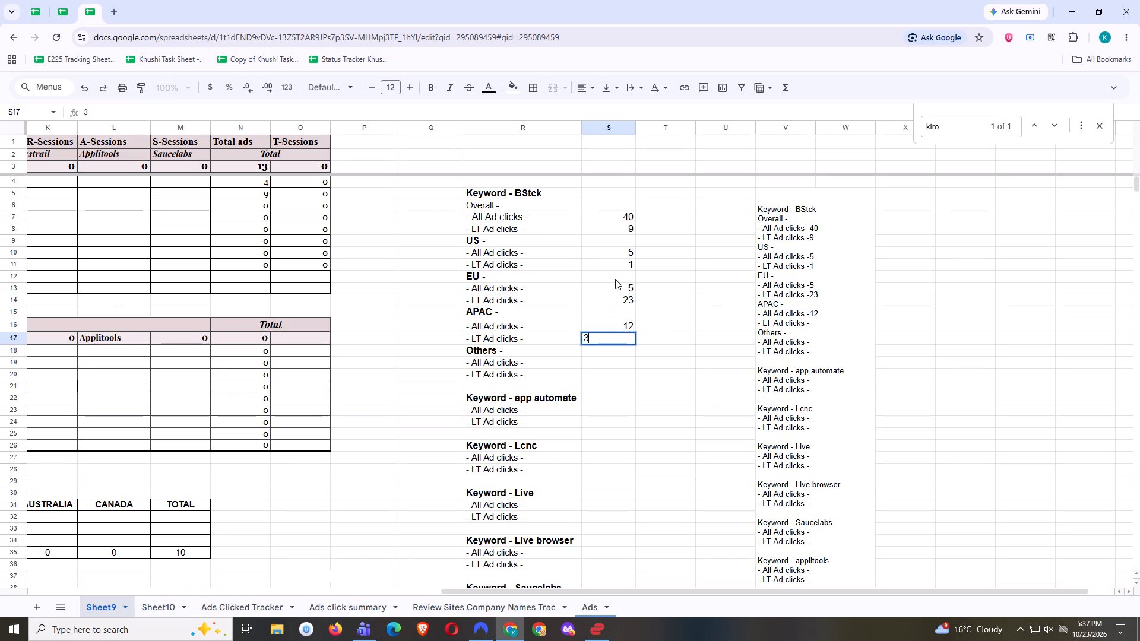
# Correct the EU figures under BStck in Sheet9 to 23 for All Ad clicks and 5 for LT Ad clicks.
pyautogui.click(611, 288)
pyautogui.press('2')
pyautogui.press('3')
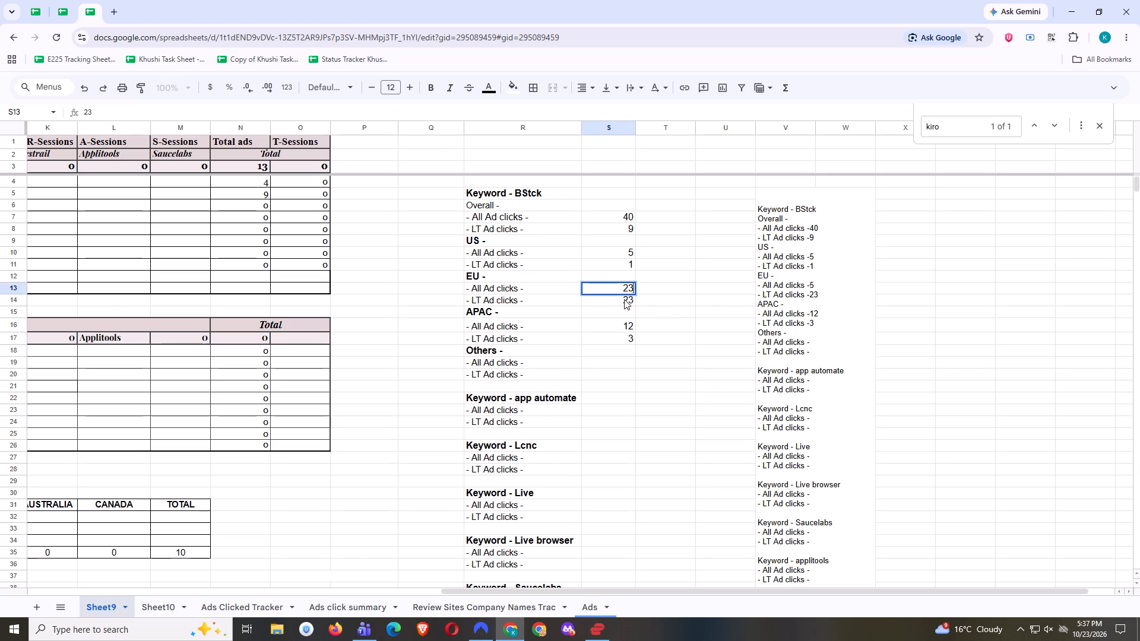
pyautogui.click(624, 299)
pyautogui.press('5')
pyautogui.click(607, 366)
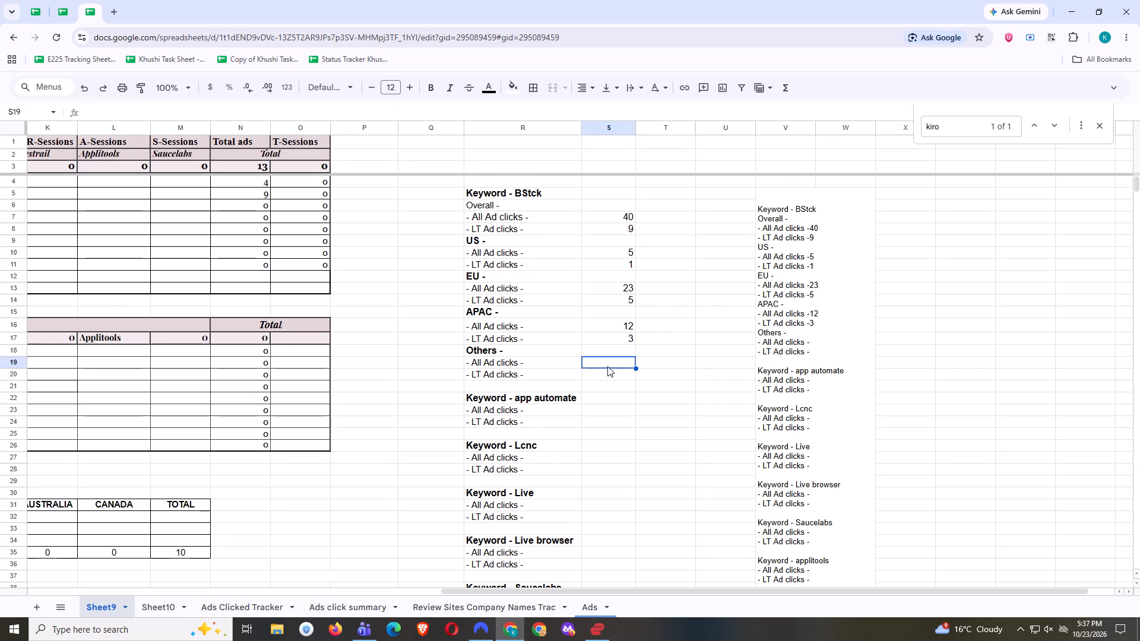
# In Sheet10's Other Keywords table, check the two mobile testing keyword rows and merge the blank cells P11:P12 beside them.
pyautogui.scroll(-2, 609, 364)
pyautogui.click(617, 293)
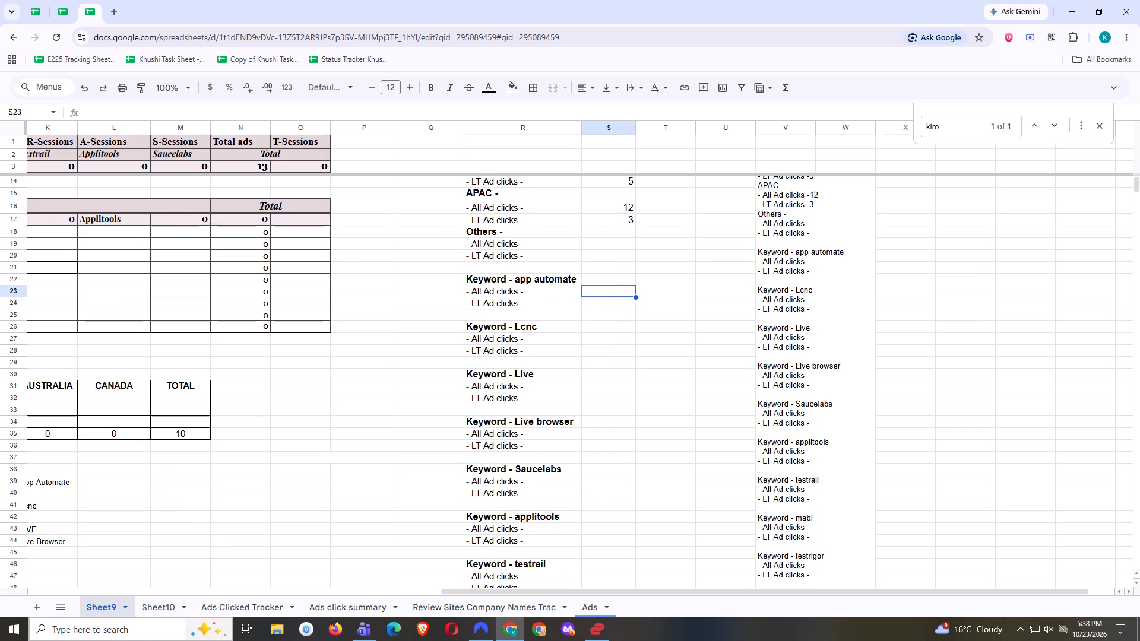
pyautogui.click(151, 608)
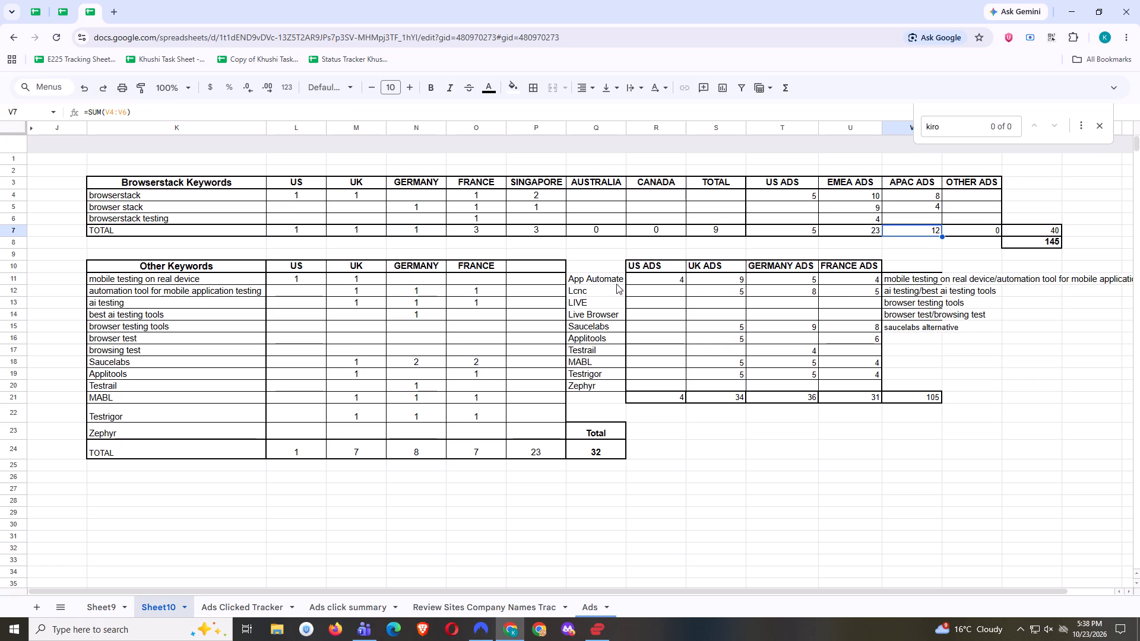
pyautogui.click(309, 283)
pyautogui.click(353, 281)
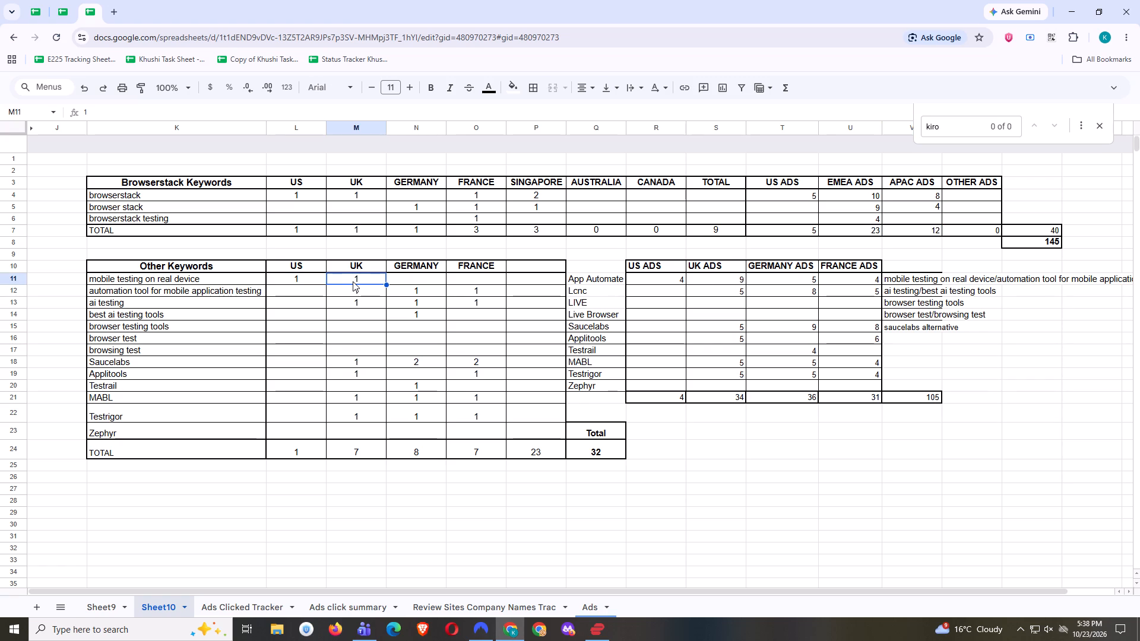
pyautogui.click(370, 290)
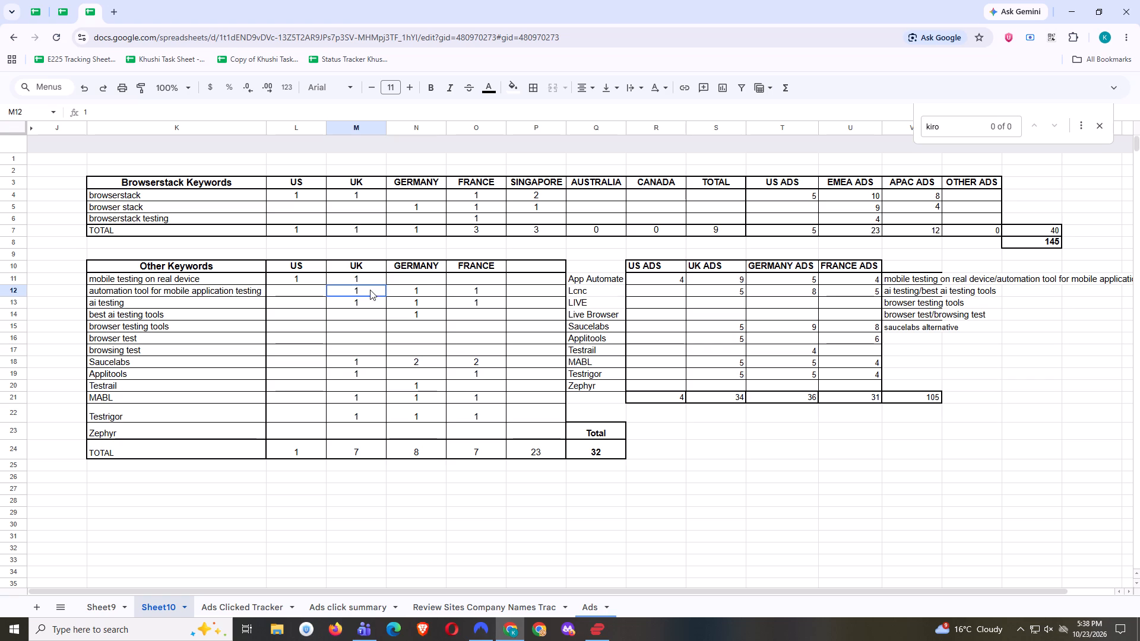
pyautogui.click(442, 296)
pyautogui.click(464, 296)
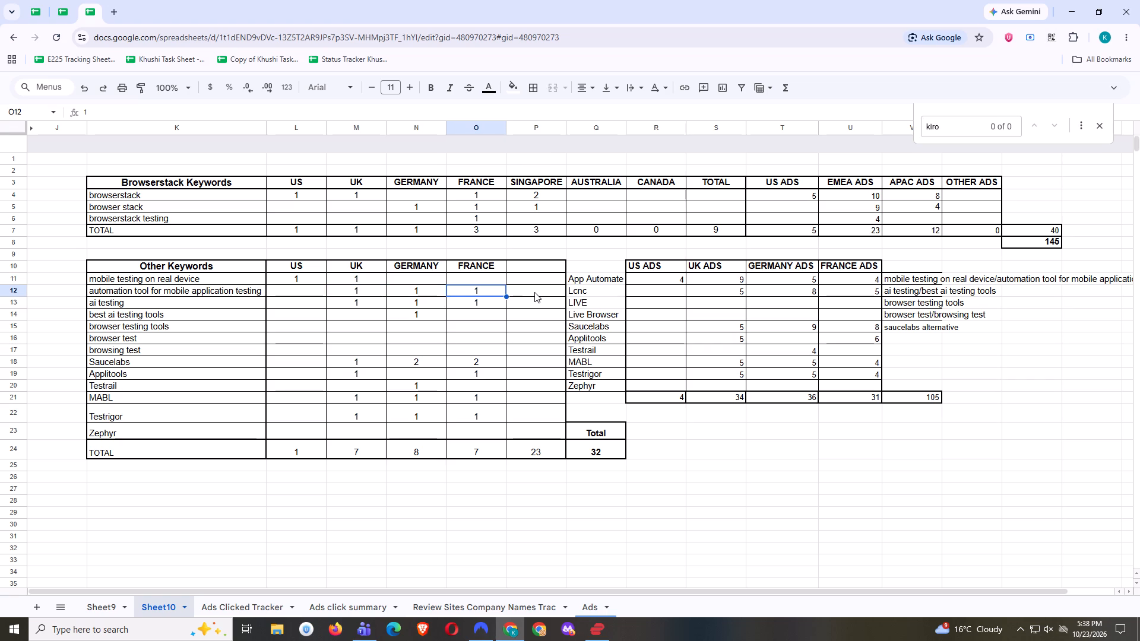
pyautogui.moveTo(535, 283); pyautogui.dragTo(537, 289)
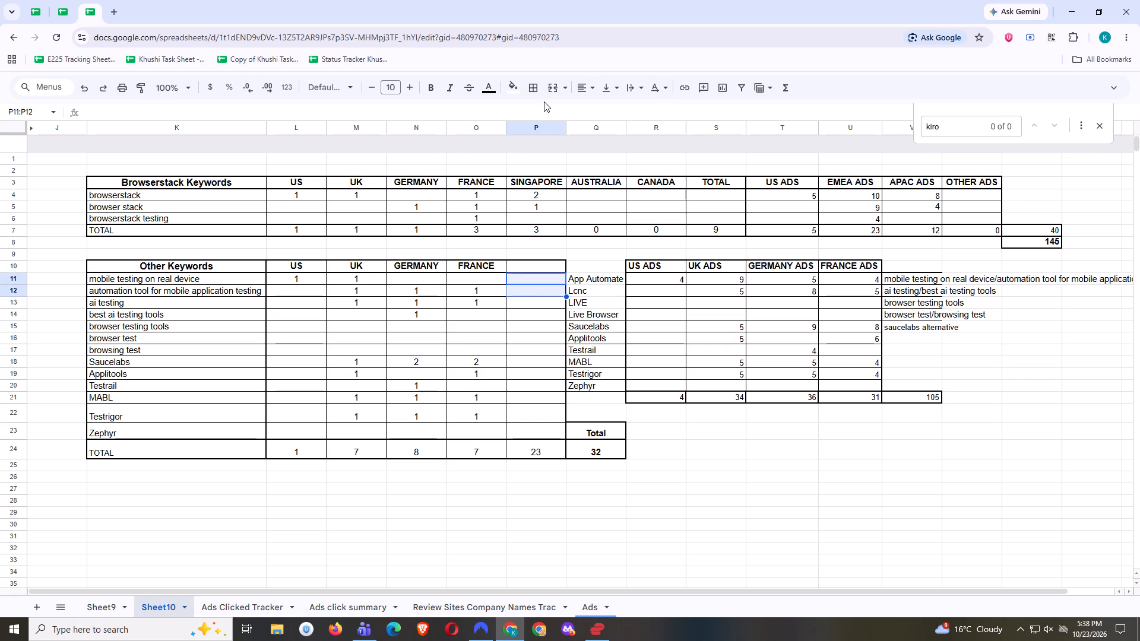
pyautogui.click(556, 88)
# Enter a SUM formula over L11:O12 in the merged cell P11:P12 to total the two mobile testing keywords.
pyautogui.doubleClick(536, 281)
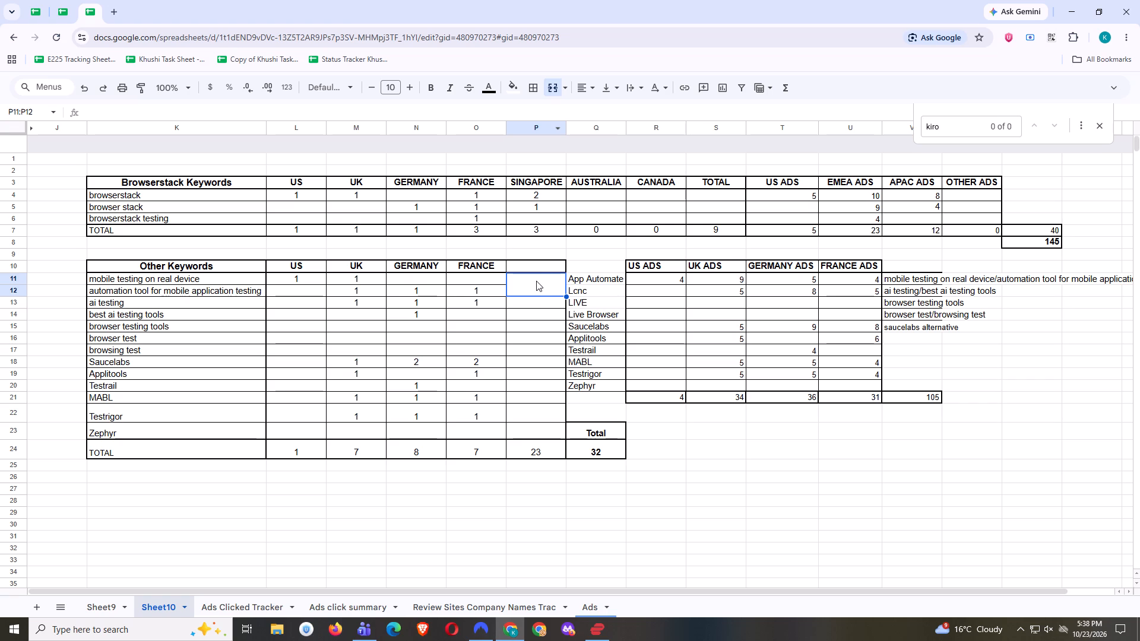
pyautogui.press('=')
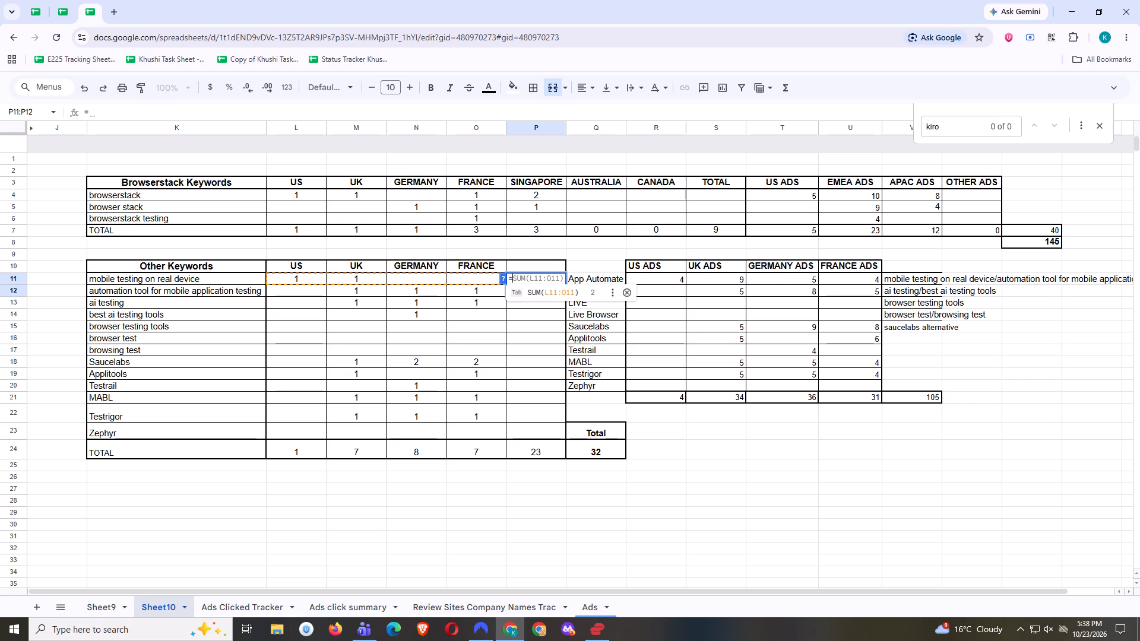
pyautogui.write('sum')
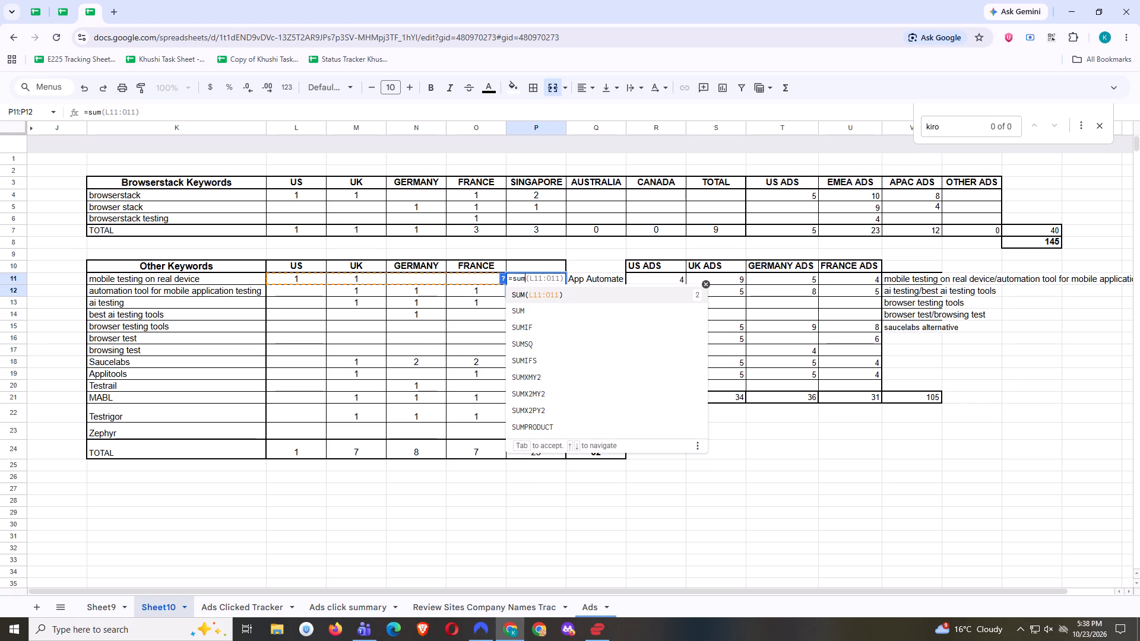
pyautogui.hotkey('shift', '(')
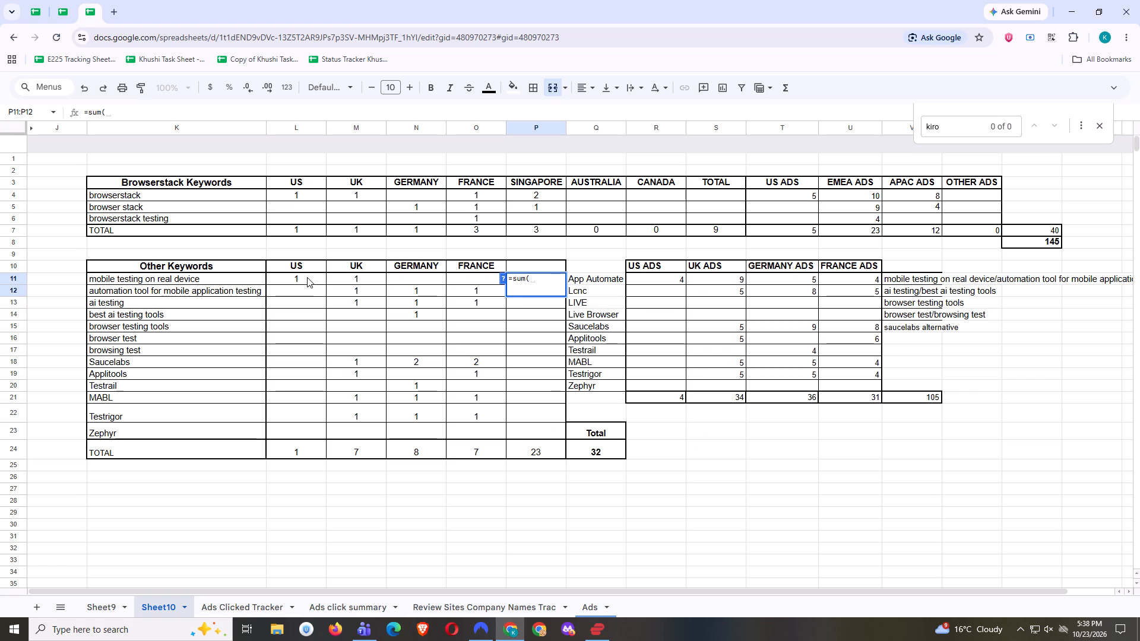
pyautogui.moveTo(307, 277); pyautogui.dragTo(464, 289)
pyautogui.press('Return')
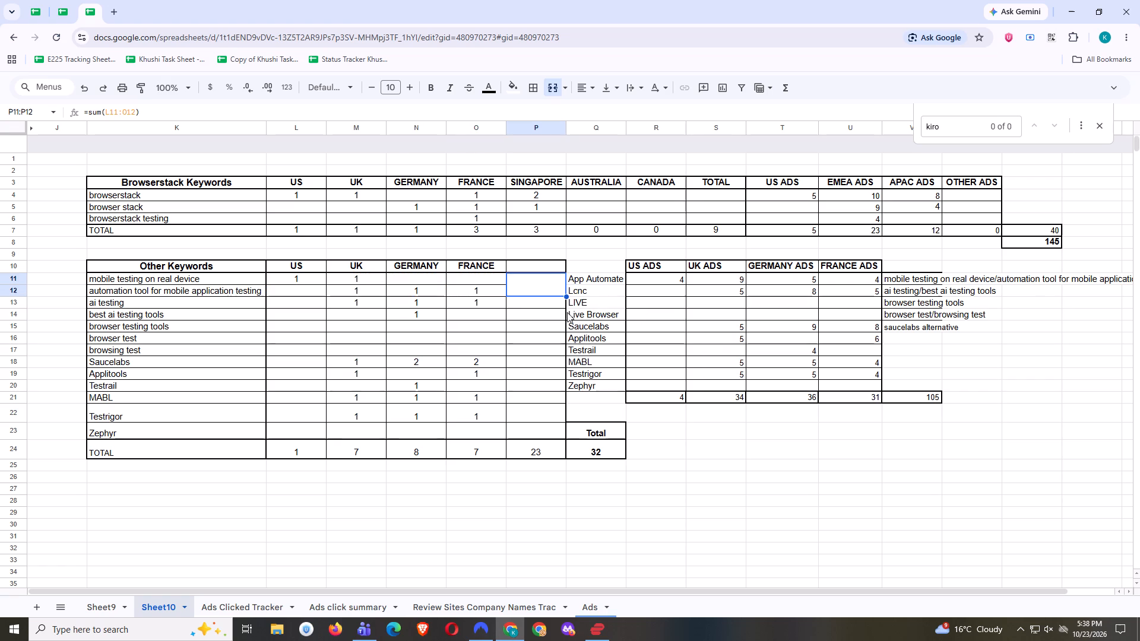
# Merge P13:P14 beside the ai testing and best ai testing tools rows, and total L13:O14 there with a SUM formula.
pyautogui.moveTo(517, 306); pyautogui.dragTo(517, 318)
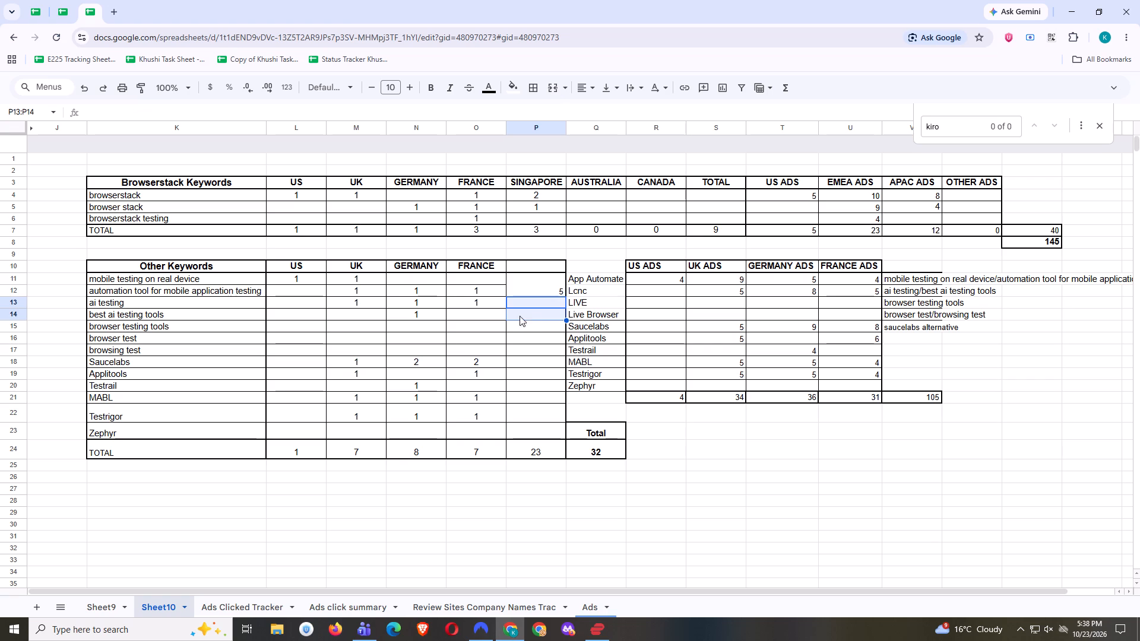
pyautogui.click(546, 93)
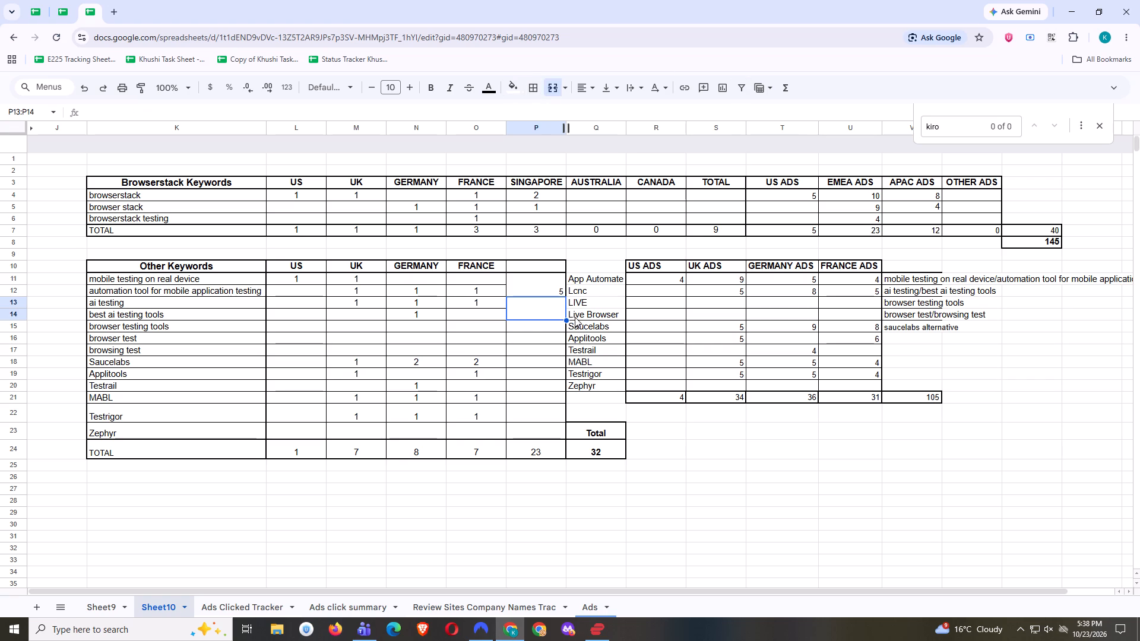
pyautogui.press('=')
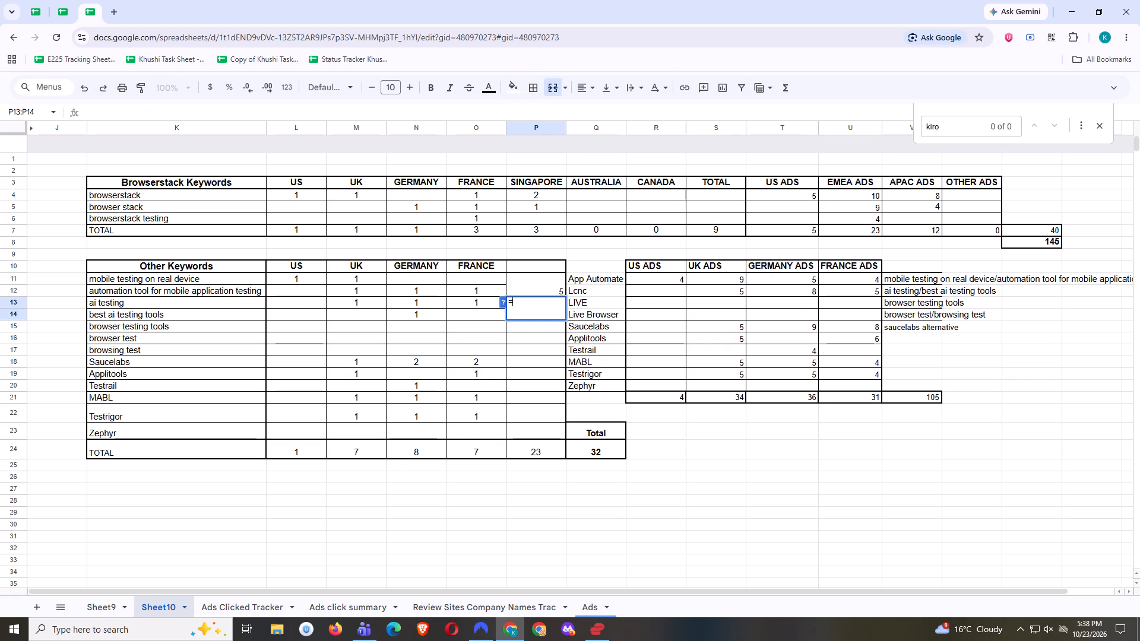
pyautogui.write('sum')
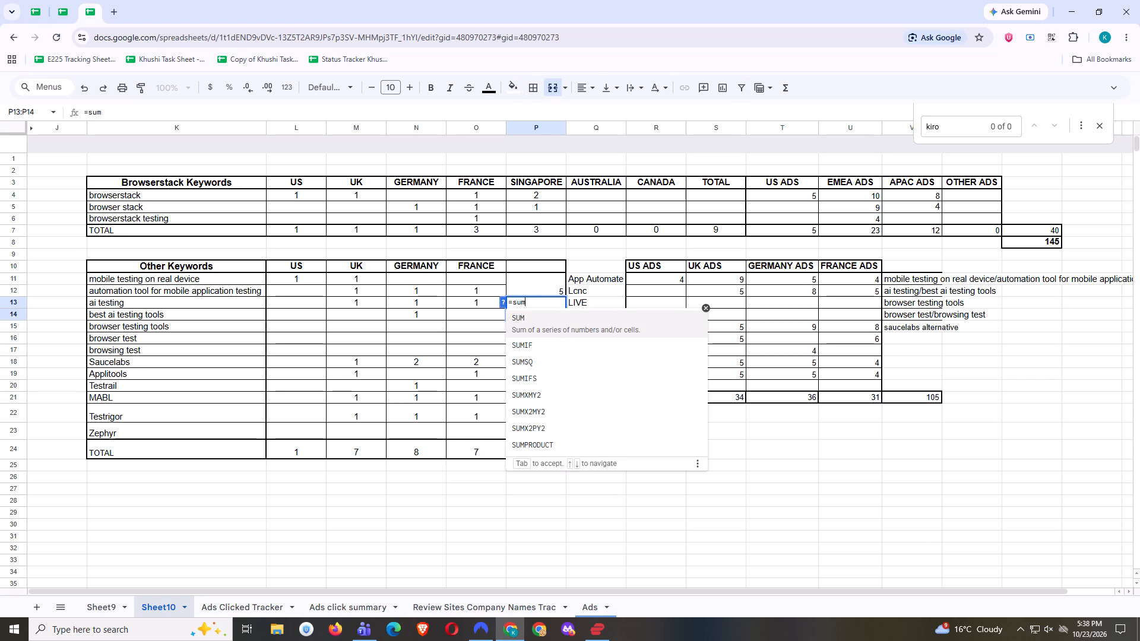
pyautogui.hotkey('shift', '(')
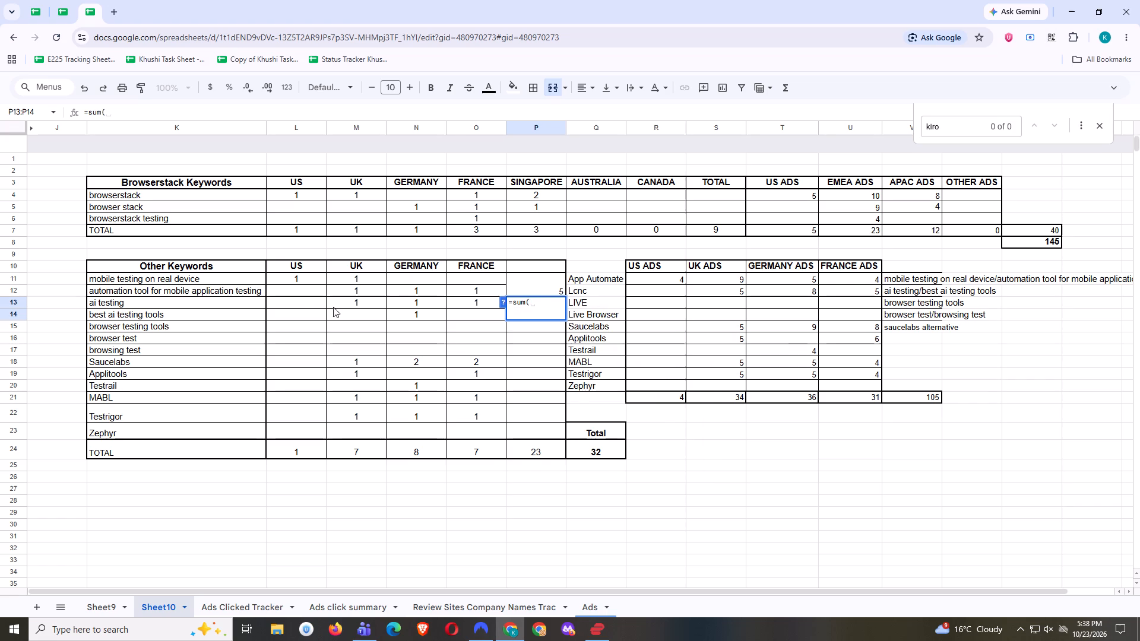
pyautogui.moveTo(310, 304); pyautogui.dragTo(377, 315)
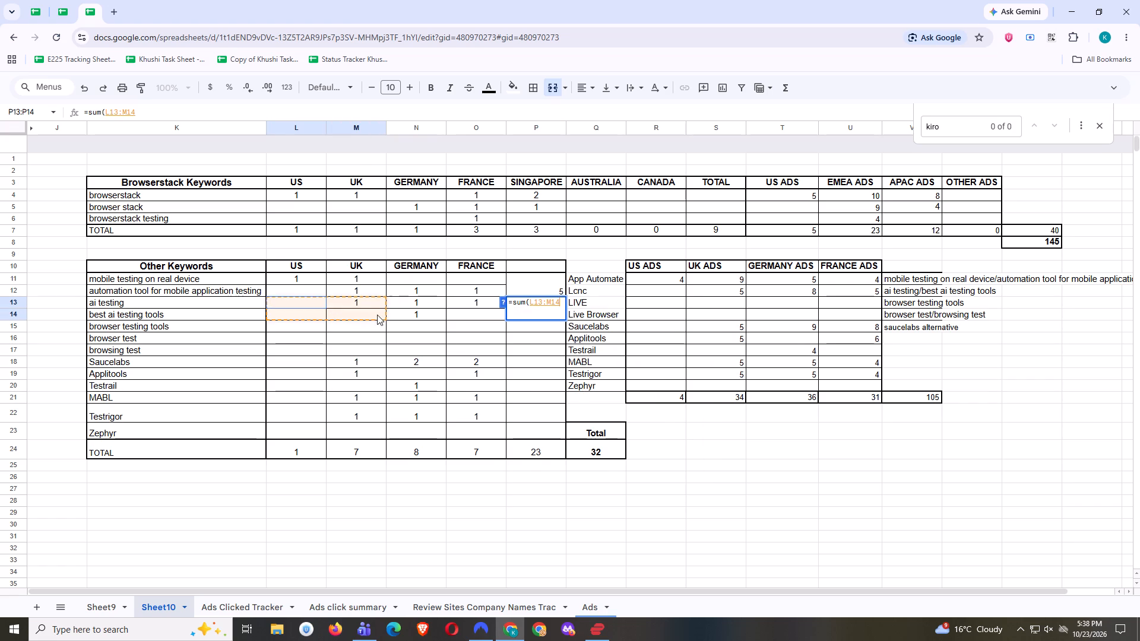
pyautogui.moveTo(377, 315); pyautogui.dragTo(492, 315)
pyautogui.press('Return')
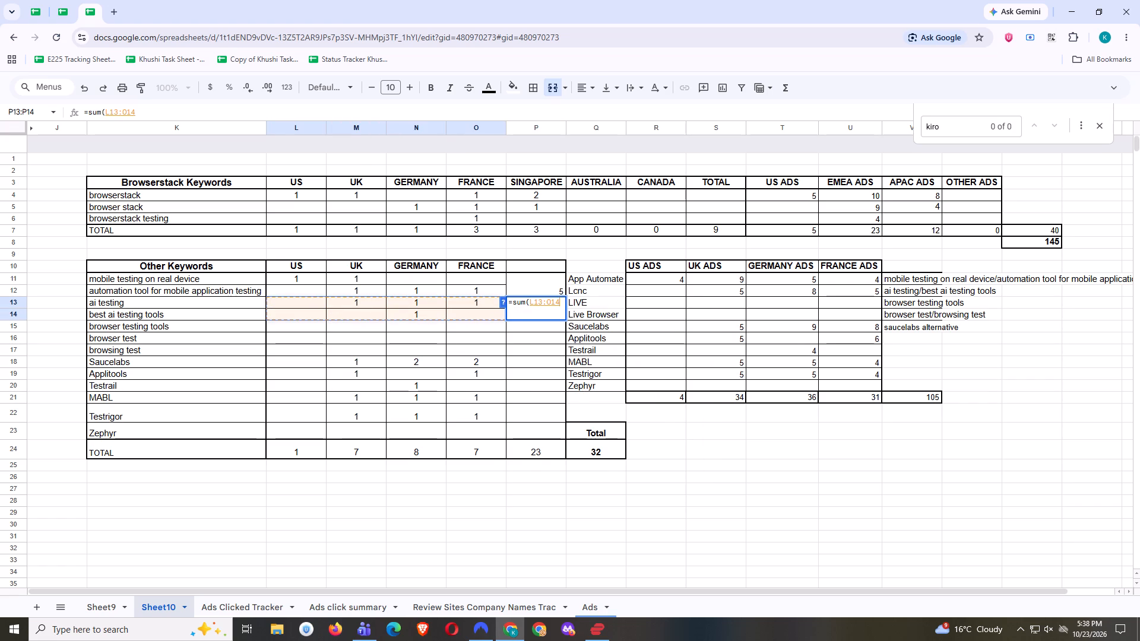
pyautogui.click(524, 327)
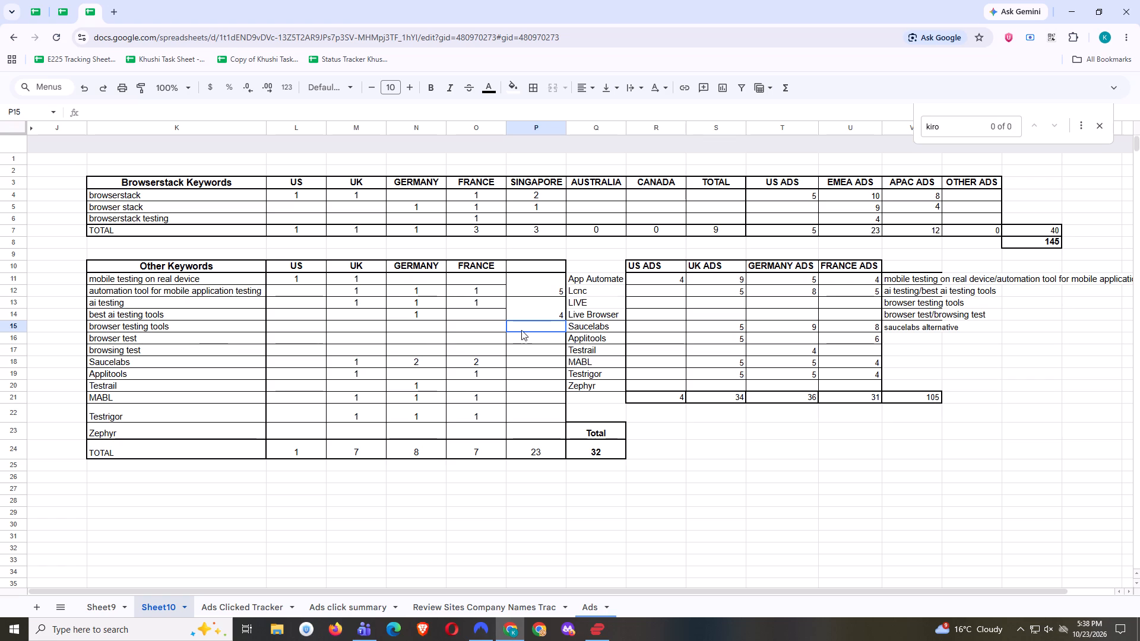
# Enter a SUM formula over L15:O15 in P15 to total the browser testing tools row.
pyautogui.press('=')
pyautogui.write('sum')
pyautogui.hotkey('shift', '(')
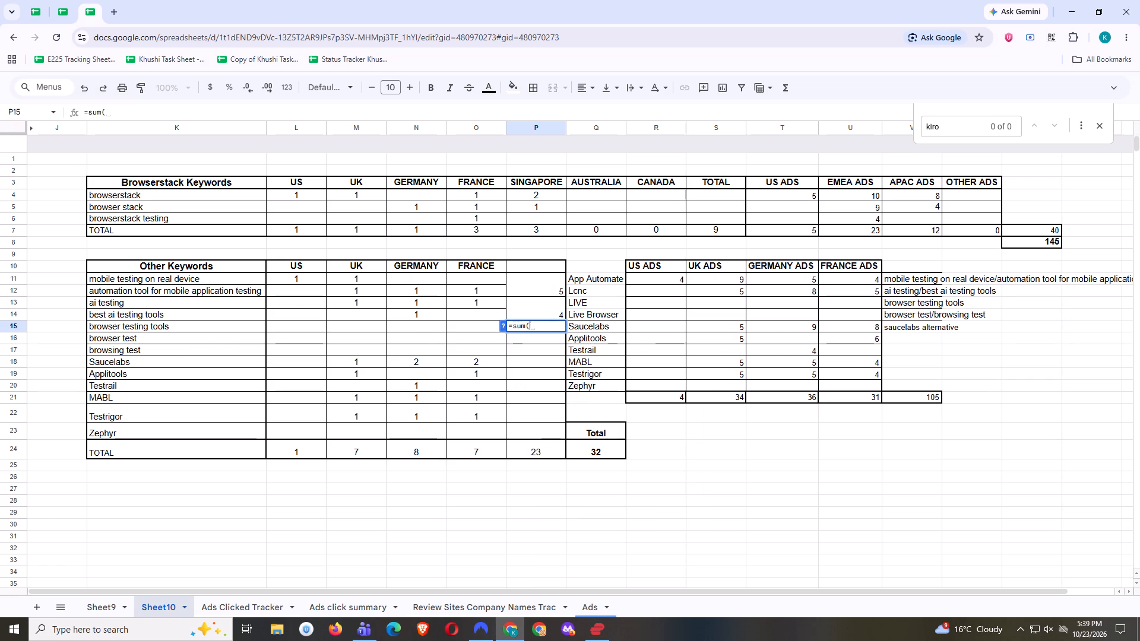
pyautogui.moveTo(304, 326); pyautogui.dragTo(391, 328)
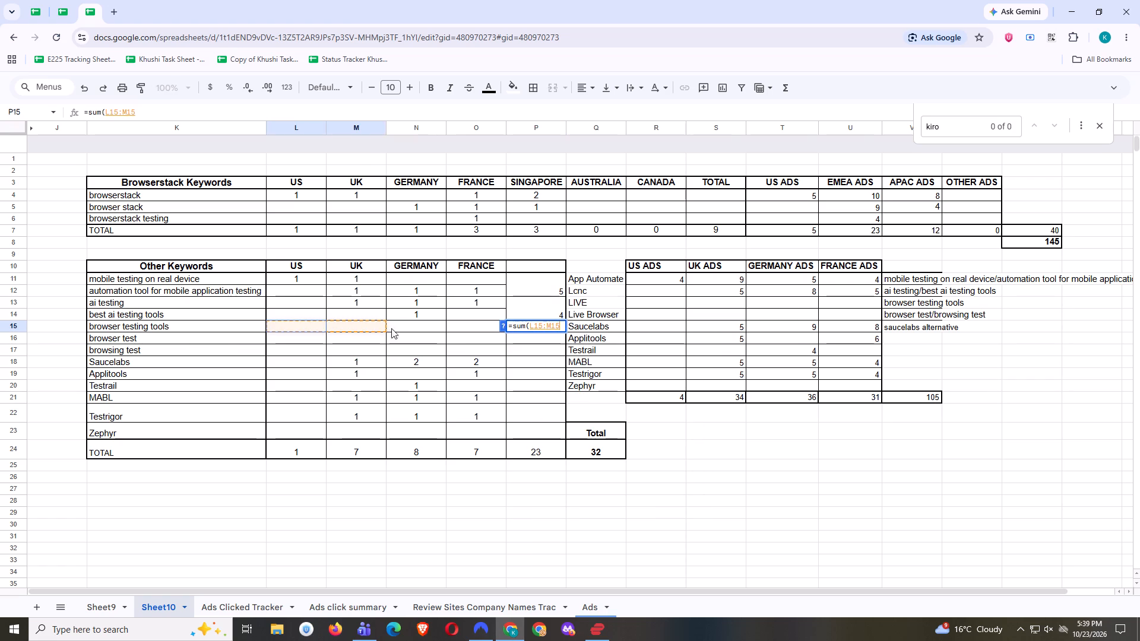
pyautogui.moveTo(391, 328); pyautogui.dragTo(457, 331)
pyautogui.press('Return')
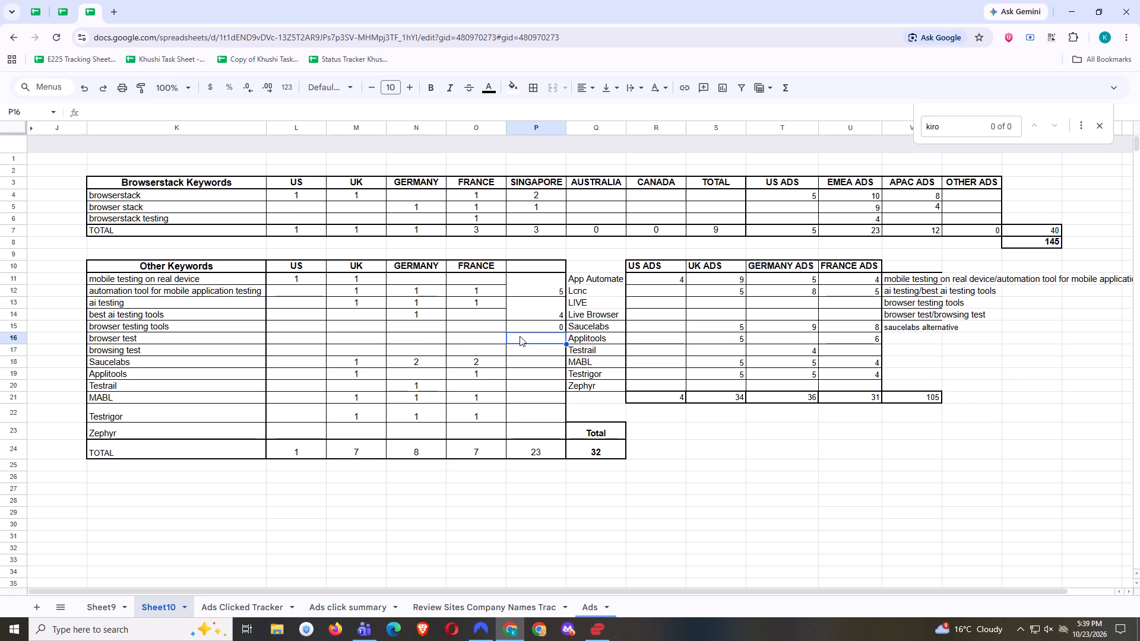
# Total L16:O17 with a SUM formula in P16 and merge P16:P17 beside the browser test and browsing test rows.
pyautogui.press('=')
pyautogui.write('sum')
pyautogui.hotkey('shift', '(')
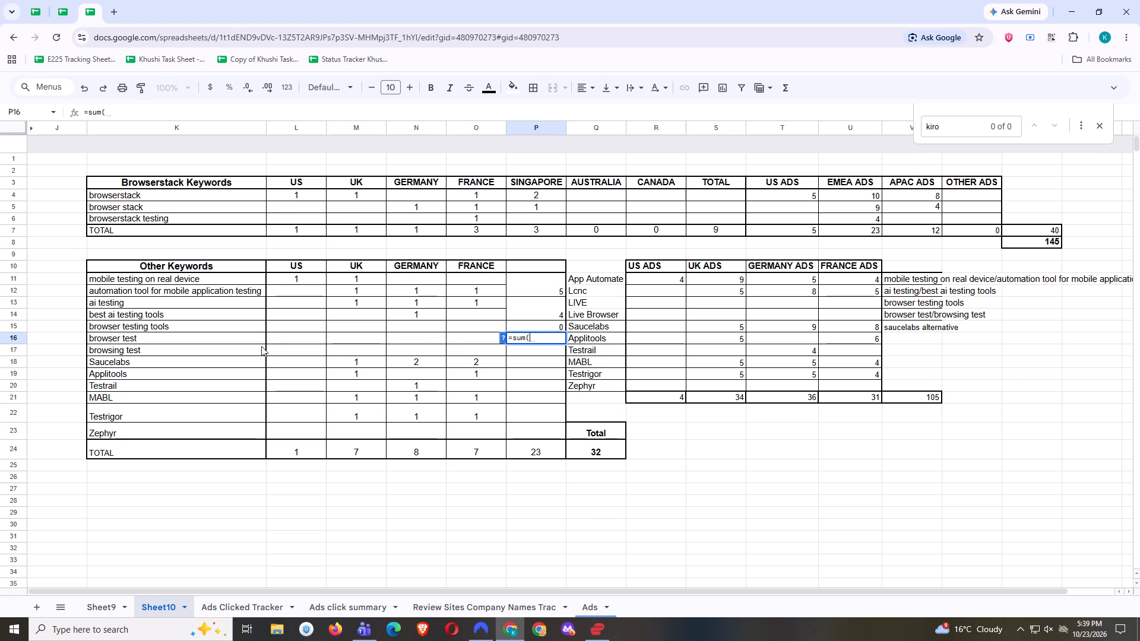
pyautogui.moveTo(281, 341); pyautogui.dragTo(287, 348)
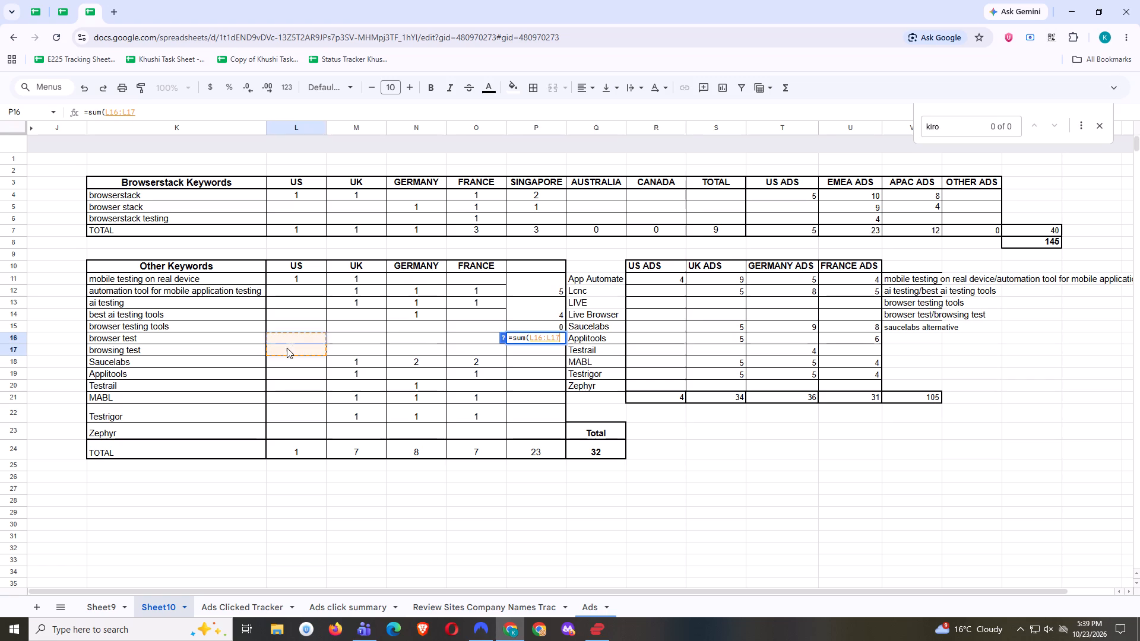
pyautogui.moveTo(287, 348); pyautogui.dragTo(466, 353)
pyautogui.press('Return')
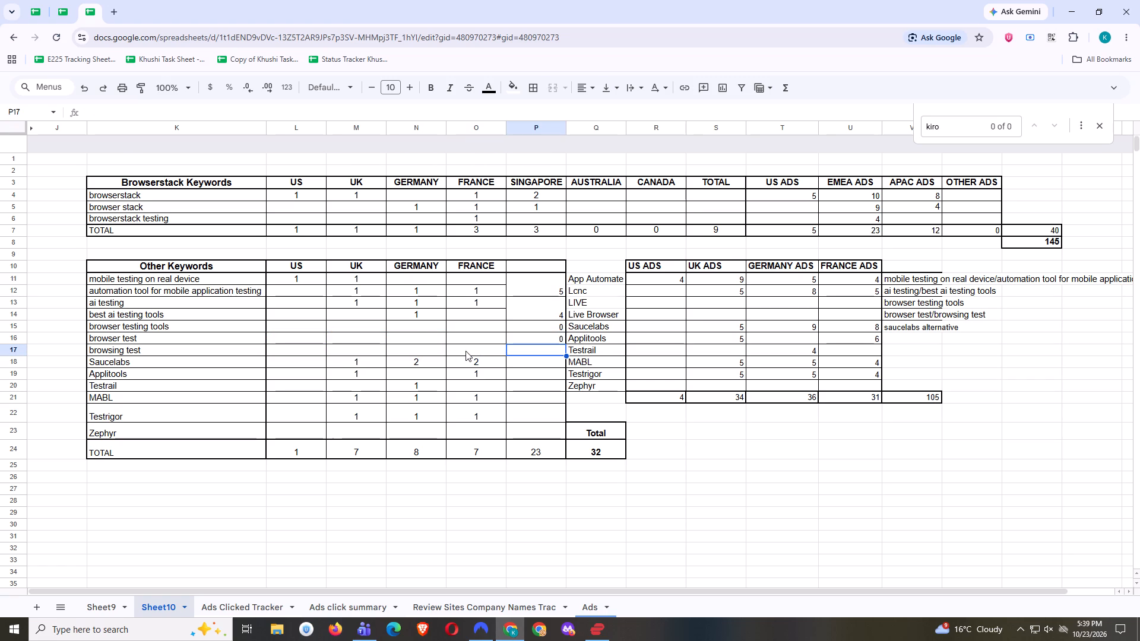
pyautogui.doubleClick(536, 338)
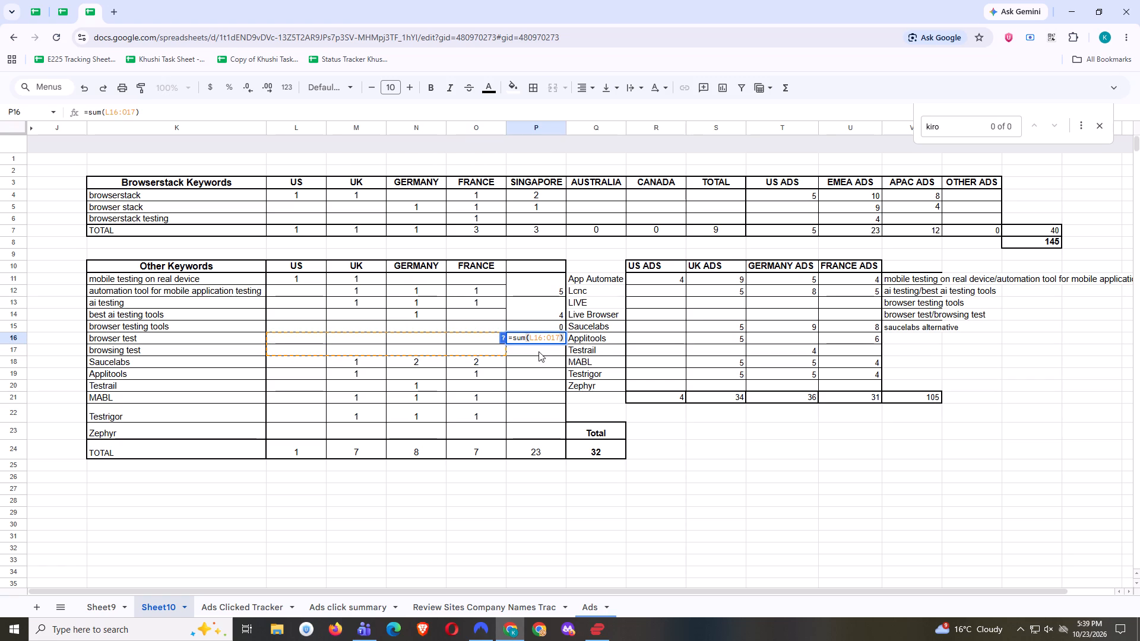
pyautogui.click(539, 351)
pyautogui.moveTo(536, 341); pyautogui.dragTo(536, 347)
pyautogui.click(556, 96)
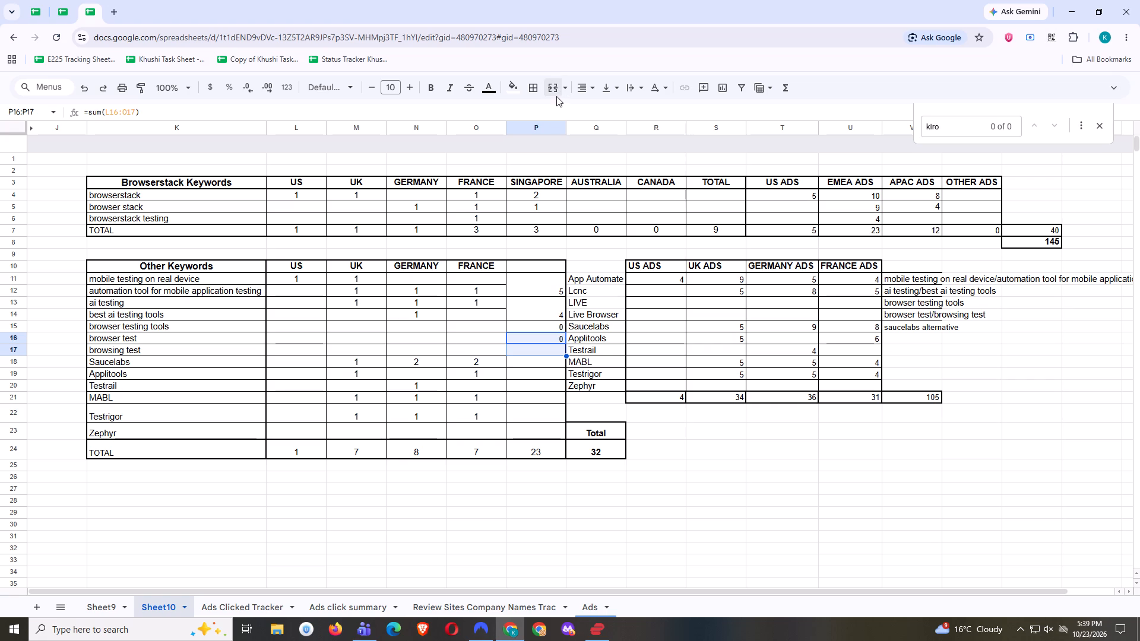
pyautogui.click(556, 91)
# Enter a SUM formula over L18:O18 in P18 to total the Saucelabs row.
pyautogui.click(528, 364)
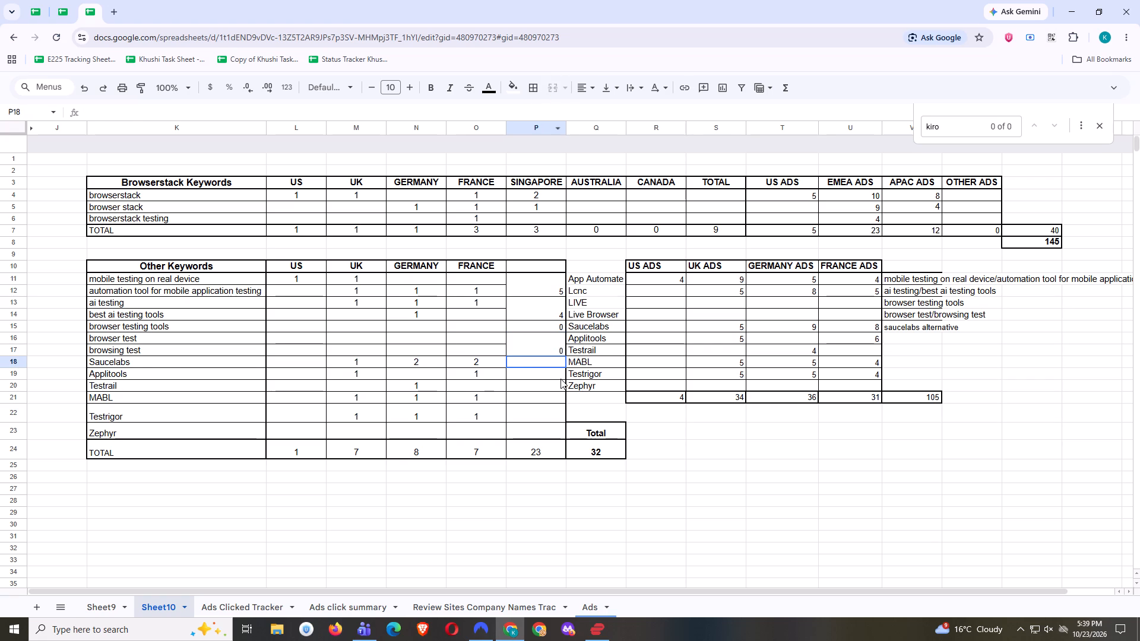
pyautogui.press('=')
pyautogui.write('sum')
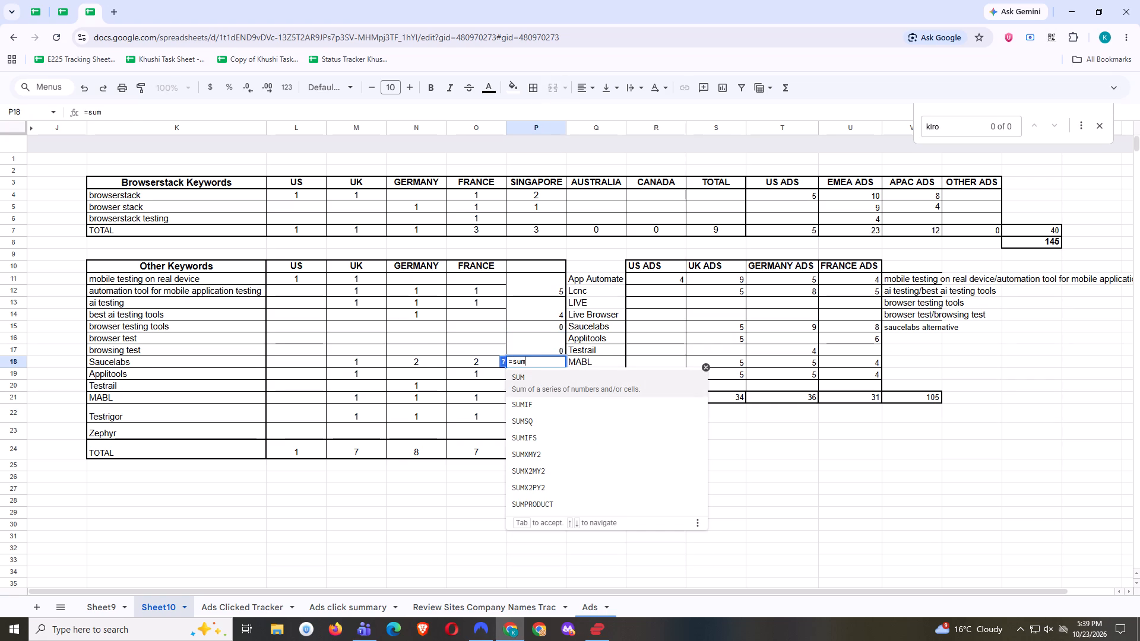
pyautogui.hotkey('shift', '(')
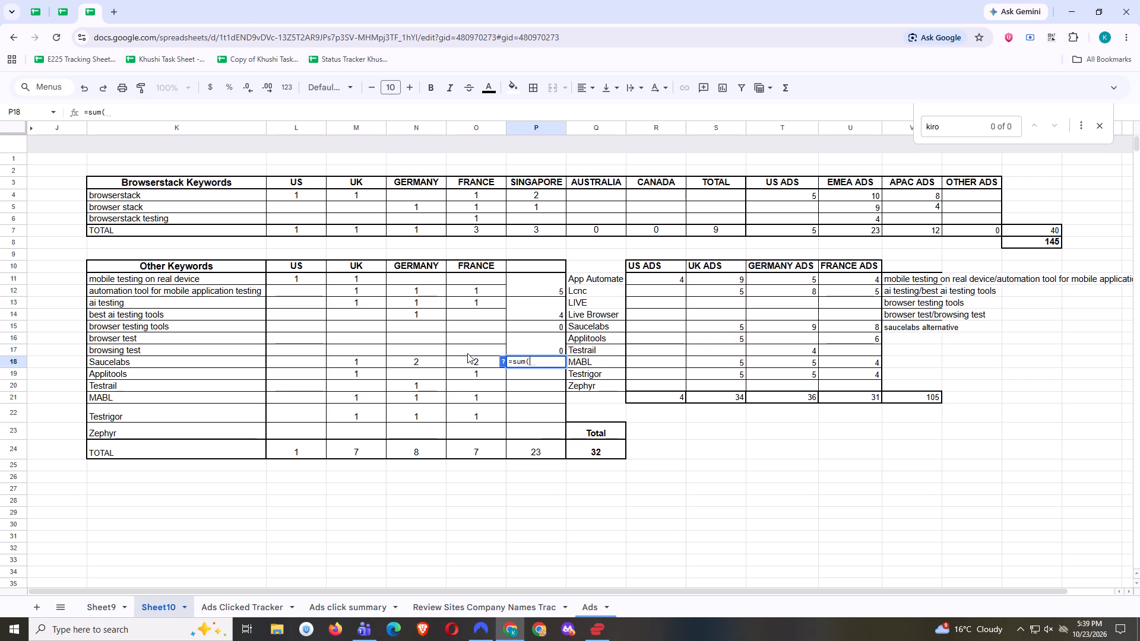
pyautogui.moveTo(312, 359); pyautogui.dragTo(470, 366)
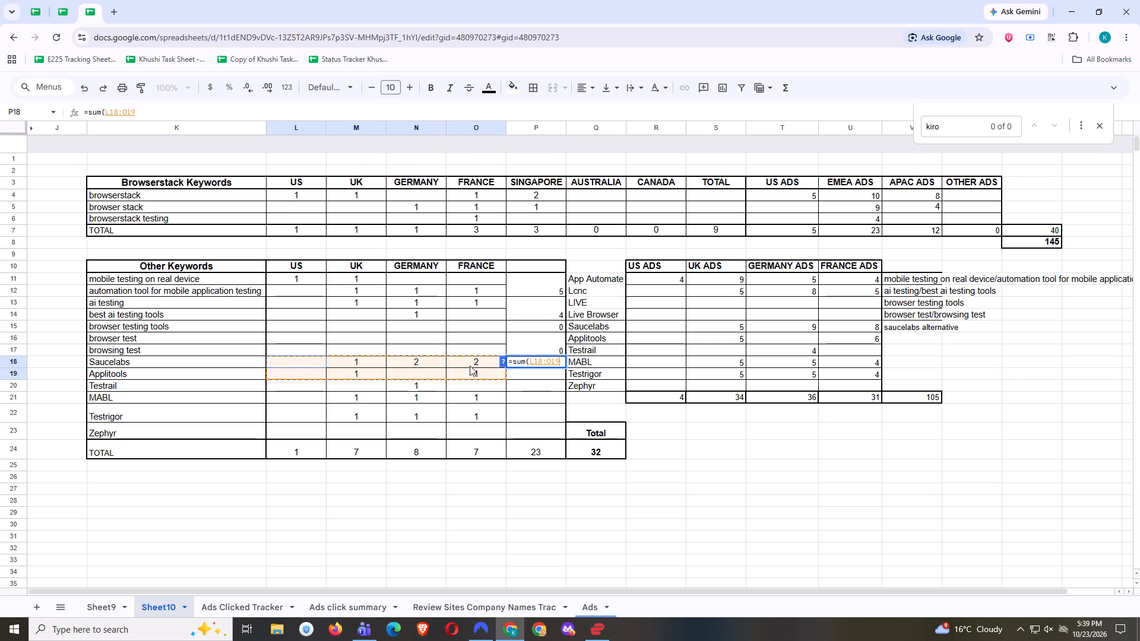
pyautogui.moveTo(470, 366); pyautogui.dragTo(482, 360)
pyautogui.press('Return')
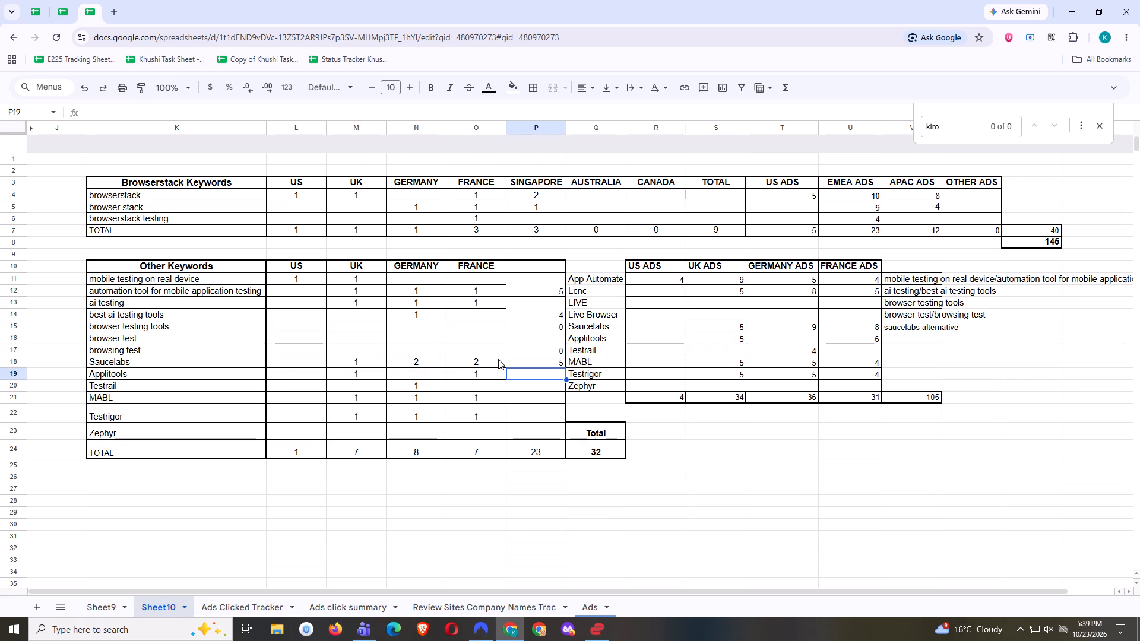
# Total the Applitools and Testrail rows in P19 and P20 with SUM formulas over L19:O19 and L20:O20.
pyautogui.press('=')
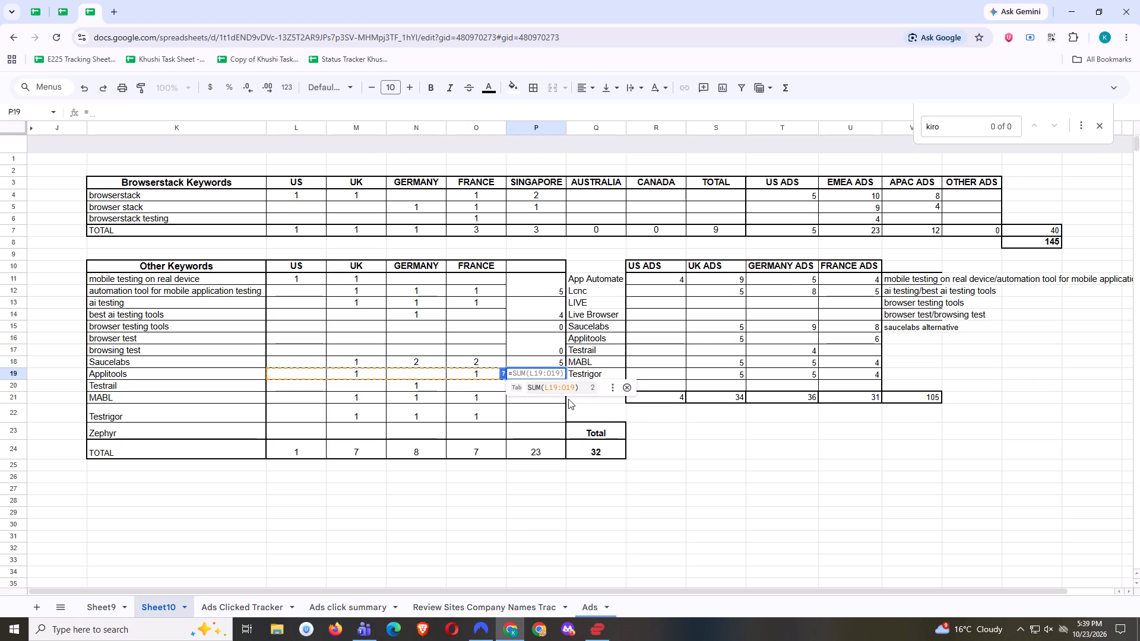
pyautogui.press('Return')
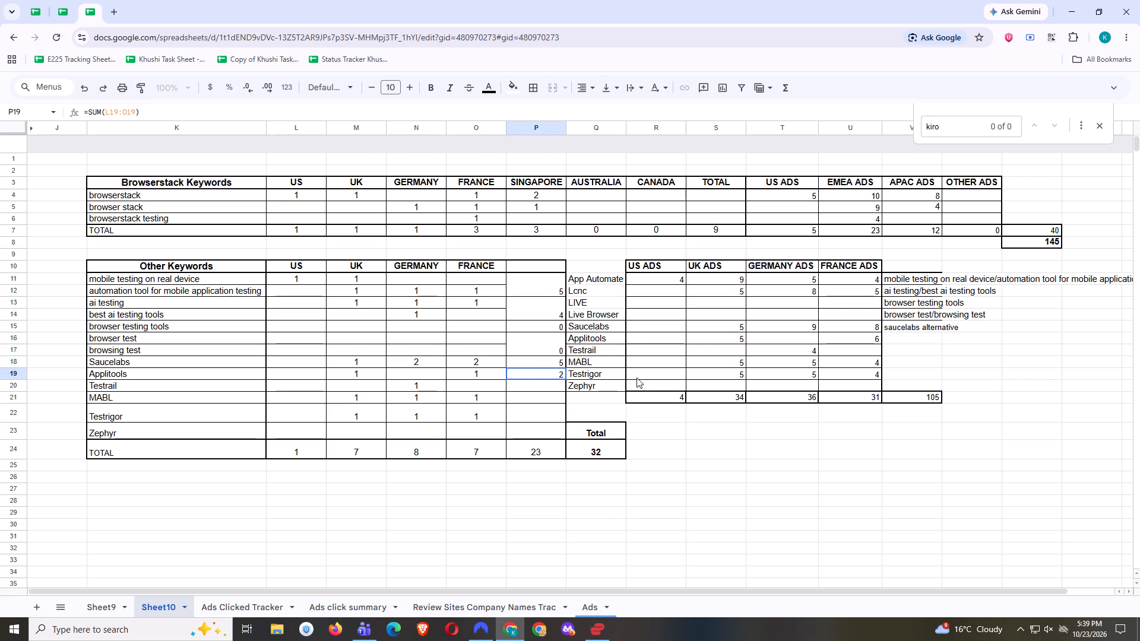
pyautogui.press('=')
pyautogui.press('Return')
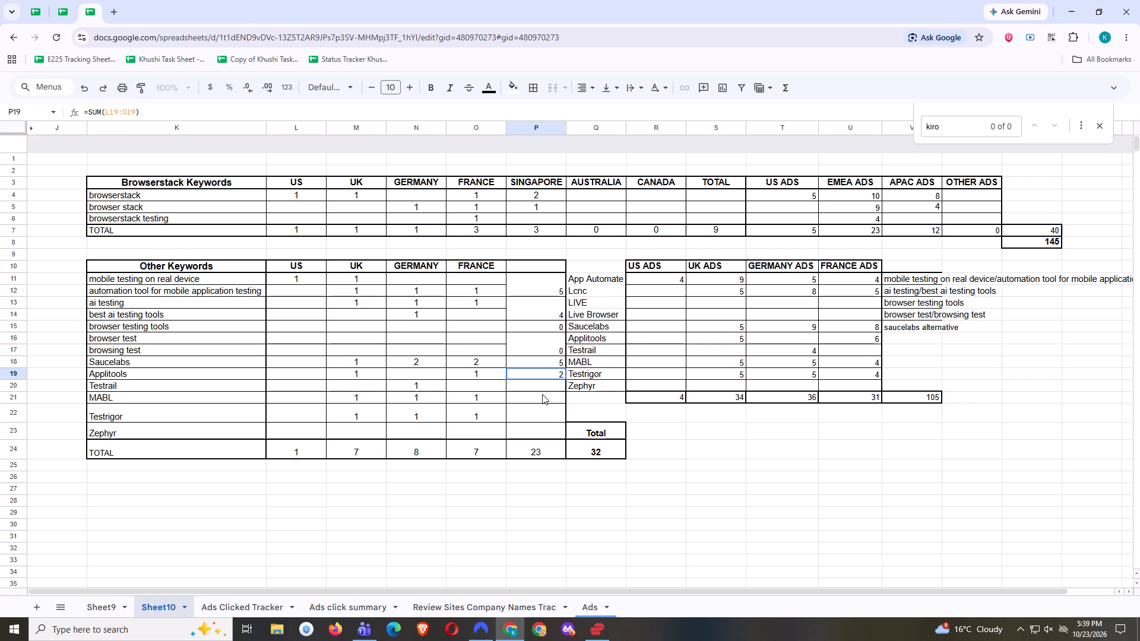
pyautogui.click(540, 386)
pyautogui.press('=')
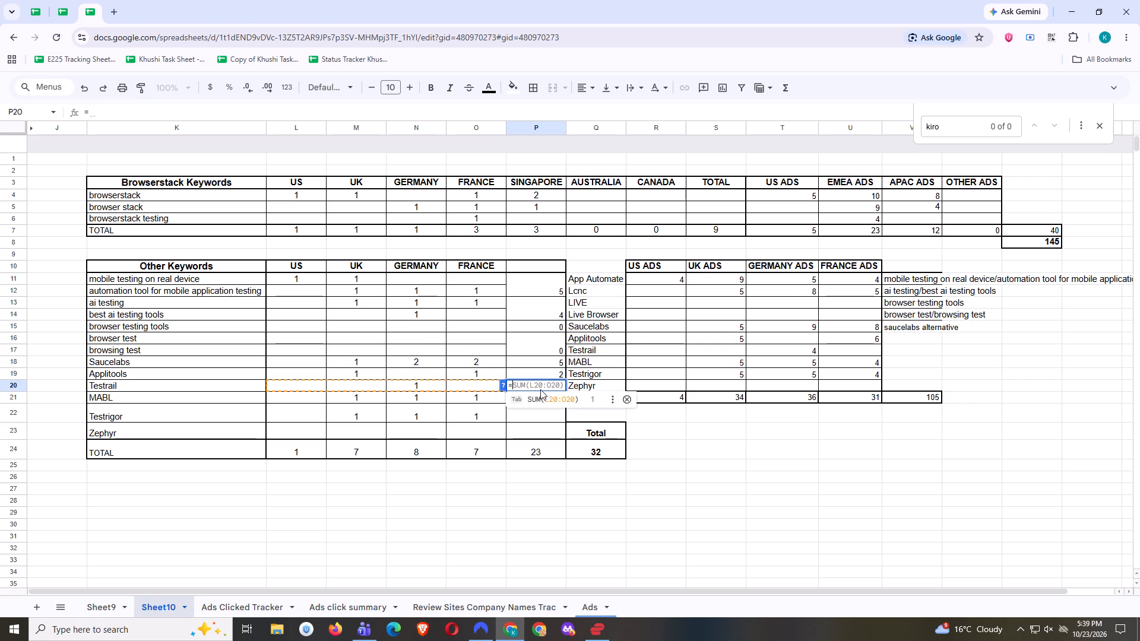
pyautogui.press('Return')
# Total the MABL and Testrigor rows in P21 and P22 with SUM formulas over L21:O21 and L22:O22.
pyautogui.click(546, 394)
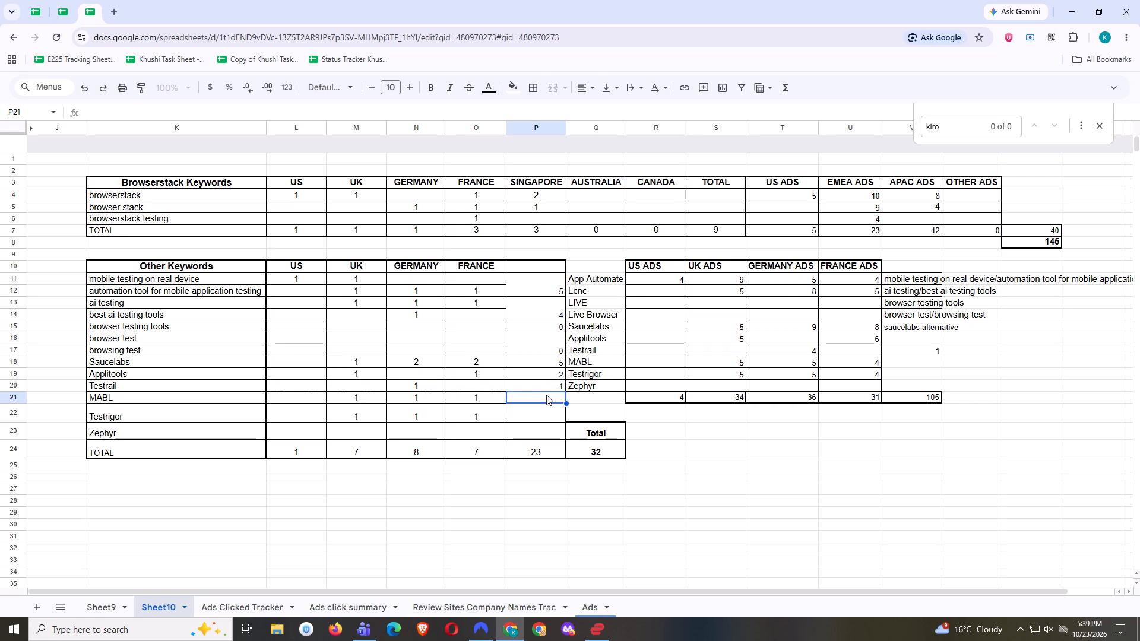
pyautogui.press('=')
pyautogui.press('Return')
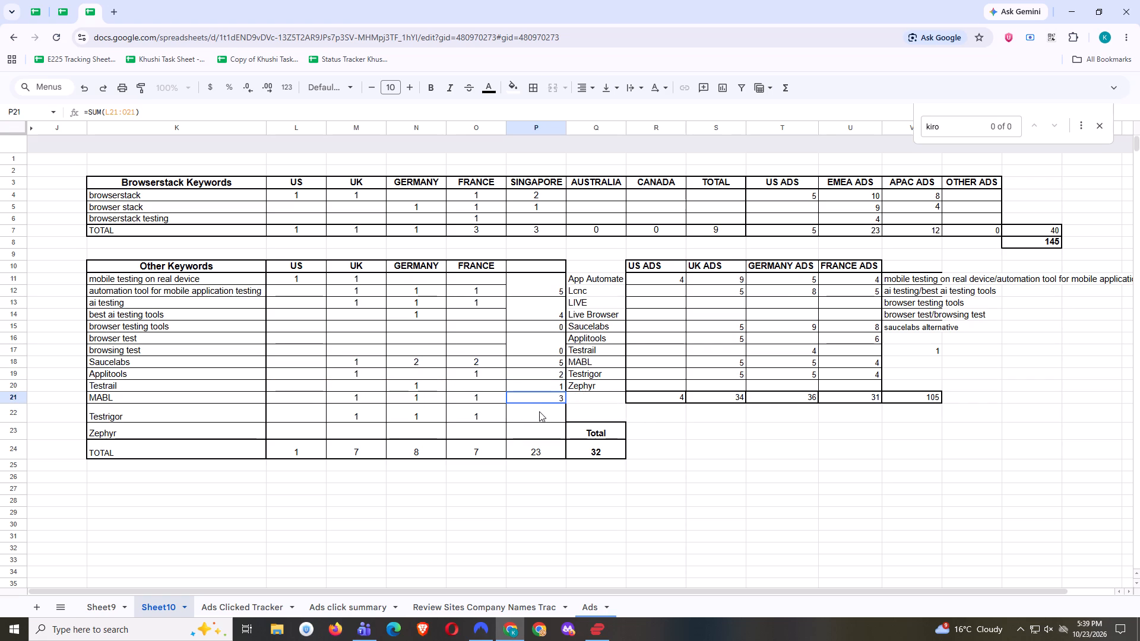
pyautogui.click(537, 408)
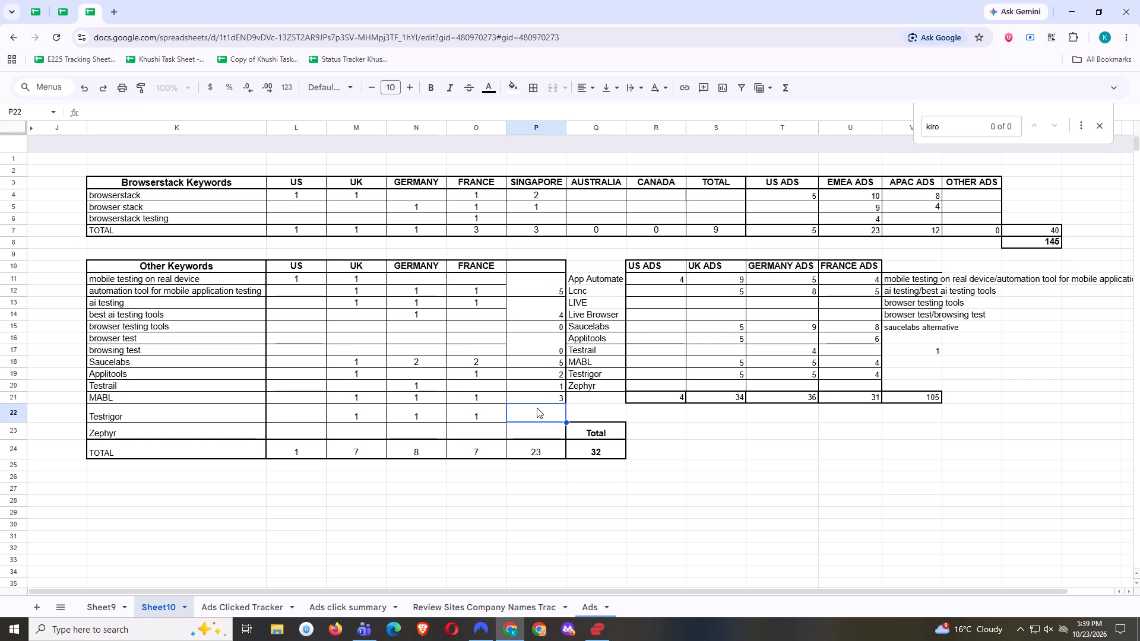
pyautogui.press('=')
pyautogui.press('Return')
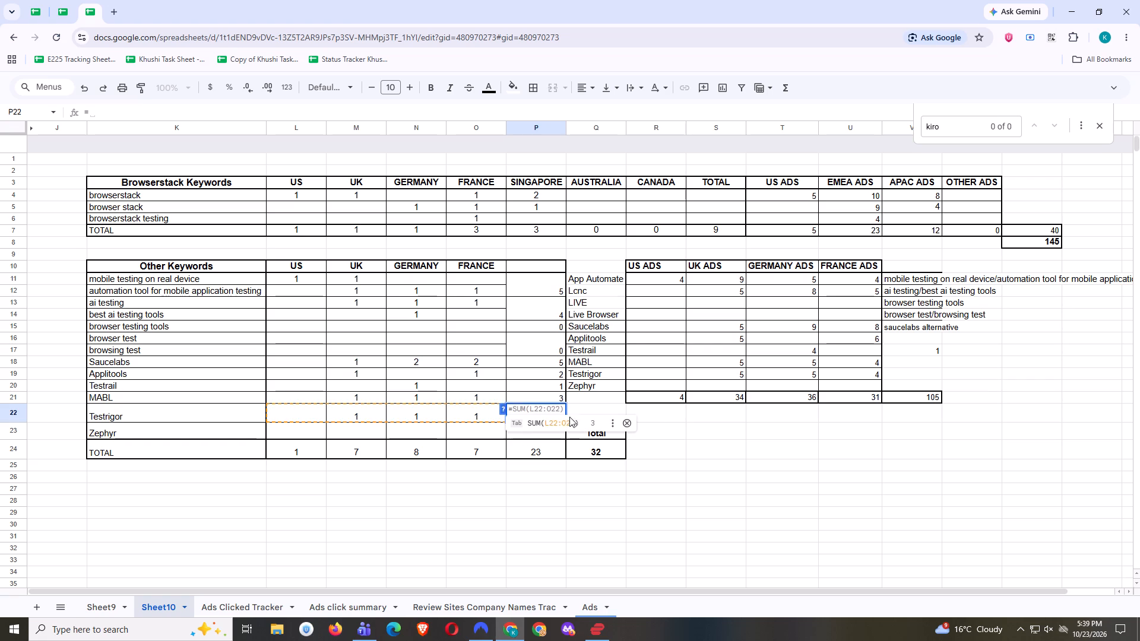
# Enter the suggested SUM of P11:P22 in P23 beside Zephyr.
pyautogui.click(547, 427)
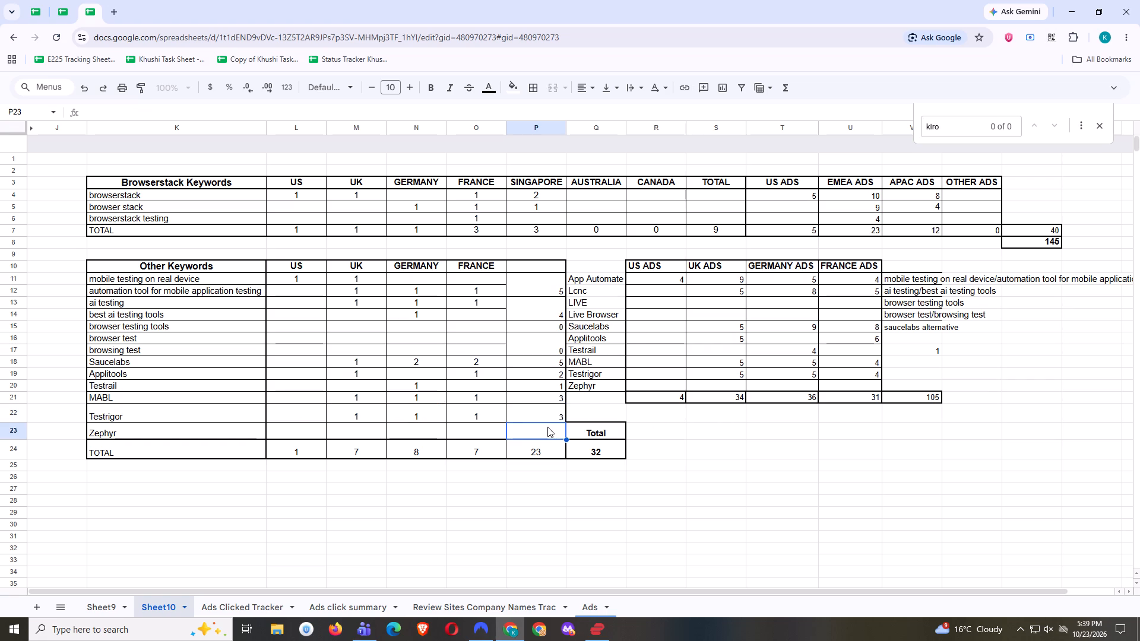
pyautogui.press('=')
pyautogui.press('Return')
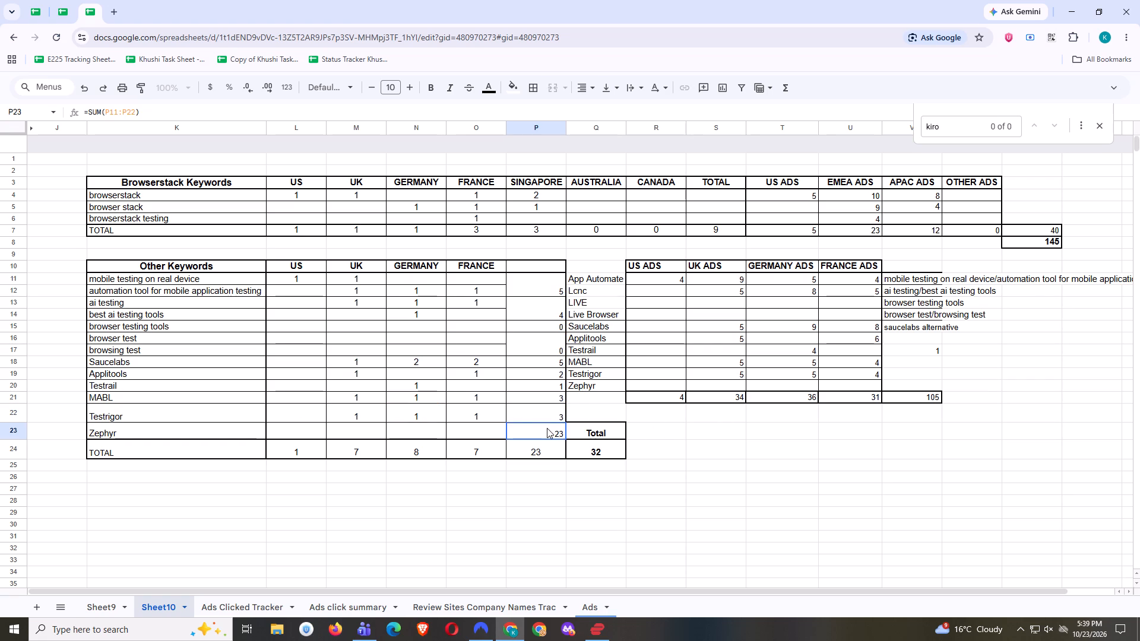
# Replace the formula in P23 with a SUM over L23:O23 to total the Zephyr row.
pyautogui.doubleClick(547, 428)
pyautogui.press('BackSpace')
pyautogui.press('BackSpace')
pyautogui.press('BackSpace')
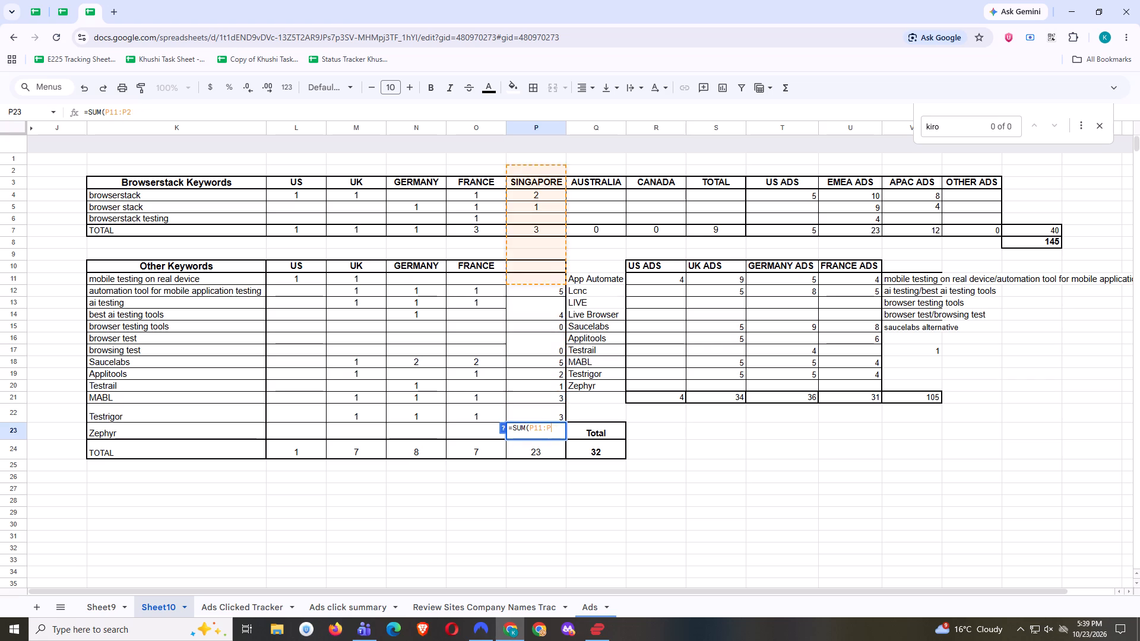
pyautogui.press('BackSpace')
pyautogui.press('BackSpace')
pyautogui.press('BackSpace')
pyautogui.press('BackSpace')
pyautogui.press('BackSpace')
pyautogui.press('BackSpace')
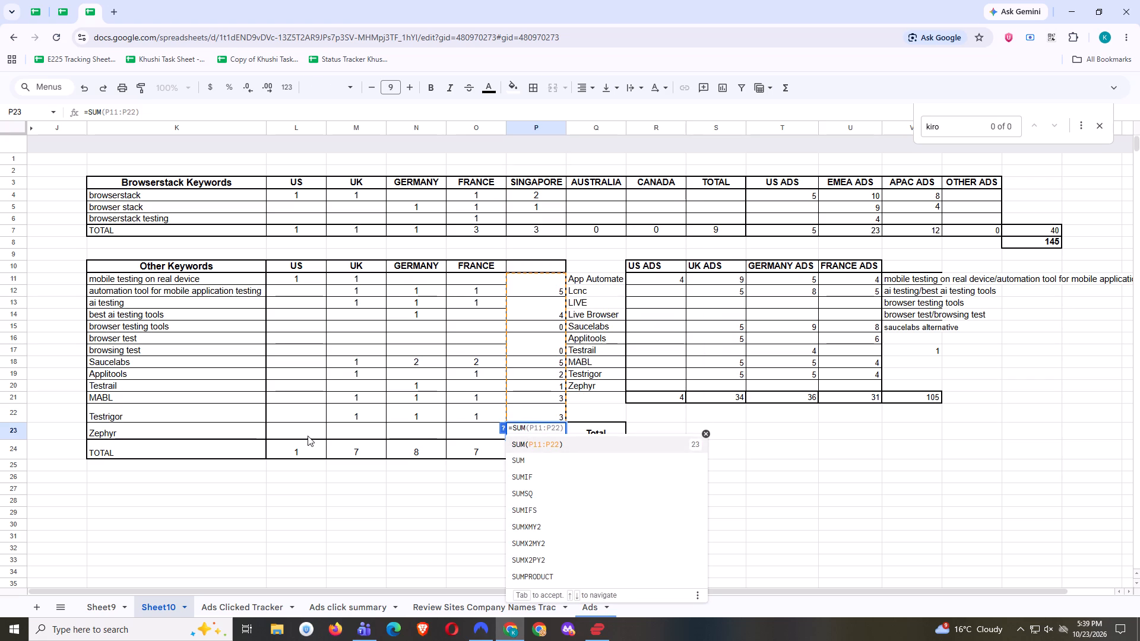
pyautogui.moveTo(308, 436); pyautogui.dragTo(484, 430)
pyautogui.press('Return')
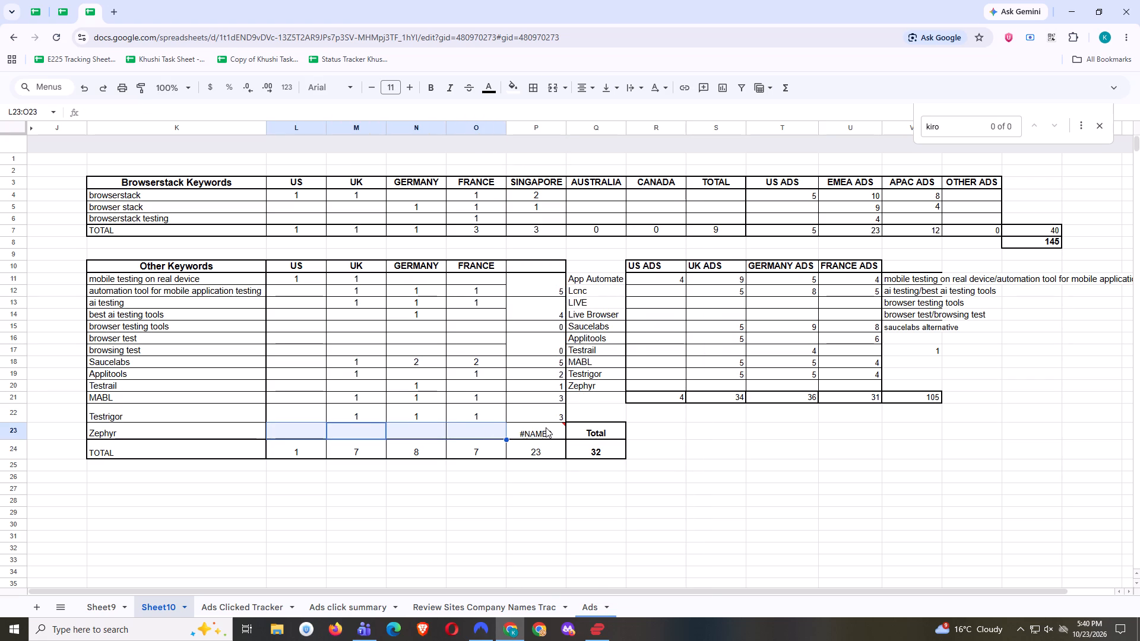
pyautogui.doubleClick(546, 427)
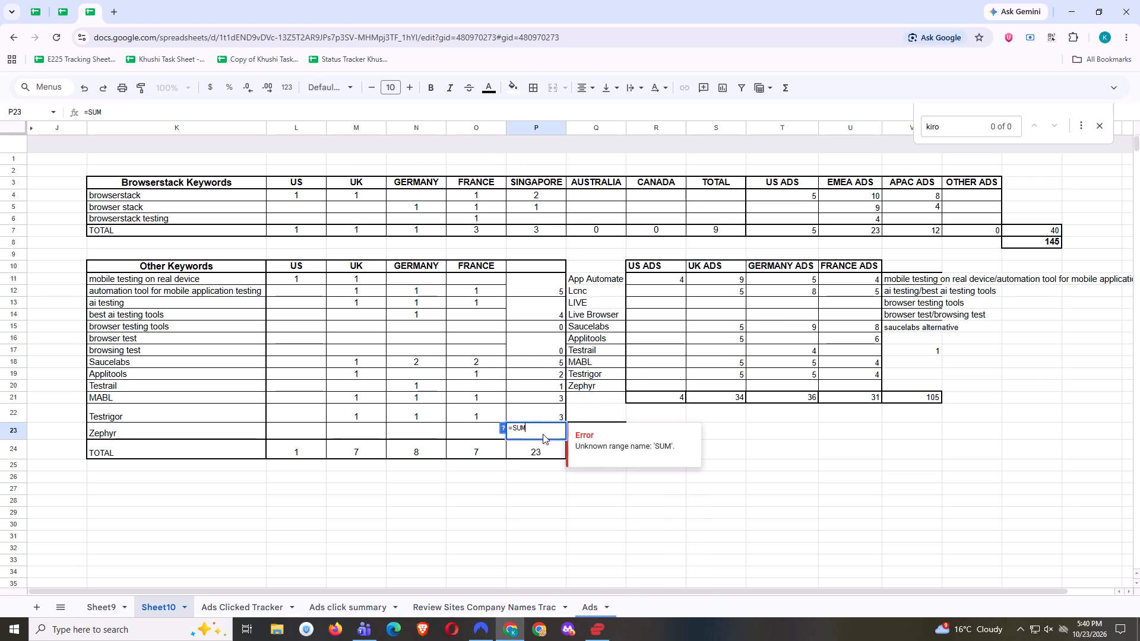
pyautogui.hotkey('shift', '(')
pyautogui.moveTo(303, 432); pyautogui.dragTo(477, 435)
pyautogui.press('Return')
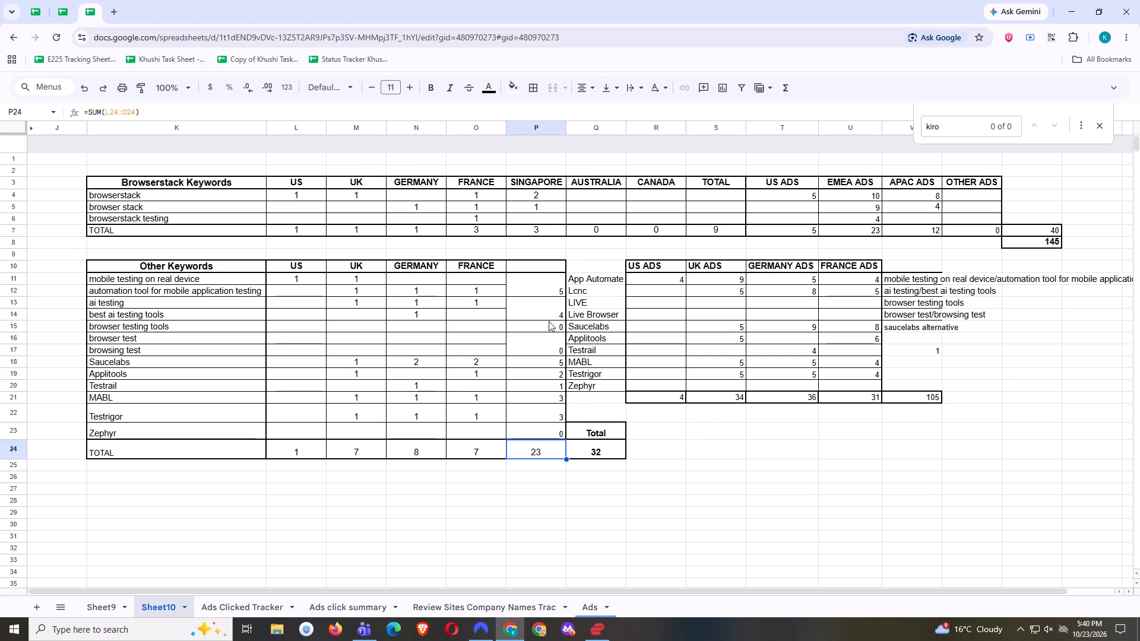
# Set the keyword totals in P11:P23 to font size 11 and centre them horizontally.
pyautogui.moveTo(542, 281); pyautogui.dragTo(541, 428)
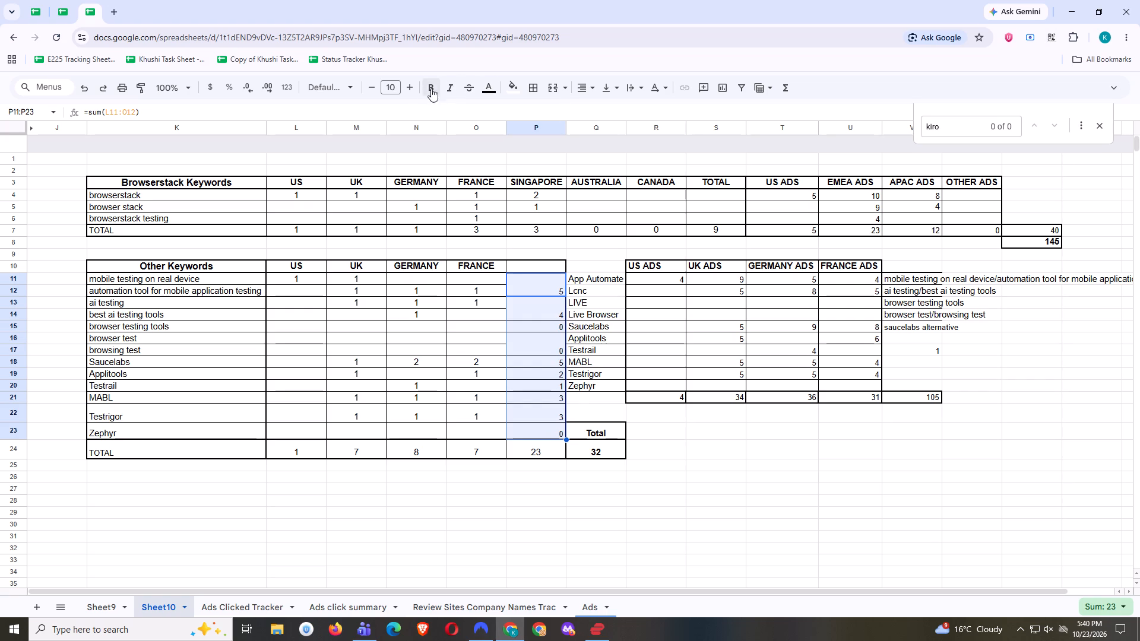
pyautogui.click(409, 89)
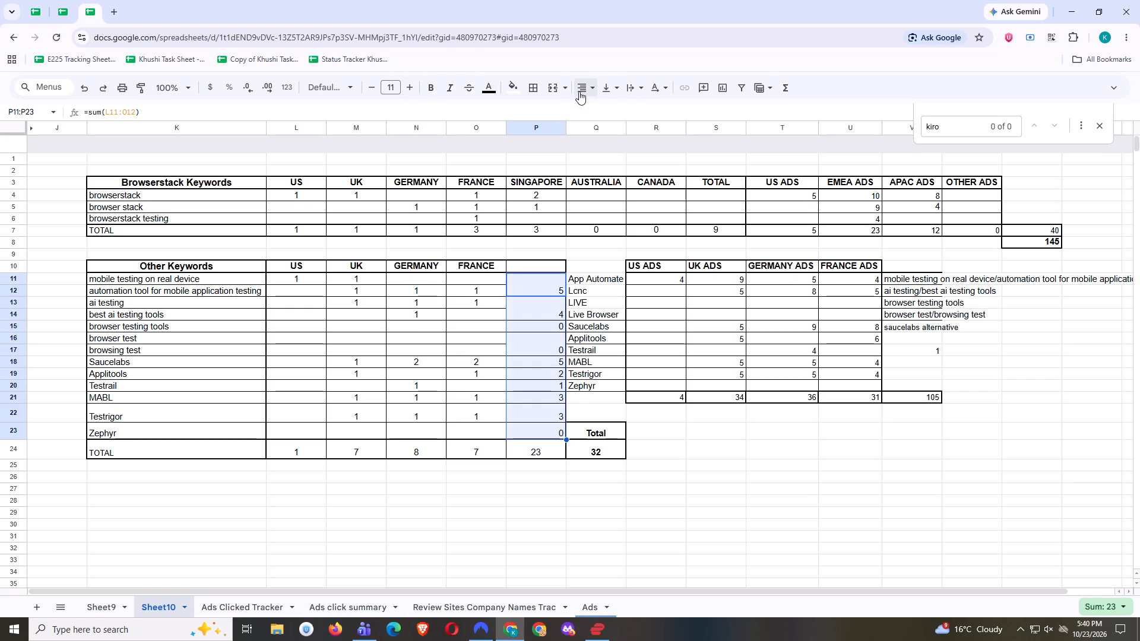
pyautogui.click(579, 91)
pyautogui.click(610, 110)
pyautogui.click(587, 377)
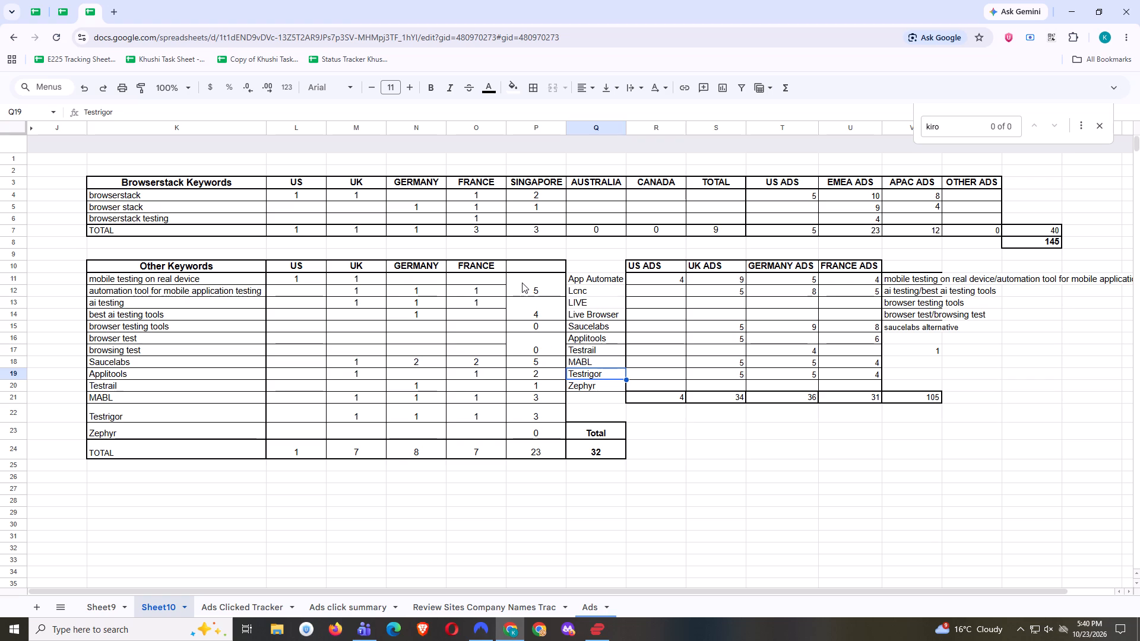
# Add the heading TOTAL in P10 of the Other Keywords table, formatted bold, font size 11 and horizontally centred.
pyautogui.click(527, 266)
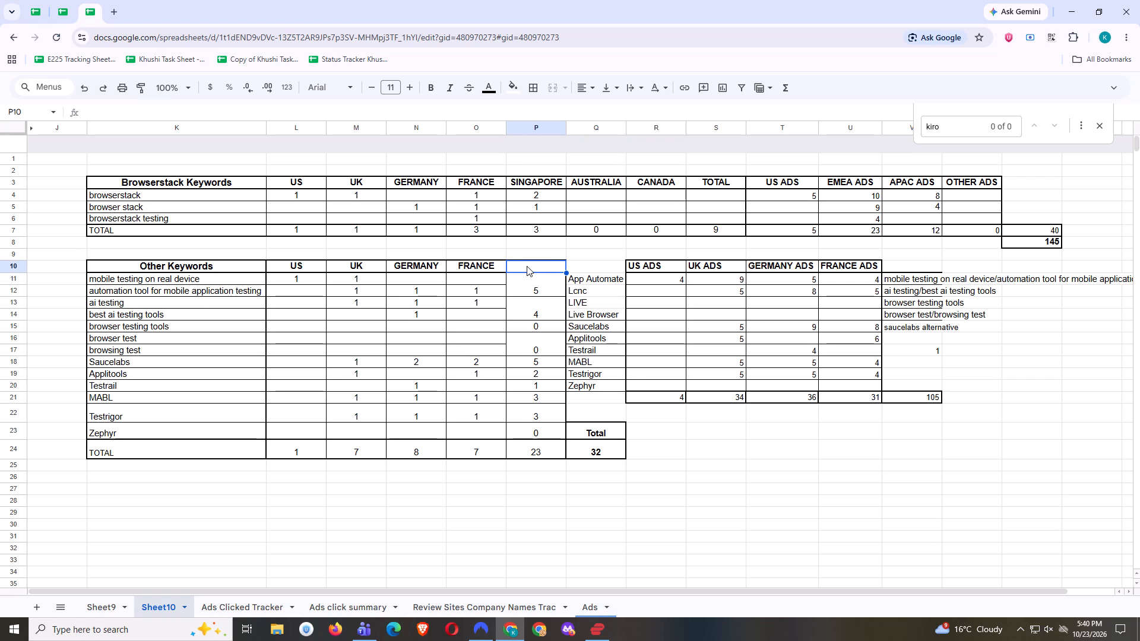
pyautogui.press('t')
pyautogui.write('OT')
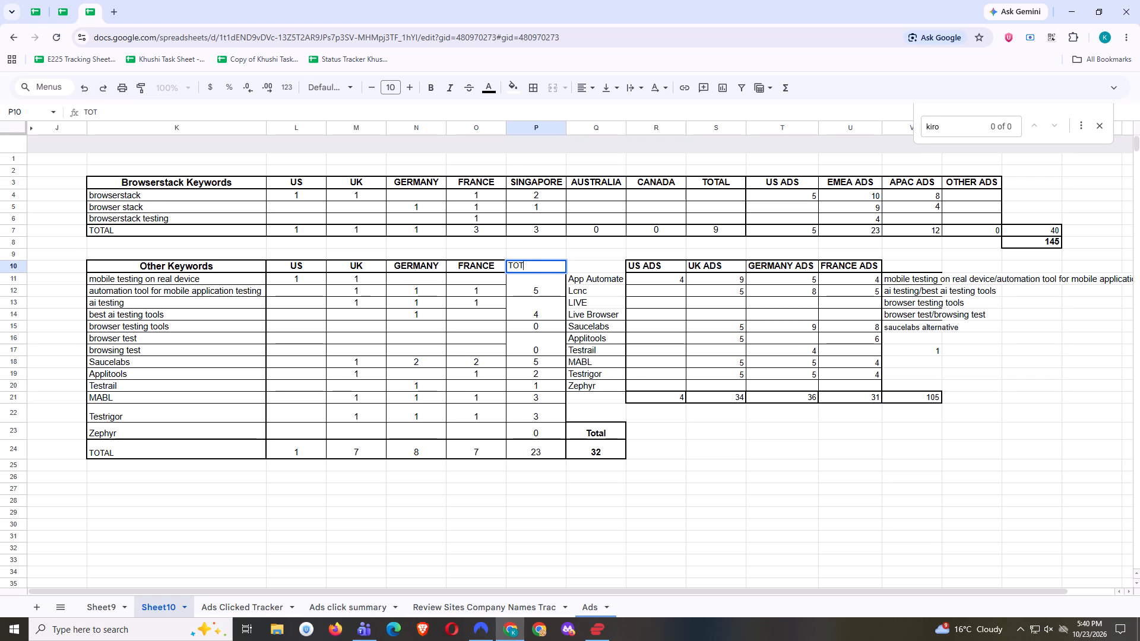
pyautogui.write('AL')
pyautogui.click(542, 265)
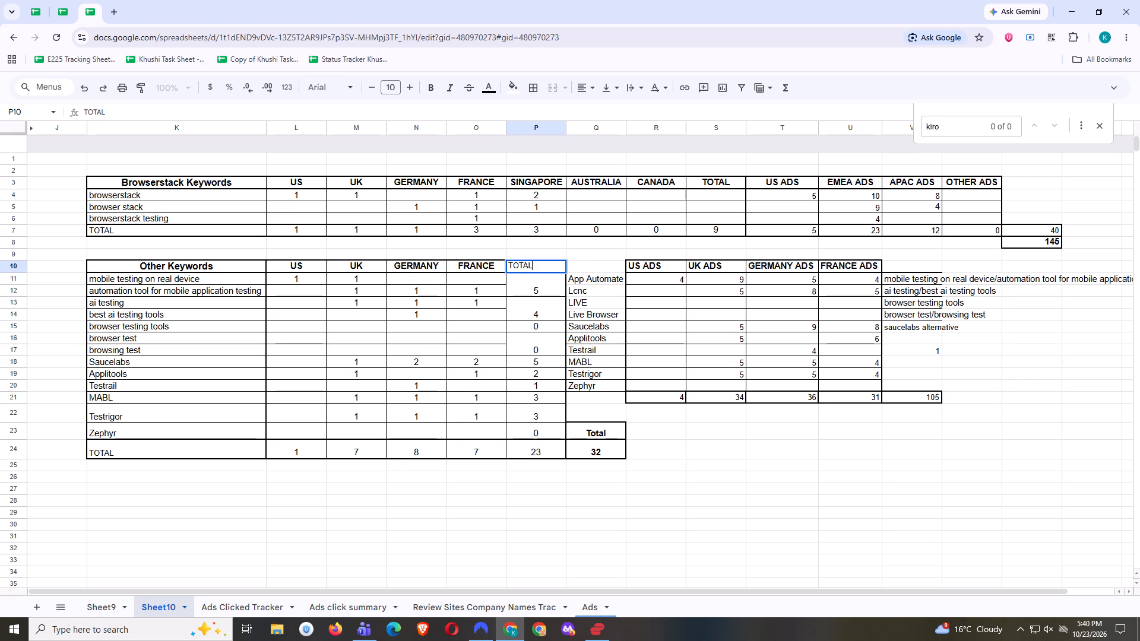
pyautogui.click(544, 281)
pyautogui.click(544, 269)
pyautogui.click(439, 82)
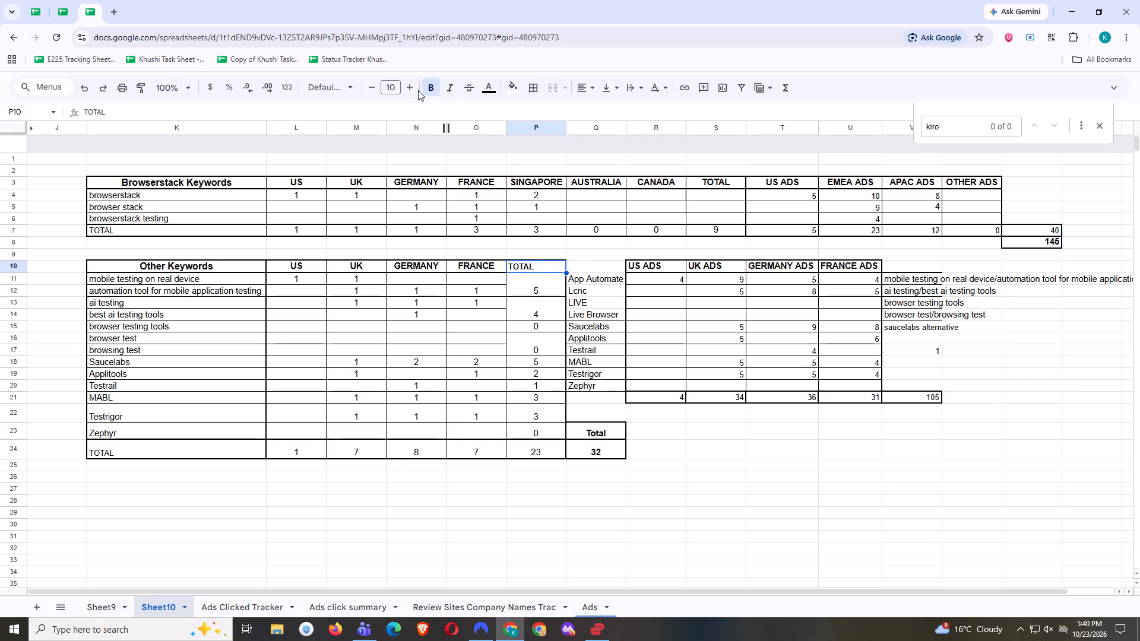
pyautogui.click(407, 88)
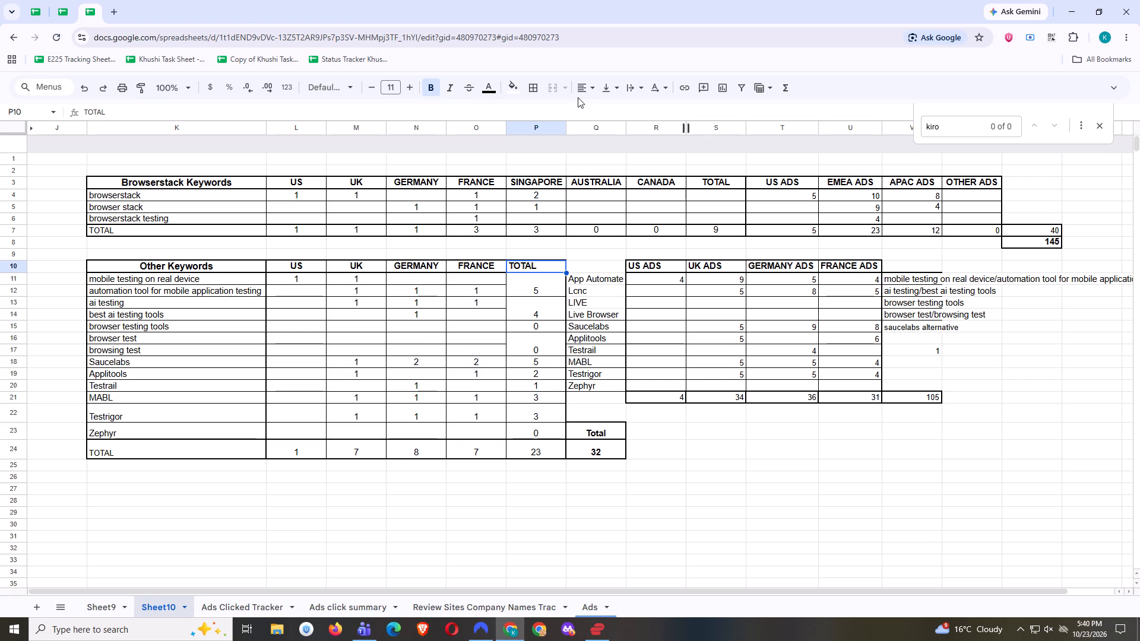
pyautogui.click(578, 97)
pyautogui.click(579, 91)
pyautogui.click(611, 109)
# In Sheet9, enter the app automate keyword's counts from Sheet10: 22 All Ad clicks in S23 and 5 LT Ad clicks in S24.
pyautogui.click(554, 279)
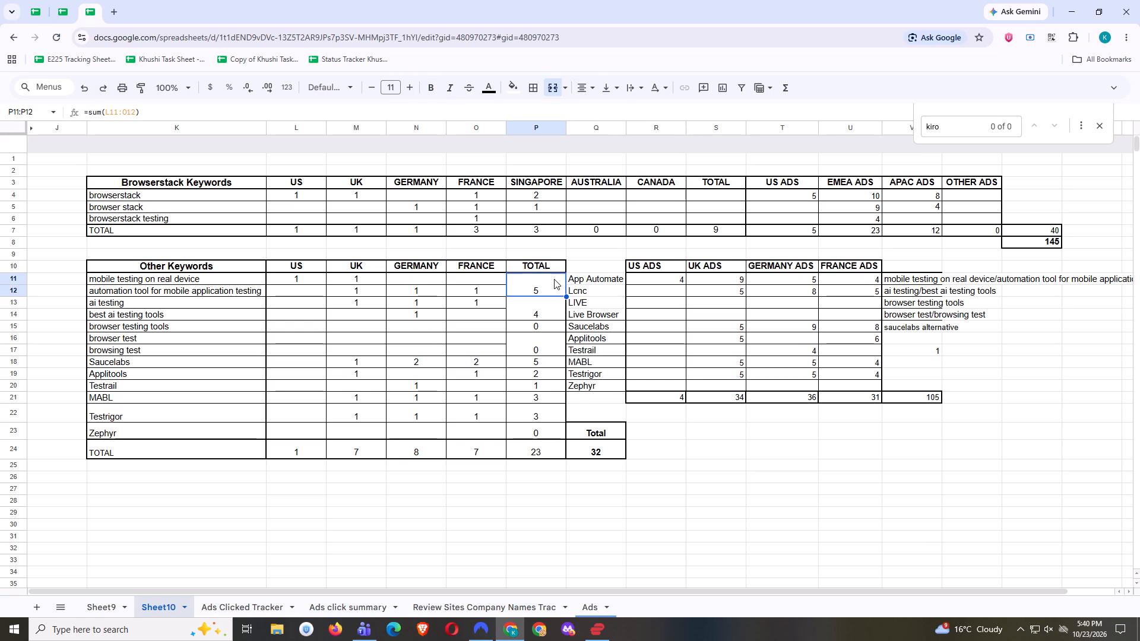
pyautogui.click(107, 610)
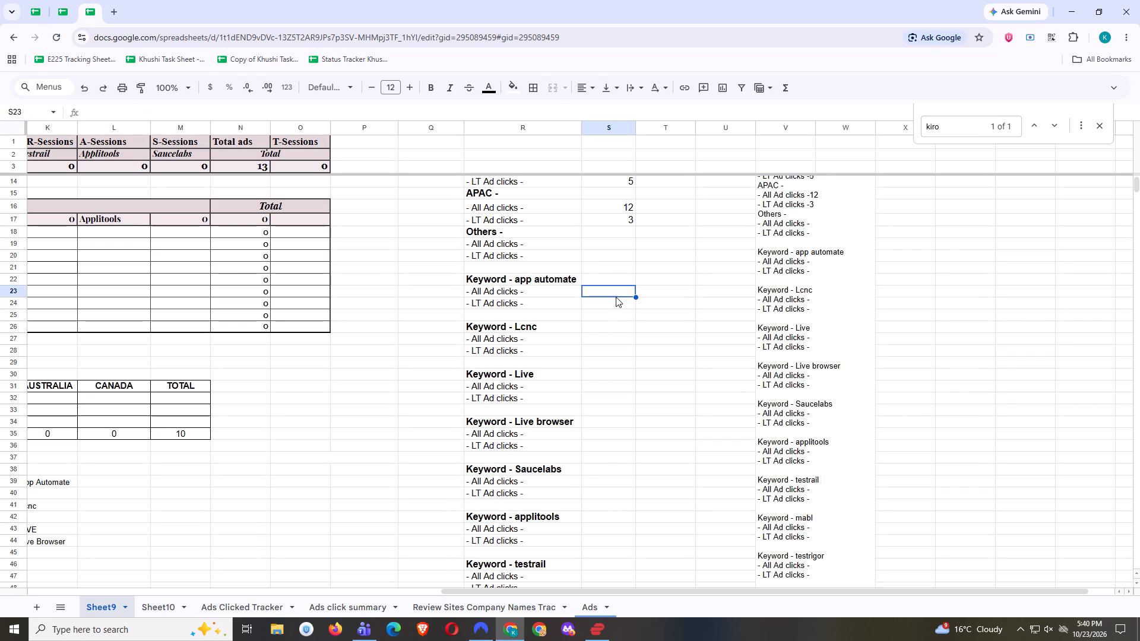
pyautogui.click(615, 300)
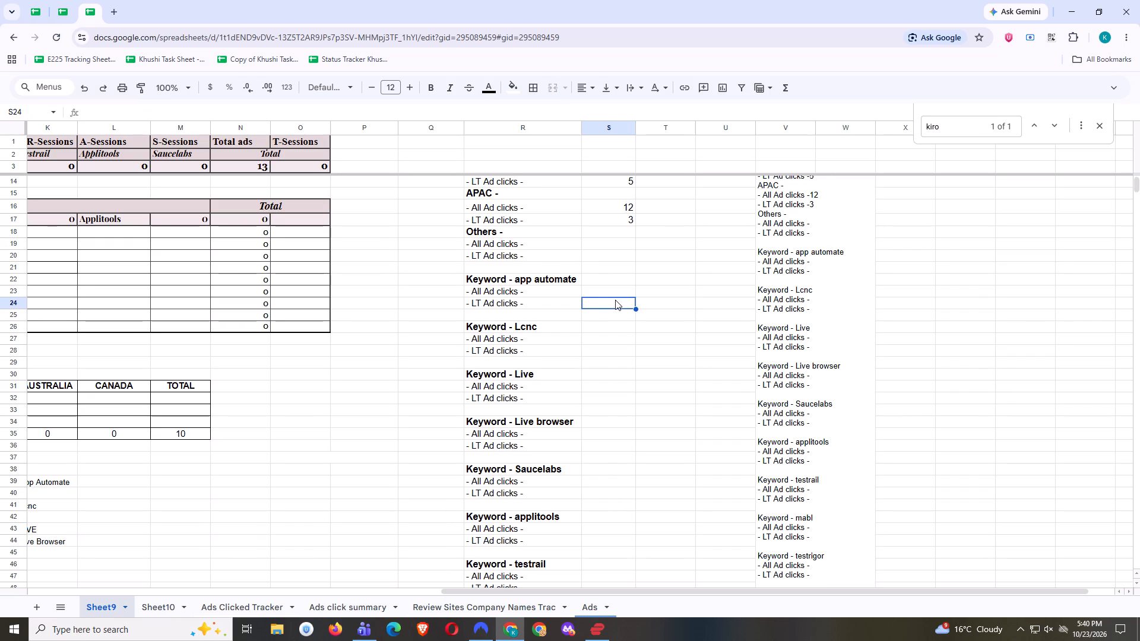
pyautogui.press('5')
pyautogui.click(619, 293)
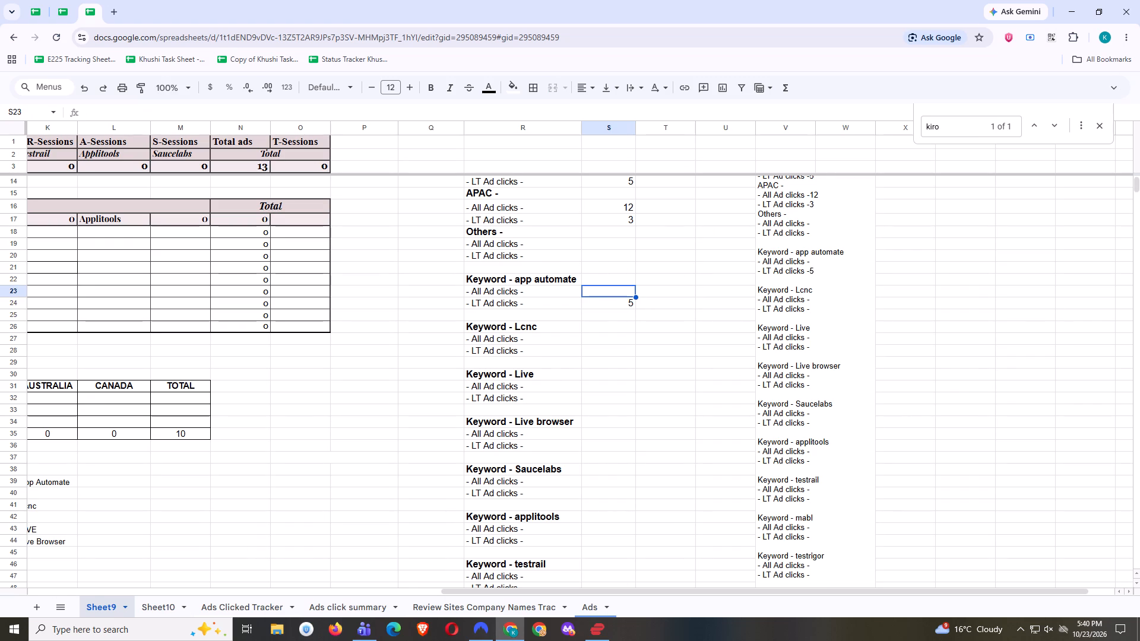
pyautogui.click(182, 618)
pyautogui.click(180, 606)
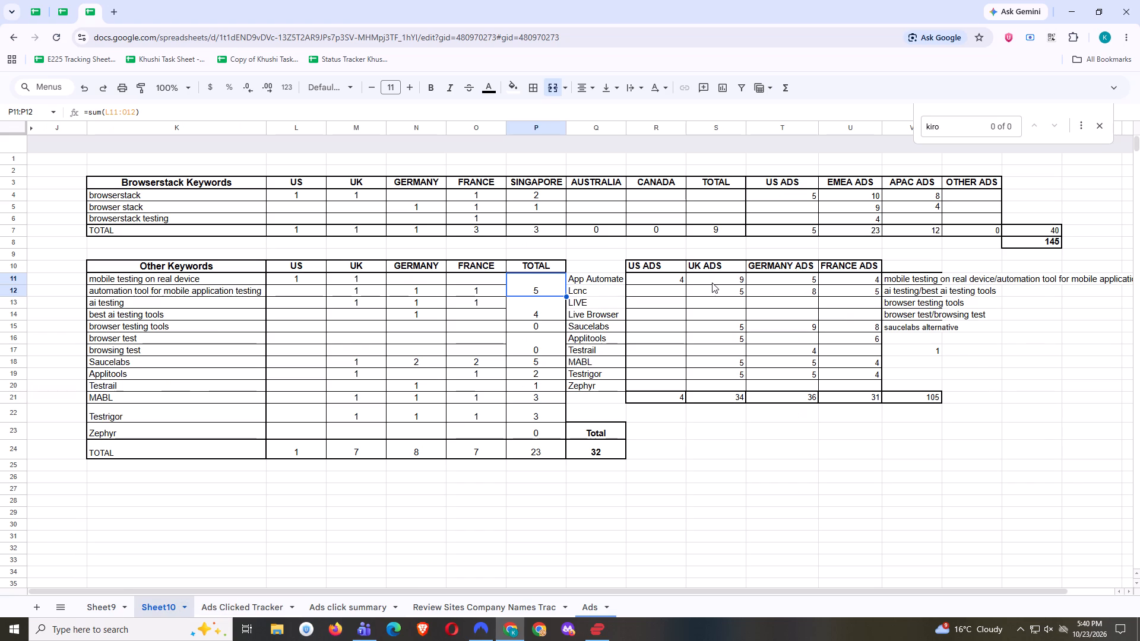
pyautogui.click(663, 275)
pyautogui.click(711, 275)
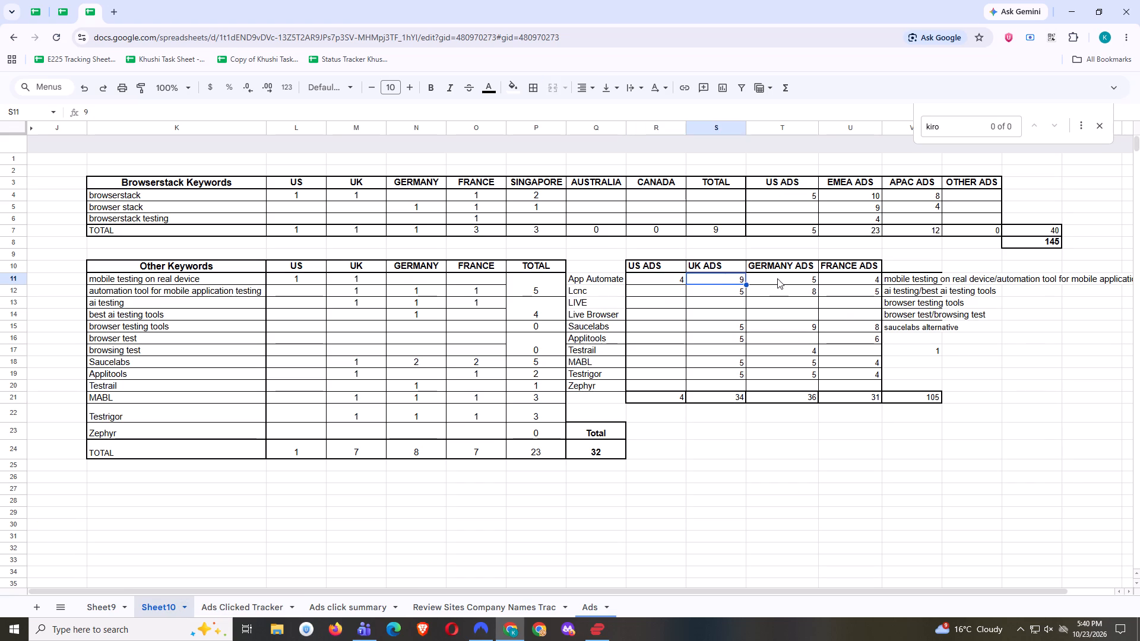
pyautogui.click(780, 278)
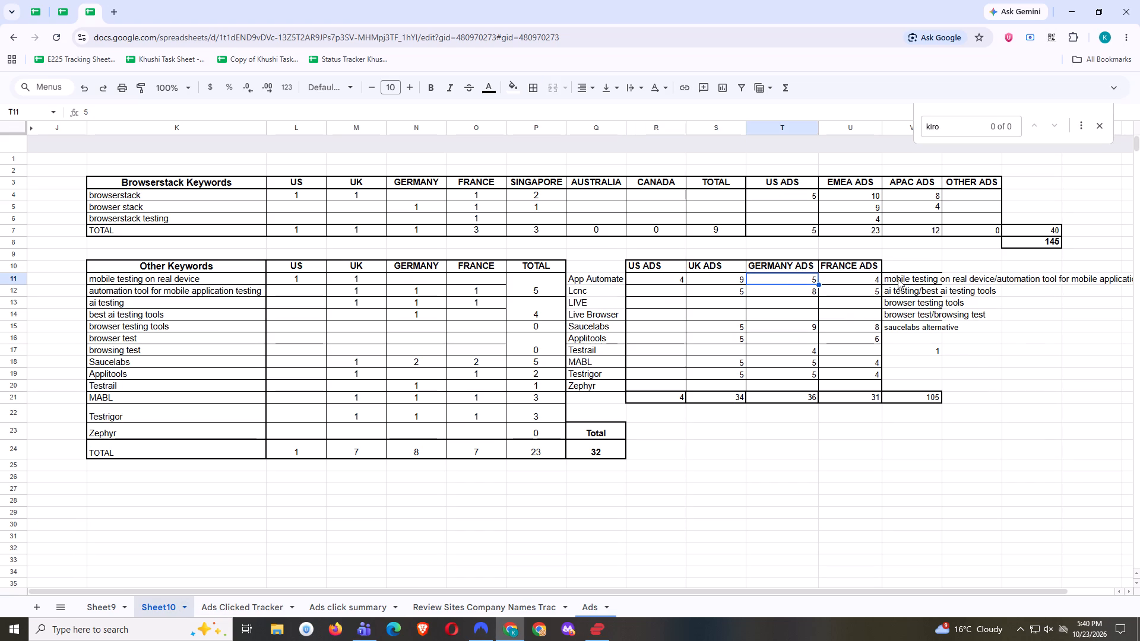
pyautogui.moveTo(683, 281); pyautogui.dragTo(733, 281)
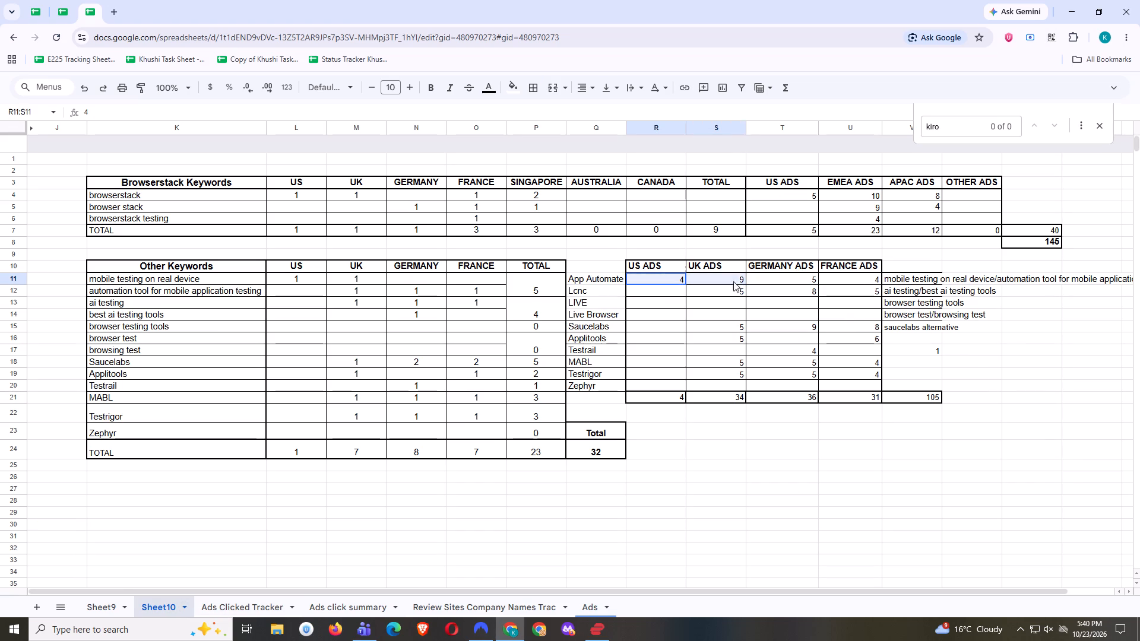
pyautogui.moveTo(733, 281); pyautogui.dragTo(858, 281)
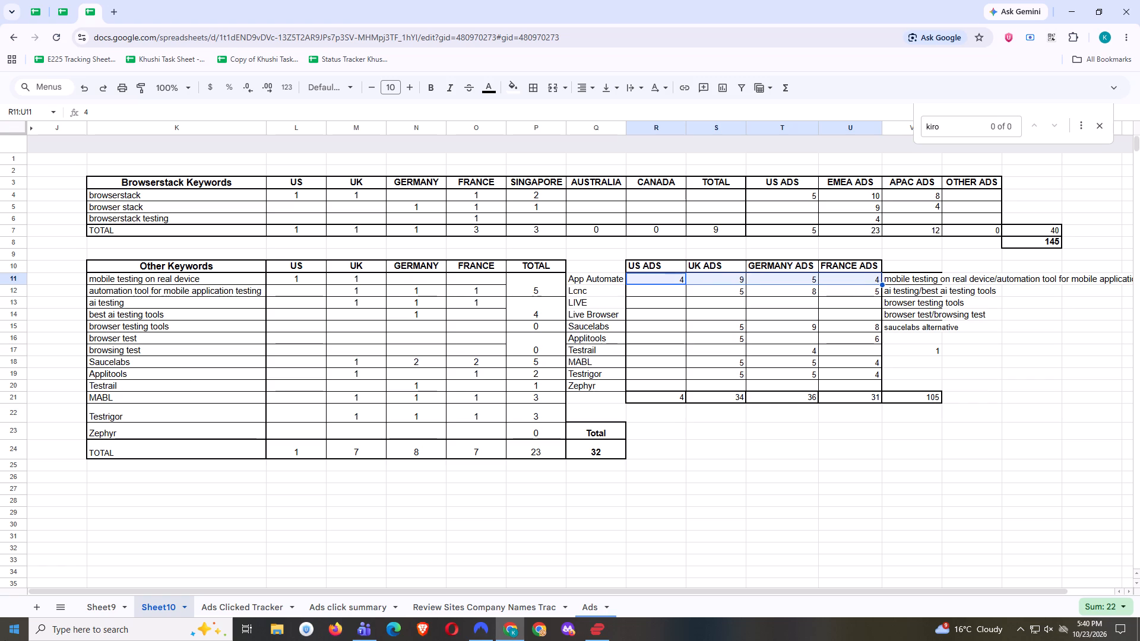
pyautogui.click(106, 608)
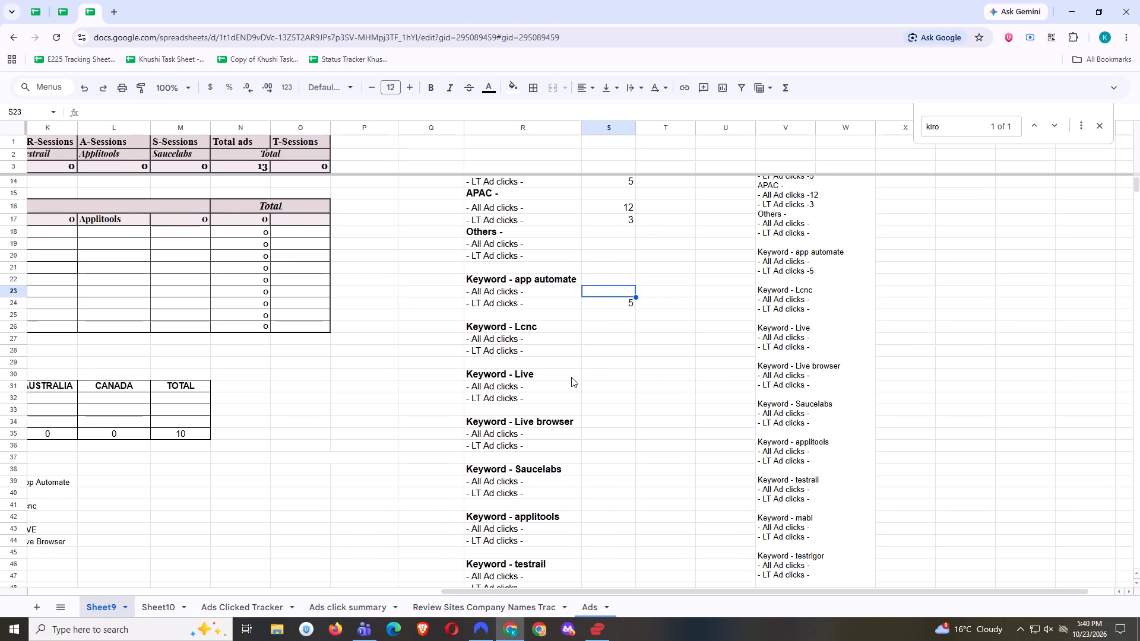
pyautogui.press('2')
pyautogui.press('2')
# Enter the Lcnc keyword's counts from Sheet10 into Sheet9: 18 All Ad clicks in S27 and 4 LT Ad clicks in S28.
pyautogui.click(601, 344)
pyautogui.click(601, 353)
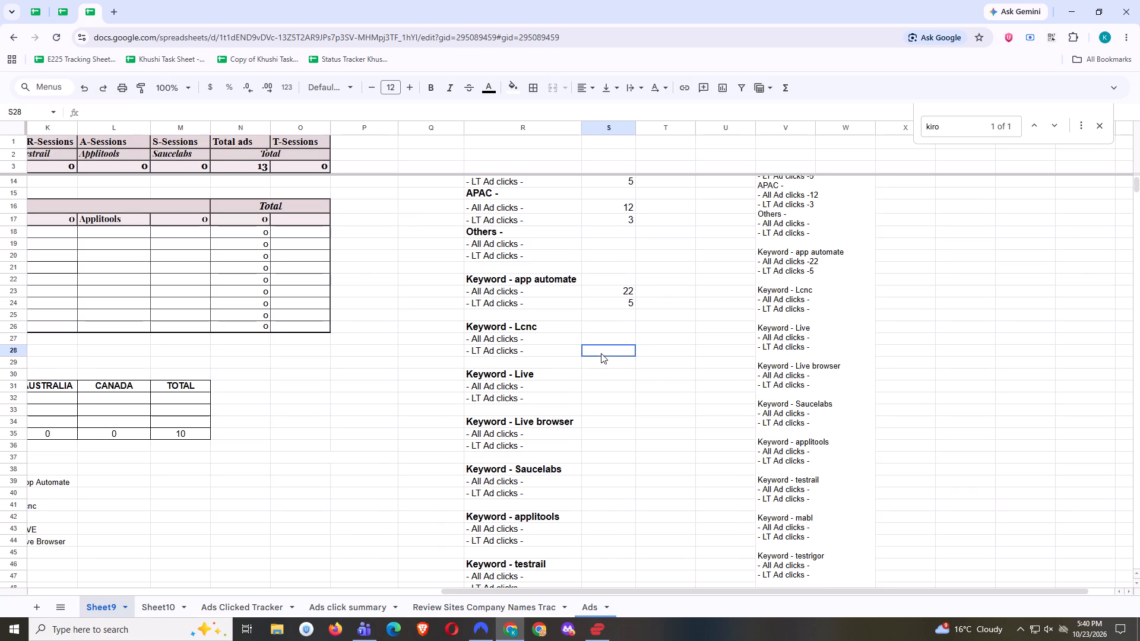
pyautogui.click(155, 601)
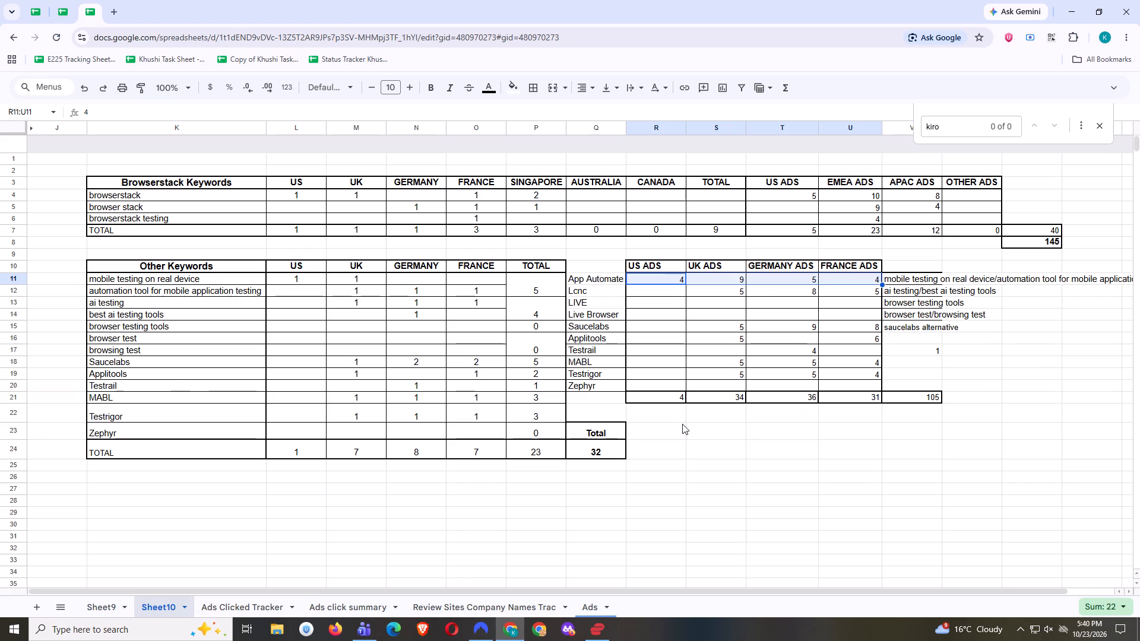
pyautogui.moveTo(740, 293); pyautogui.dragTo(860, 293)
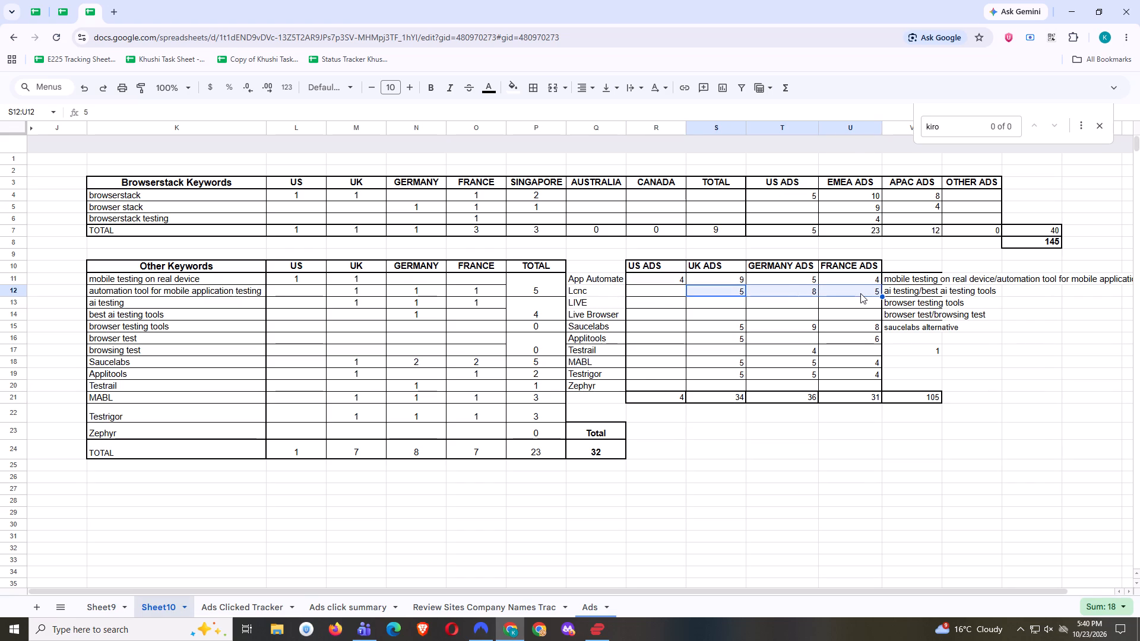
pyautogui.click(540, 304)
pyautogui.click(100, 611)
pyautogui.press('1')
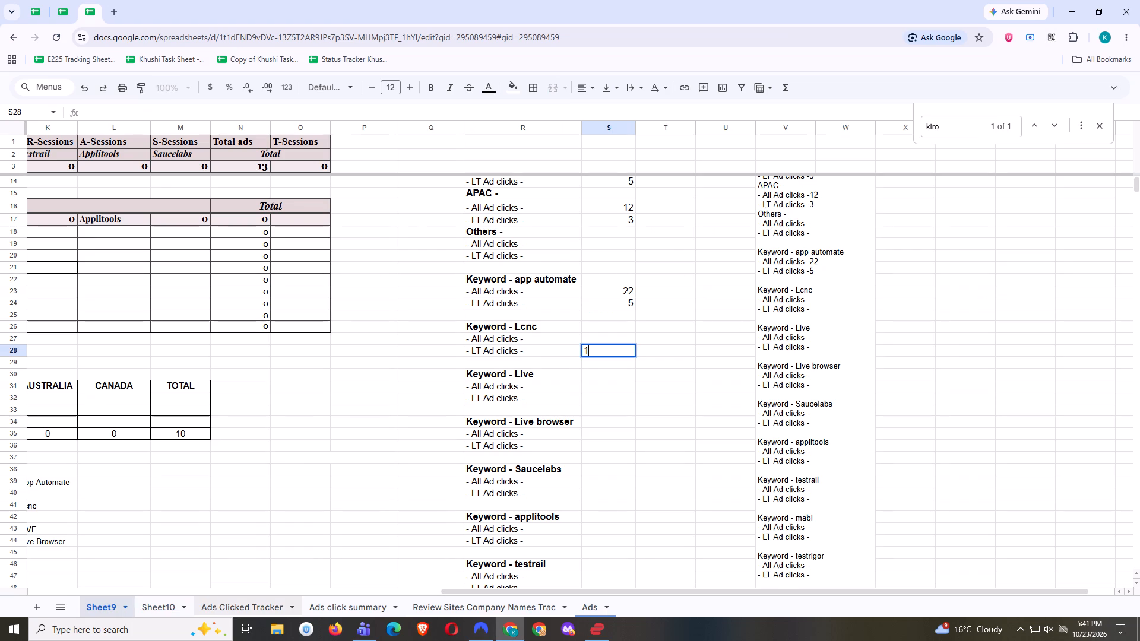
pyautogui.click(596, 341)
pyautogui.press('1')
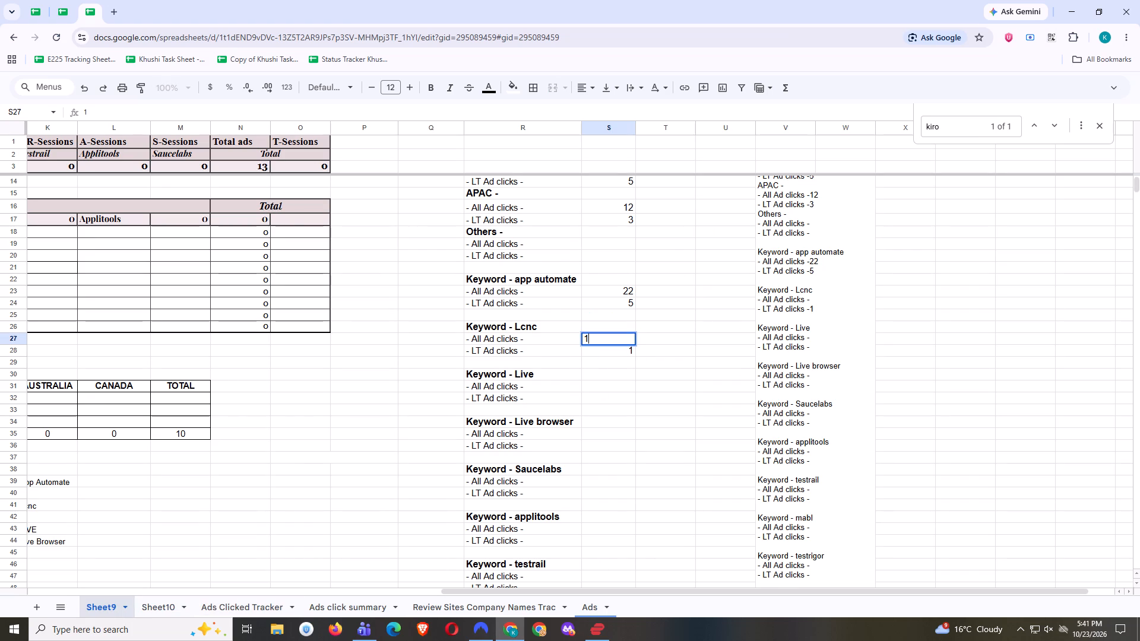
pyautogui.press('8')
pyautogui.click(620, 353)
pyautogui.press('4')
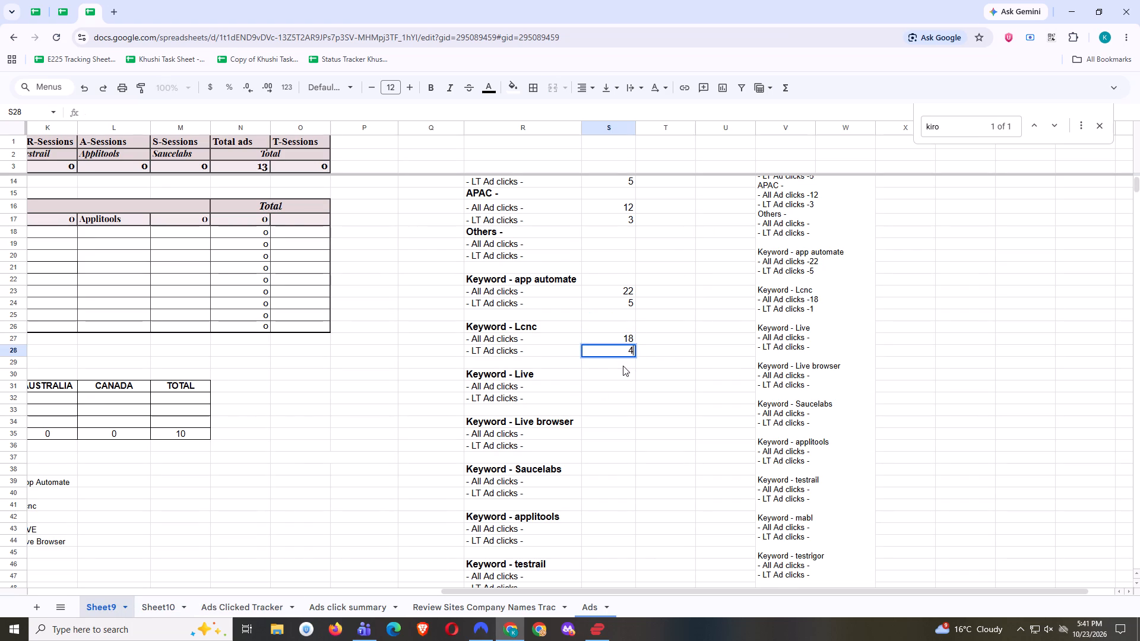
pyautogui.click(623, 366)
# Check Sheet10 for Live and Live browser, and enter 0 for their All and LT Ad clicks in Sheet9 cells S31:S32 and S35:S36.
pyautogui.click(600, 386)
pyautogui.scroll(-1, 608, 391)
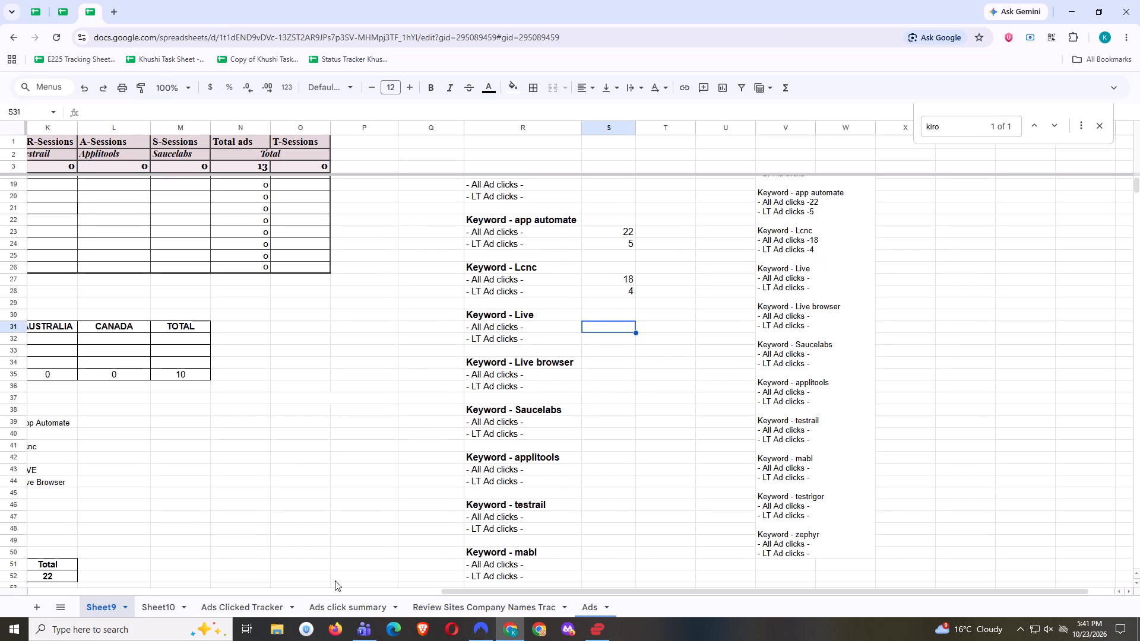
pyautogui.click(166, 601)
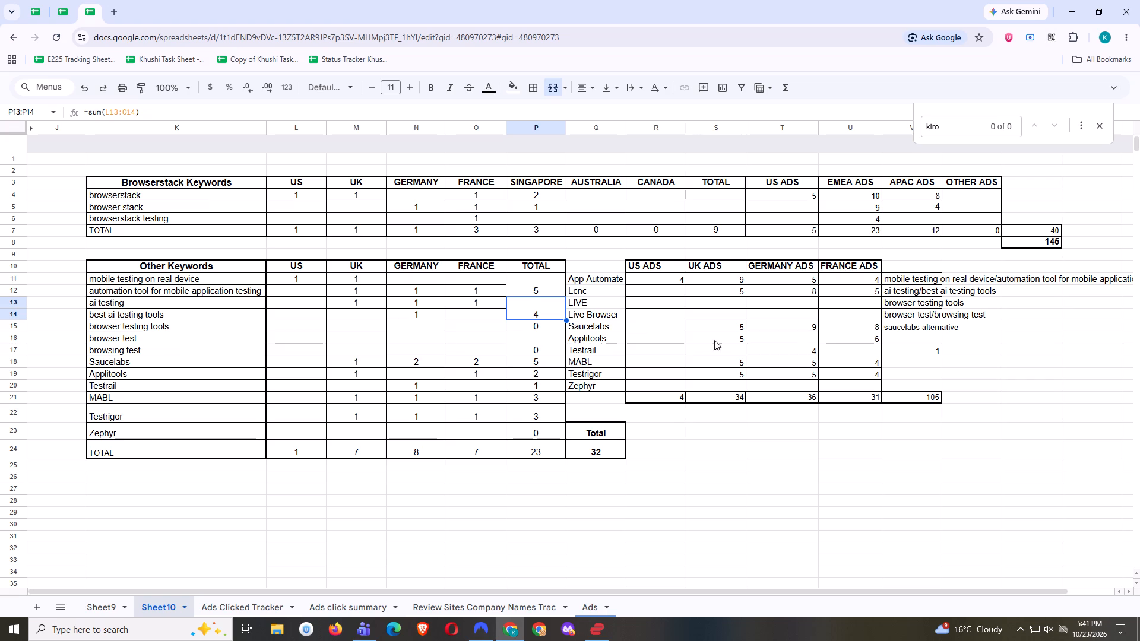
pyautogui.click(90, 605)
pyautogui.press('BackSpace')
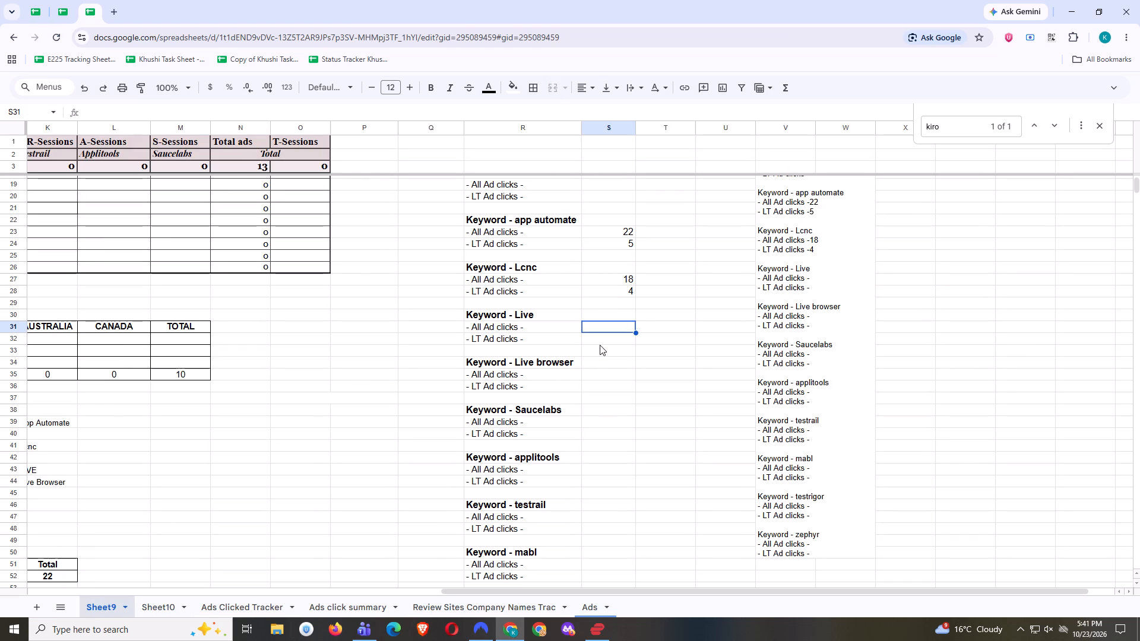
pyautogui.press('0')
pyautogui.click(597, 341)
pyautogui.press('0')
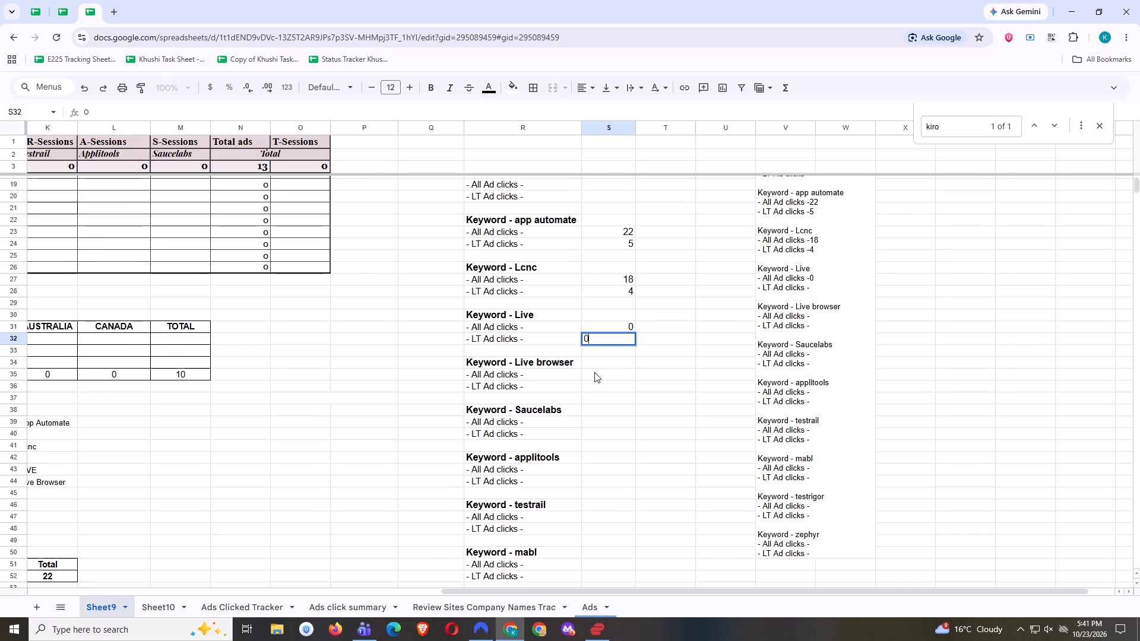
pyautogui.click(594, 372)
pyautogui.press('0')
pyautogui.click(594, 388)
pyautogui.press('0')
# Enter the Saucelabs keyword's counts from Sheet10 into Sheet9: 22 All Ad clicks in S39 and 5 LT Ad clicks in S40.
pyautogui.click(589, 424)
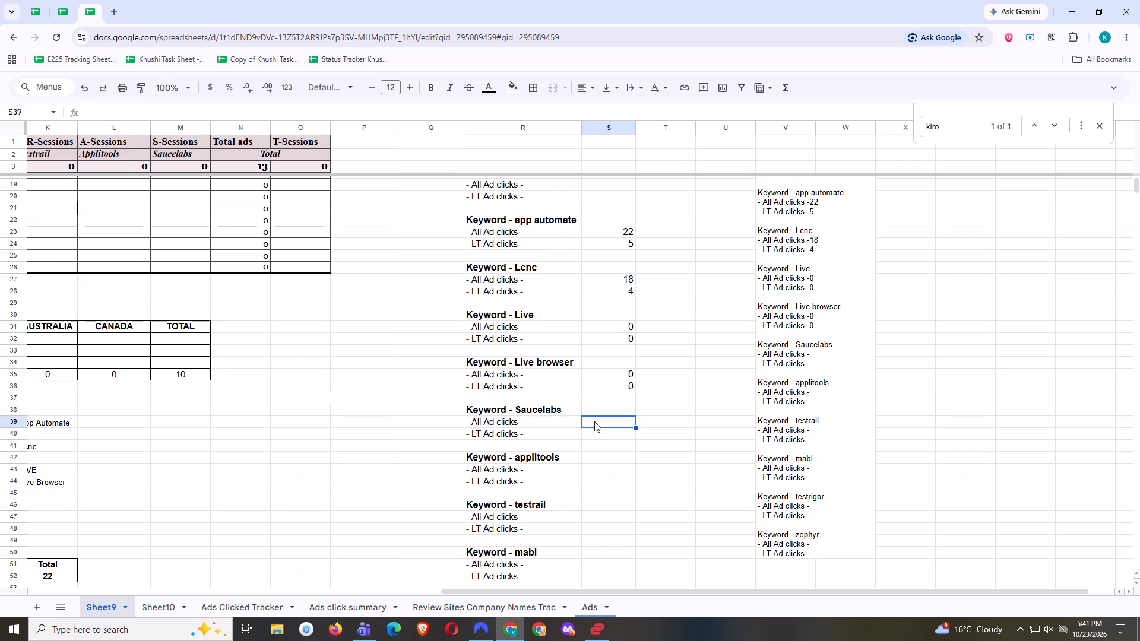
pyautogui.scroll(-2, 594, 421)
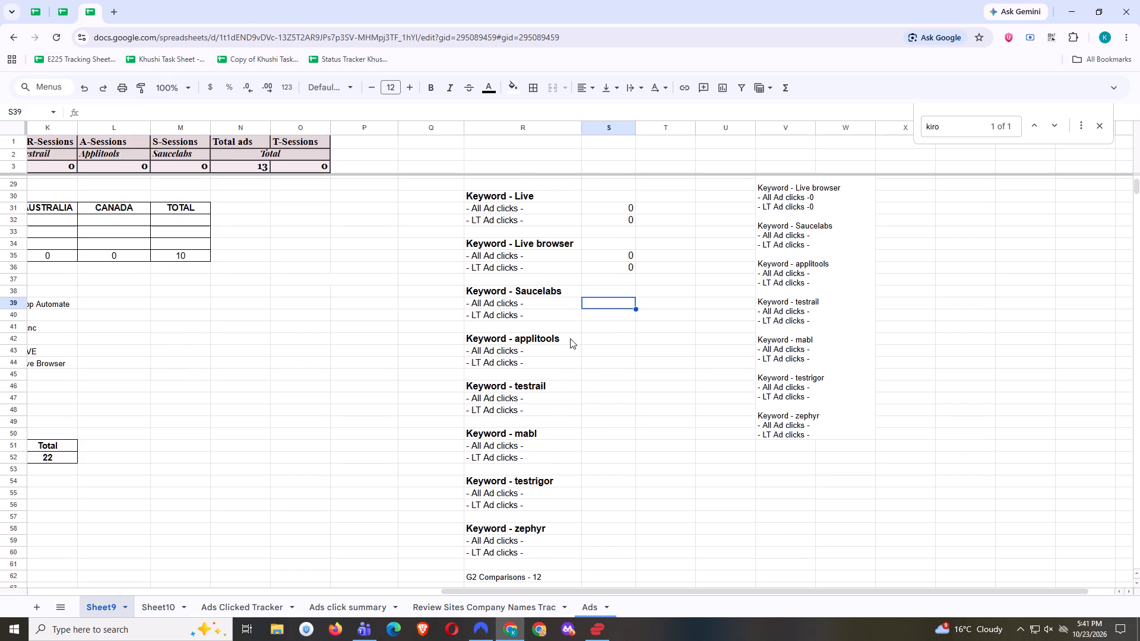
pyautogui.click(583, 314)
pyautogui.press('5')
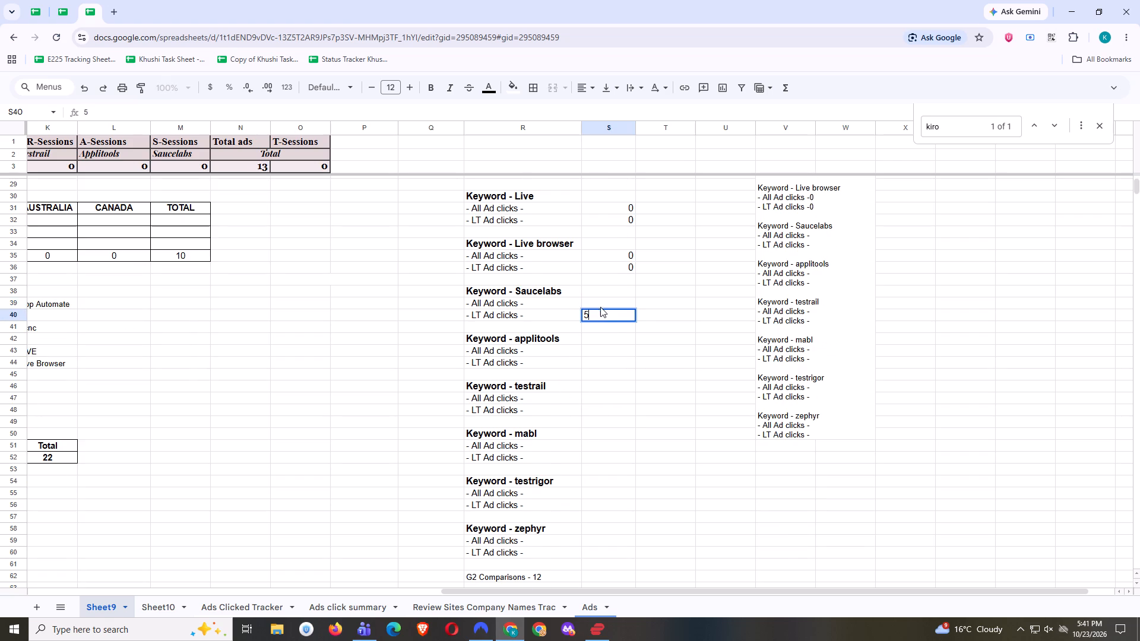
pyautogui.click(600, 306)
pyautogui.click(144, 608)
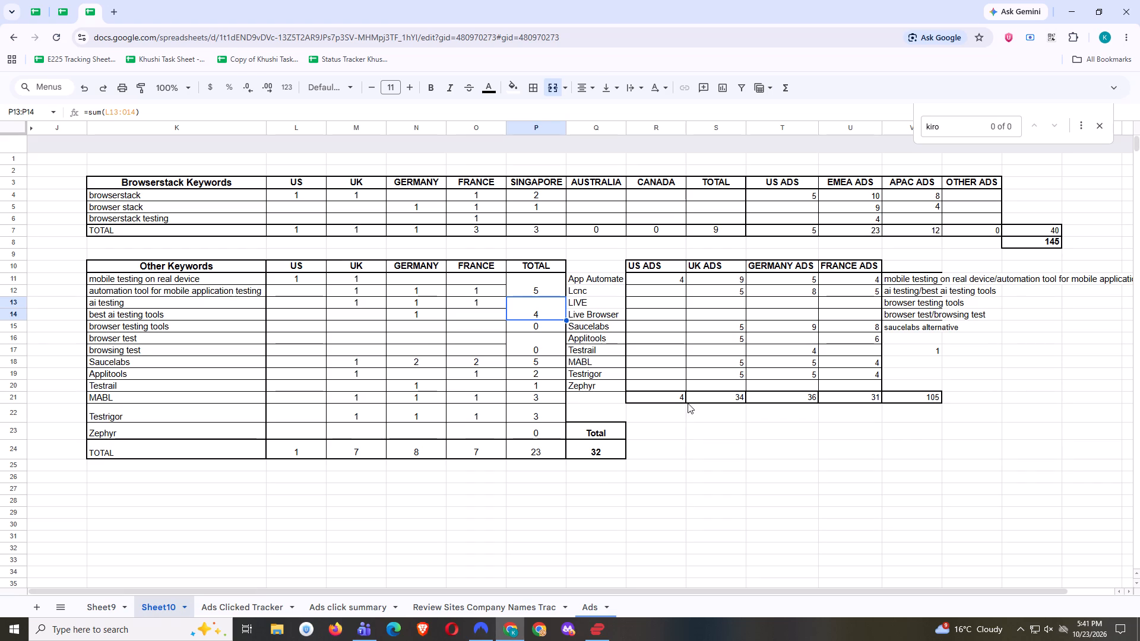
pyautogui.moveTo(655, 327); pyautogui.dragTo(779, 318)
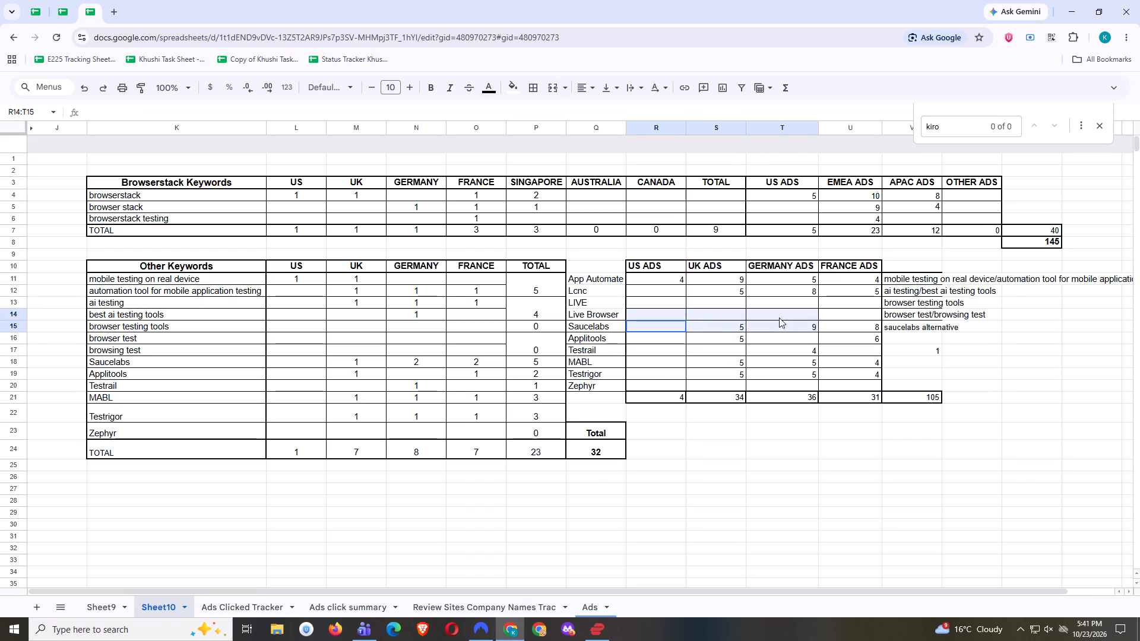
pyautogui.moveTo(779, 318); pyautogui.dragTo(851, 329)
pyautogui.click(112, 601)
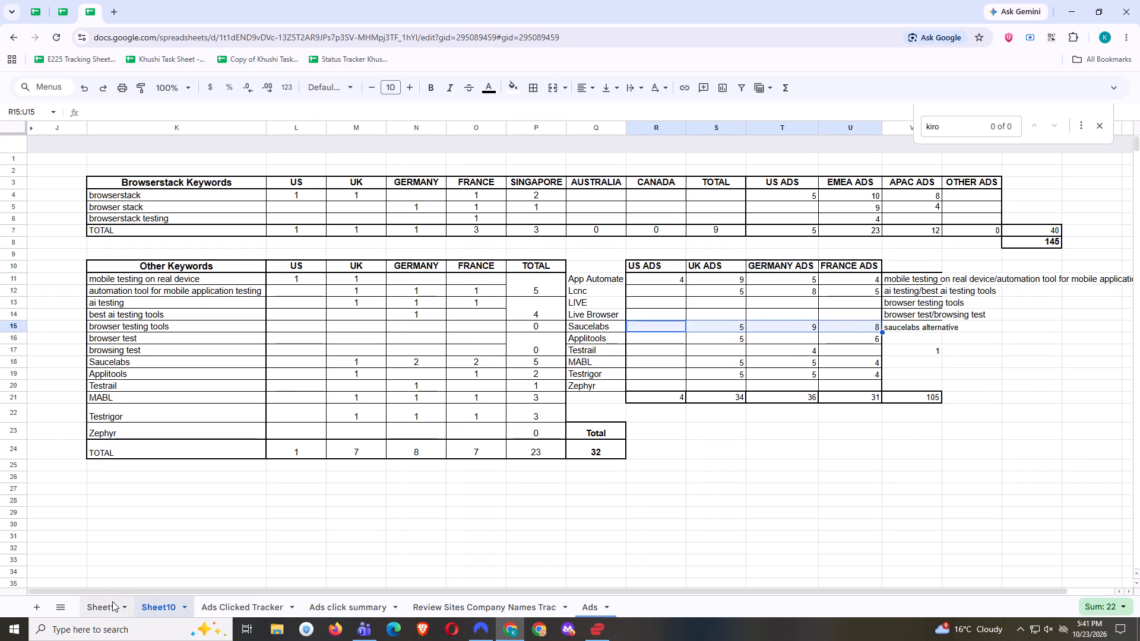
pyautogui.press('2')
pyautogui.press('2')
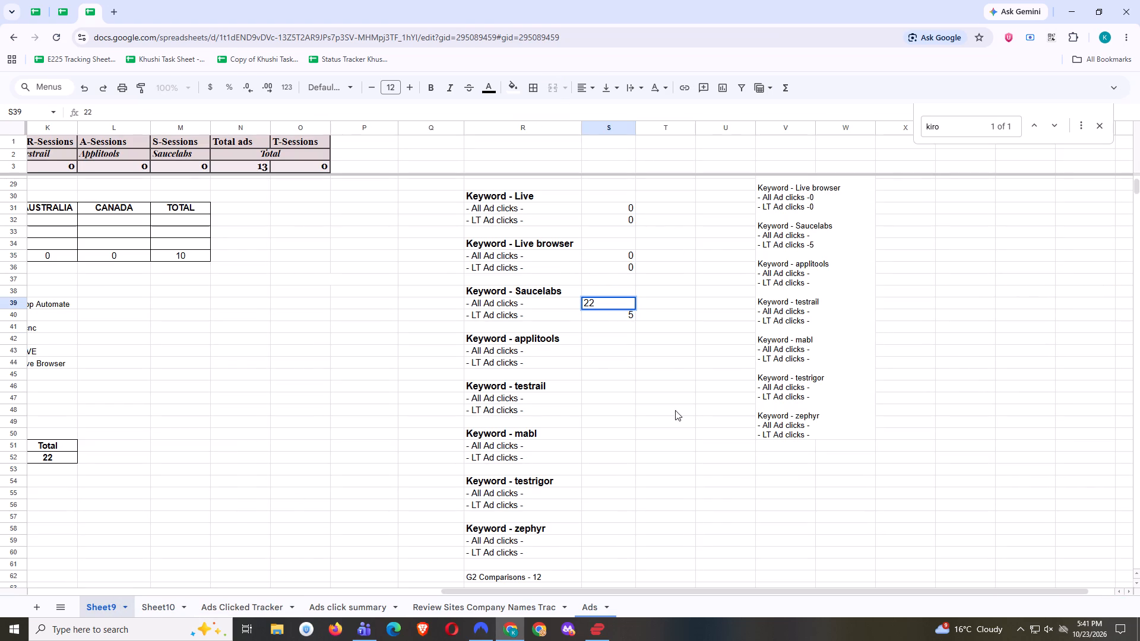
pyautogui.click(619, 361)
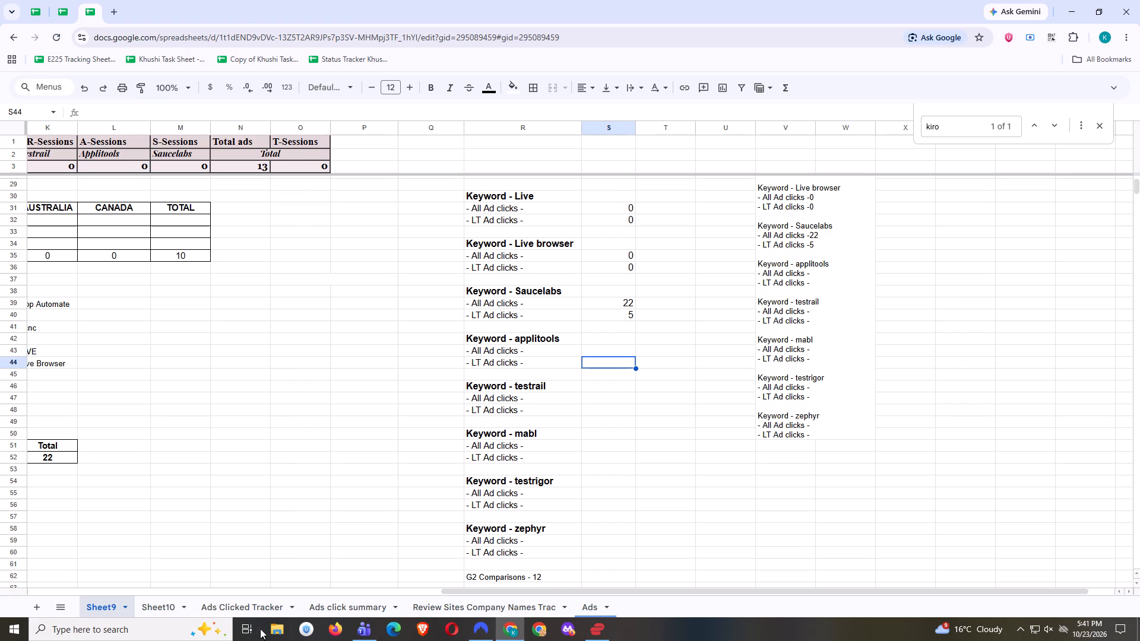
# Enter the applitools keyword's counts from Sheet10 into Sheet9: 11 All Ad clicks in S43 and 2 LT Ad clicks in S44.
pyautogui.click(163, 604)
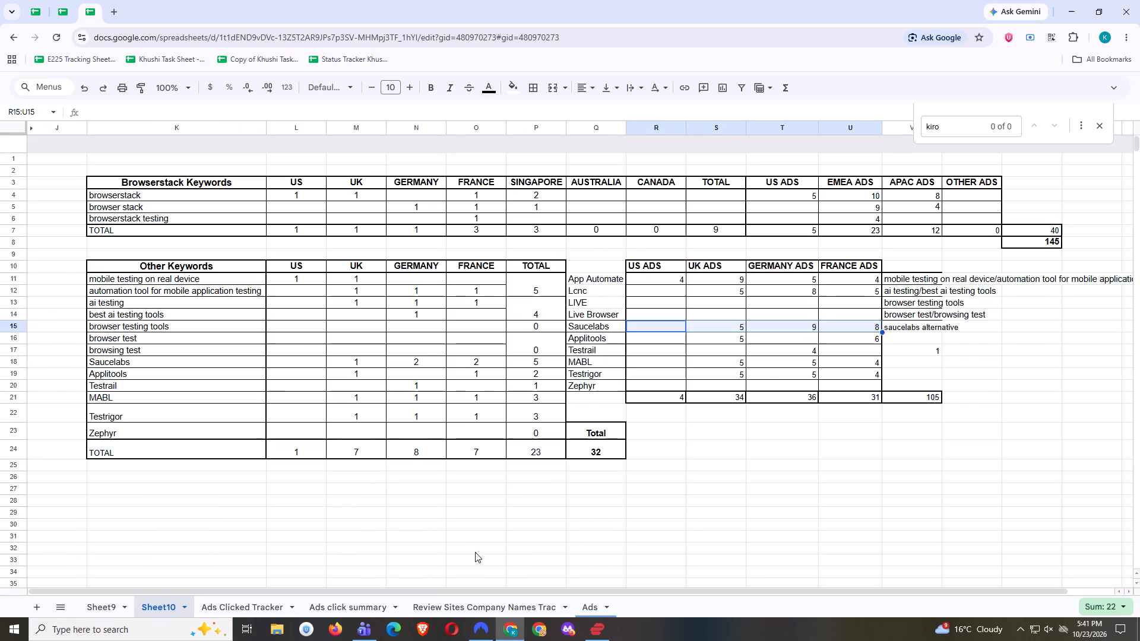
pyautogui.moveTo(722, 338); pyautogui.dragTo(841, 334)
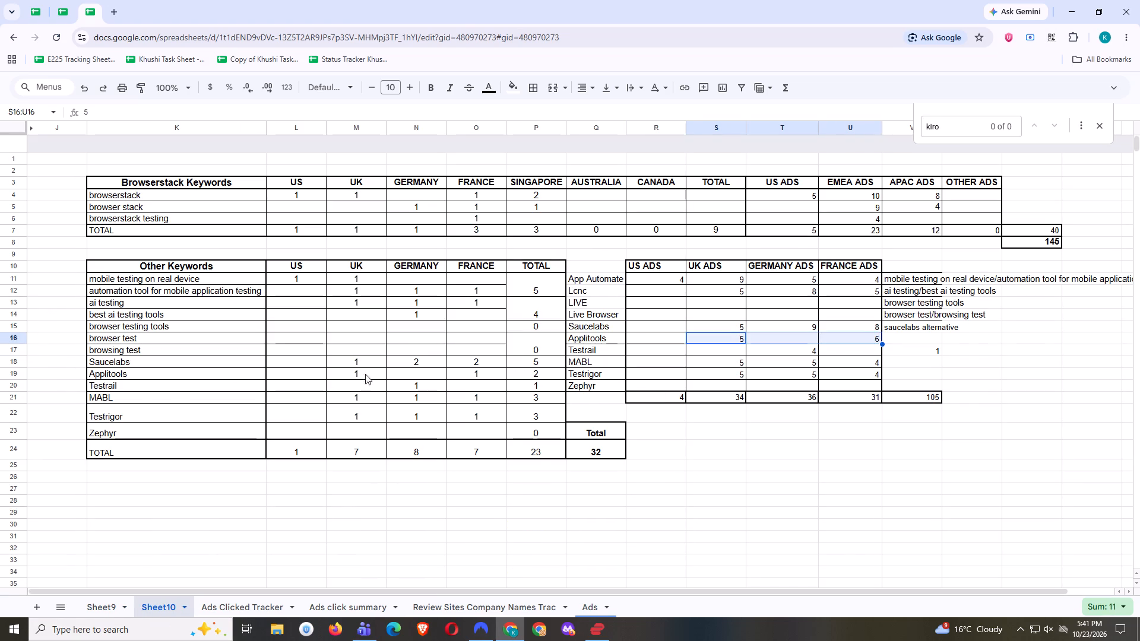
pyautogui.click(121, 604)
pyautogui.click(596, 350)
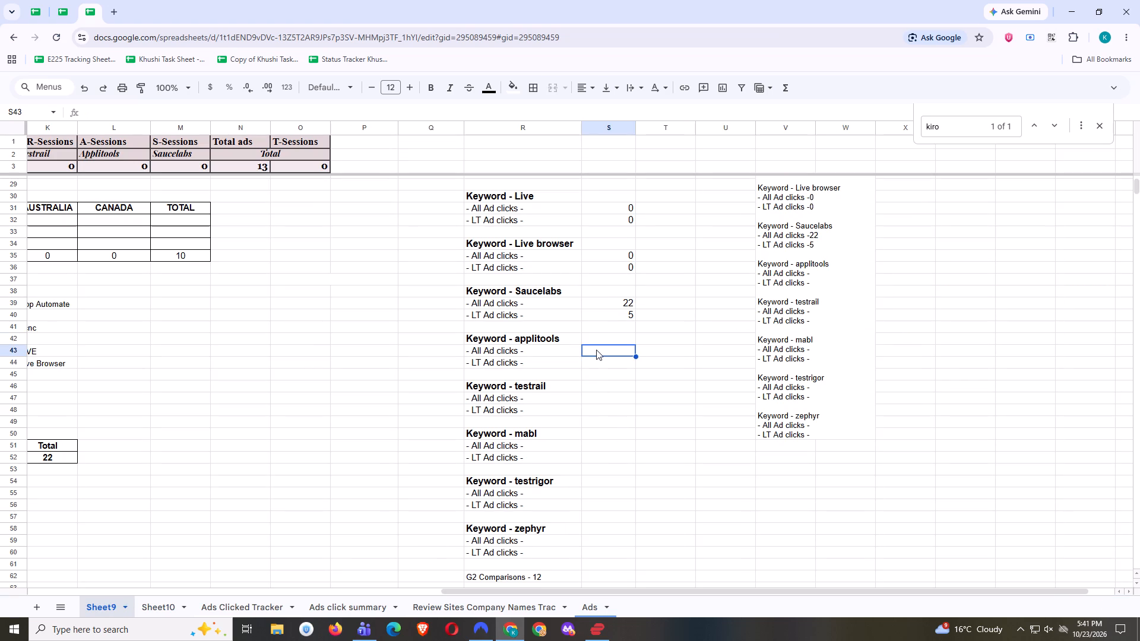
pyautogui.press('1')
pyautogui.press('1')
pyautogui.click(602, 361)
pyautogui.press('2')
pyautogui.click(607, 381)
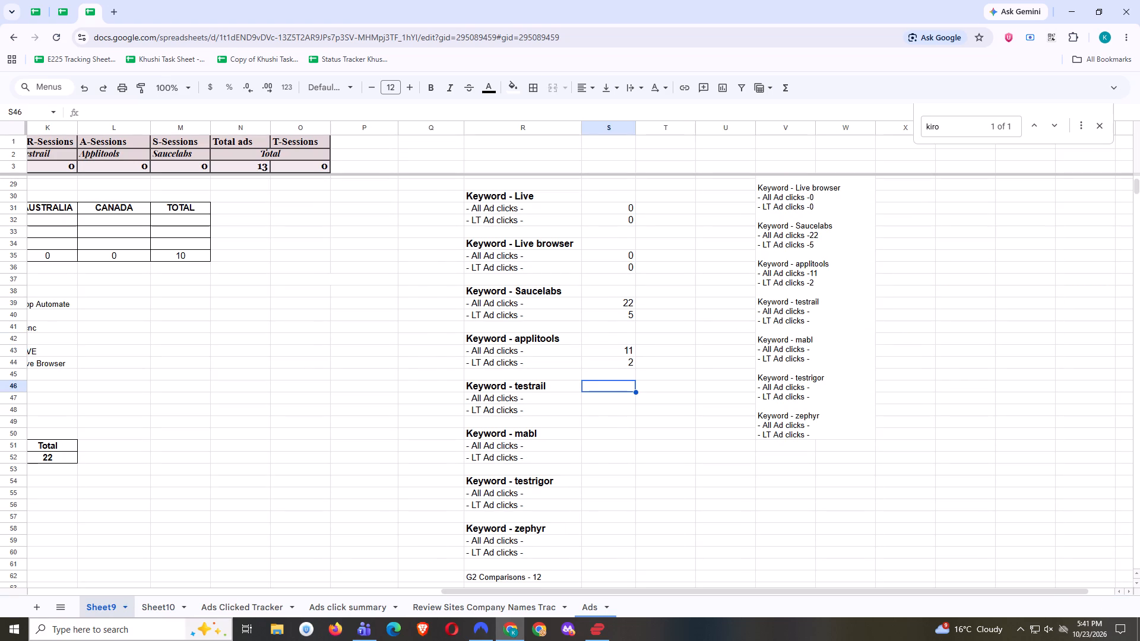
# Enter the testrail keyword's counts from Sheet10 into Sheet9: 4 All Ad clicks in S47 and 1 LT Ad click in S48.
pyautogui.click(166, 613)
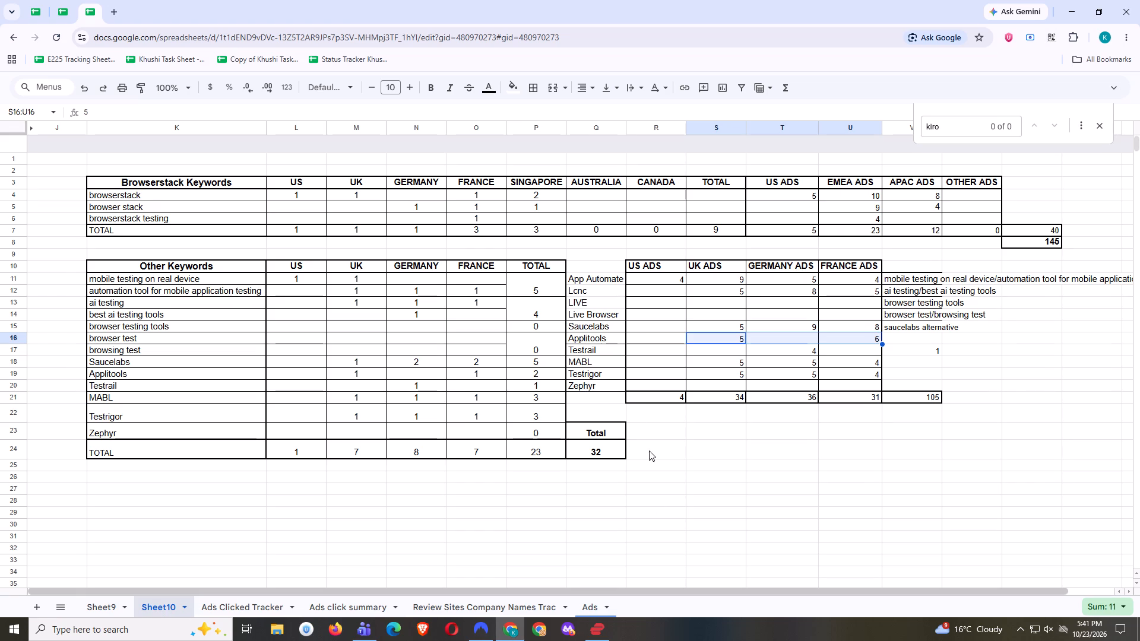
pyautogui.click(812, 353)
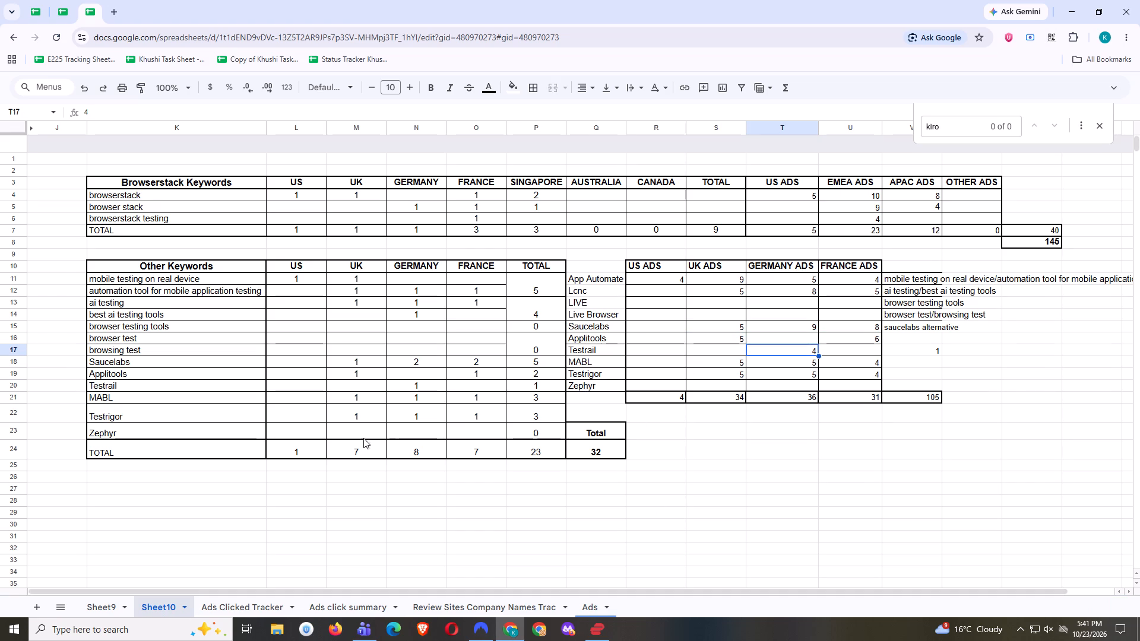
pyautogui.click(437, 386)
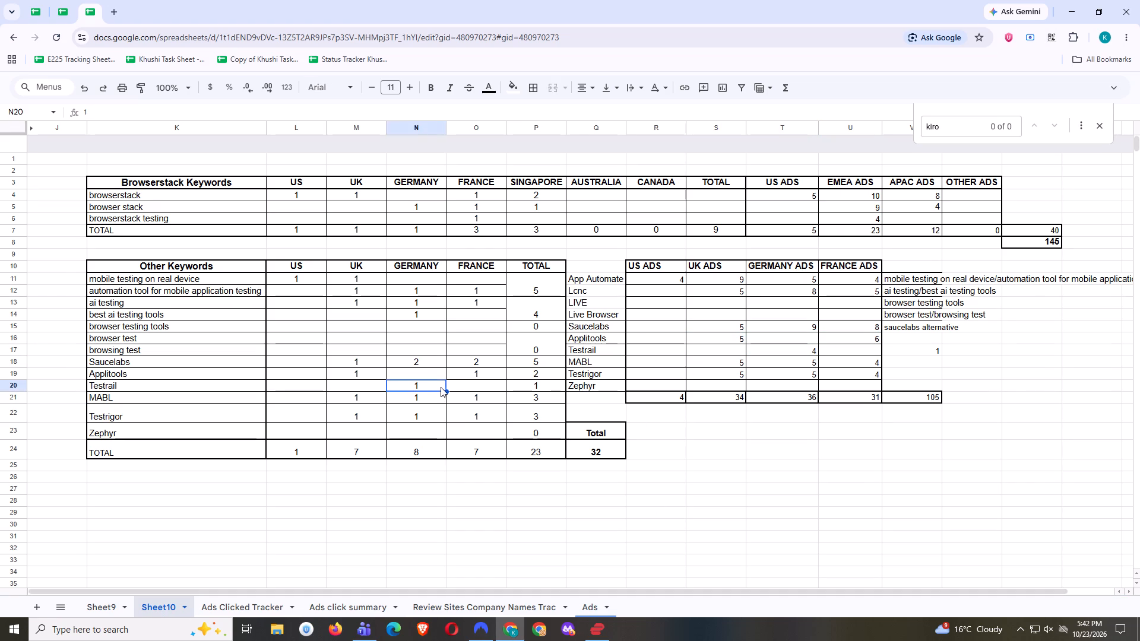
pyautogui.click(103, 601)
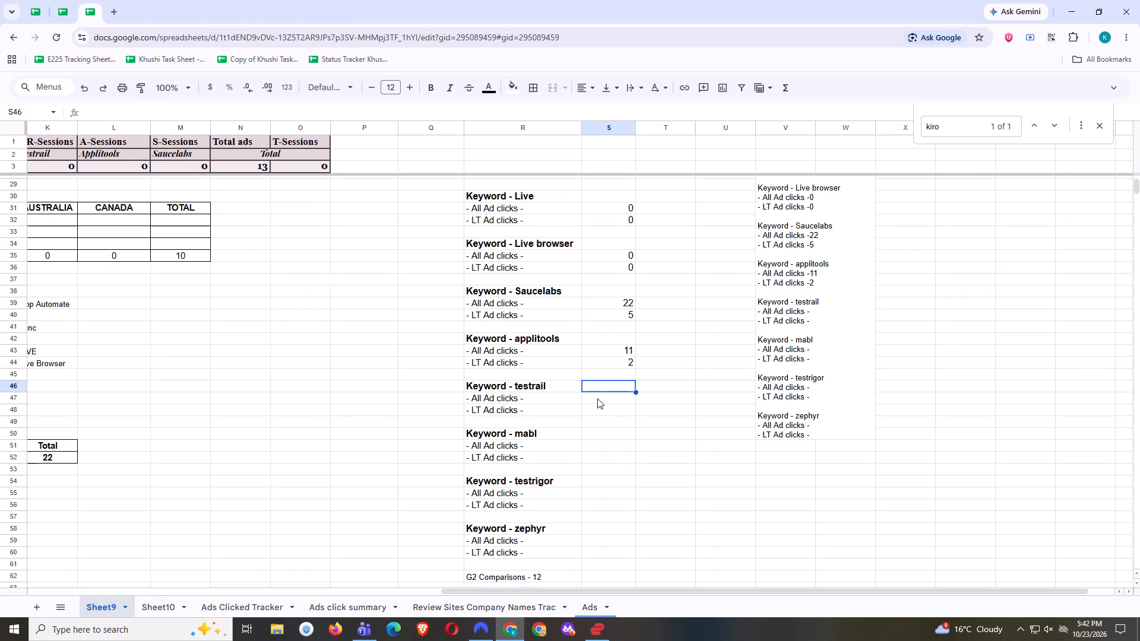
pyautogui.click(597, 398)
pyautogui.press('4')
pyautogui.click(615, 411)
pyautogui.press('1')
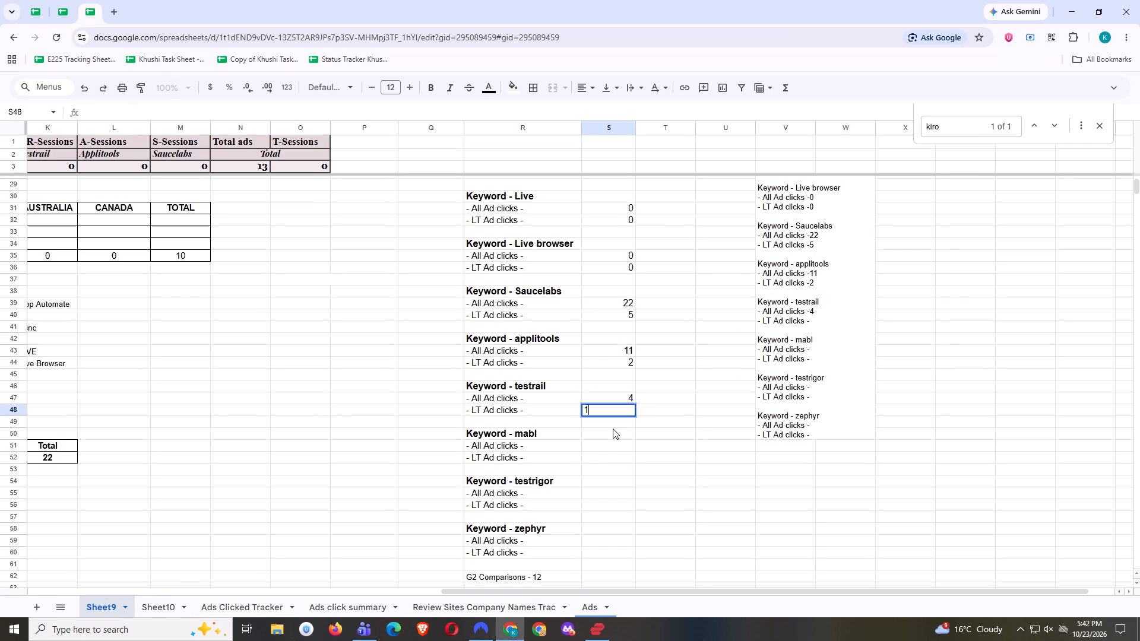
pyautogui.click(588, 455)
# Enter the mabl keyword's counts from Sheet10 into Sheet9: 14 All Ad clicks in S51 and 3 LT Ad clicks in S52.
pyautogui.scroll(-2, 587, 462)
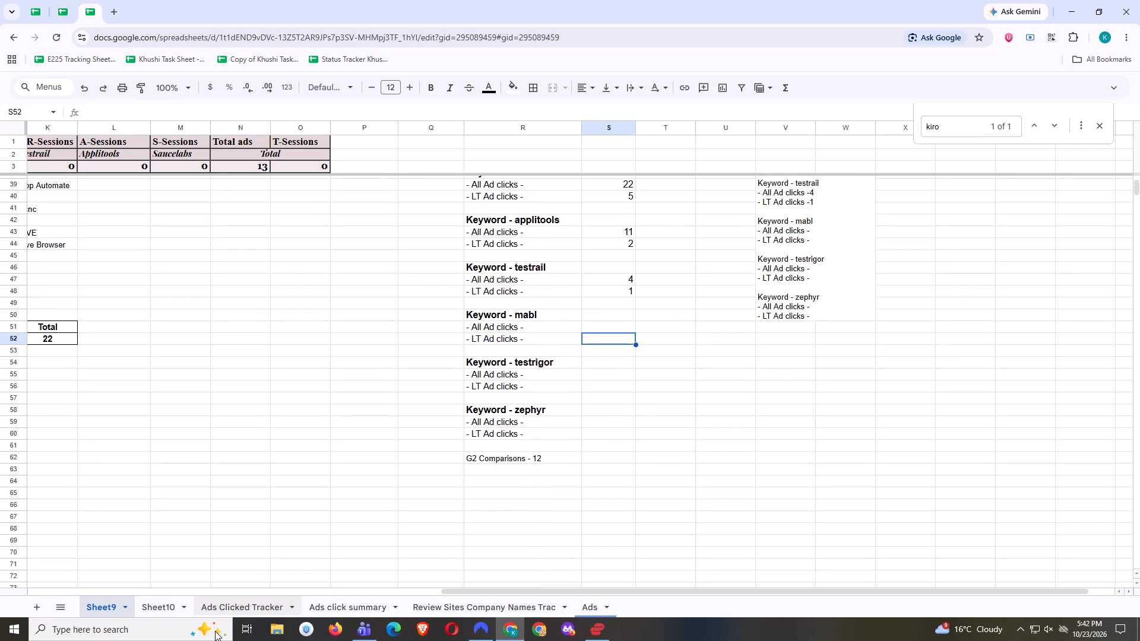
pyautogui.click(183, 610)
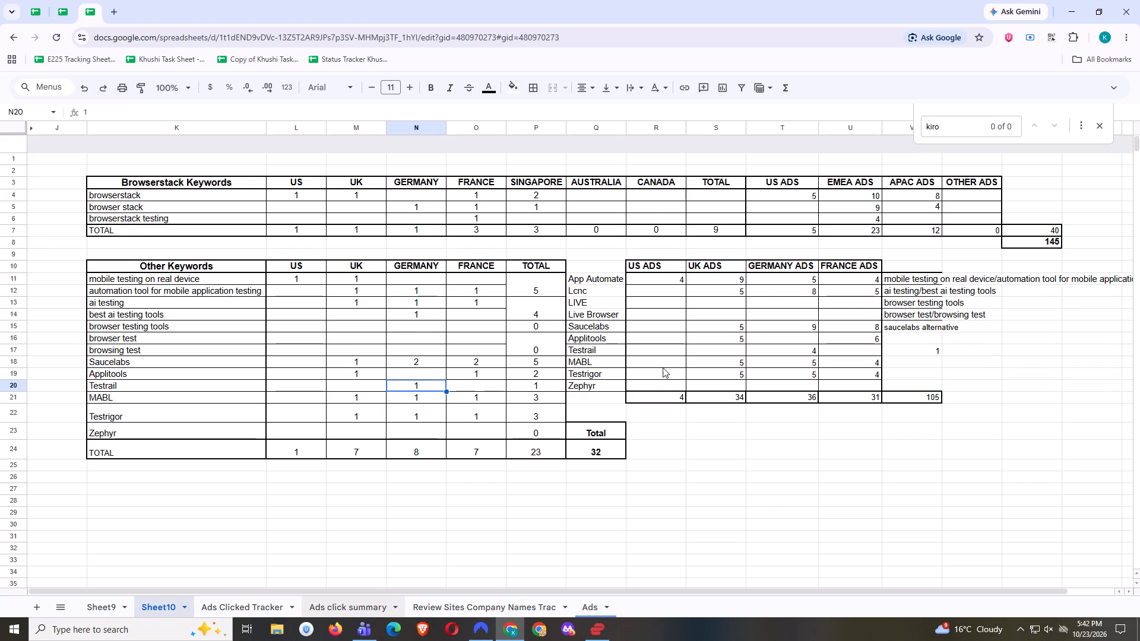
pyautogui.moveTo(719, 362); pyautogui.dragTo(850, 361)
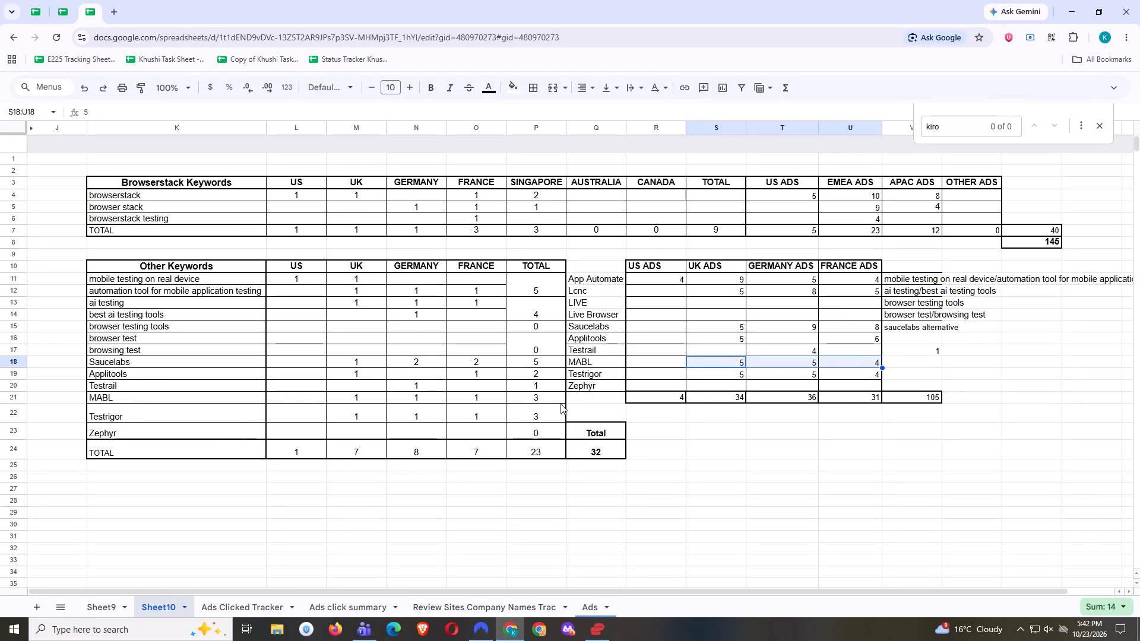
pyautogui.click(116, 603)
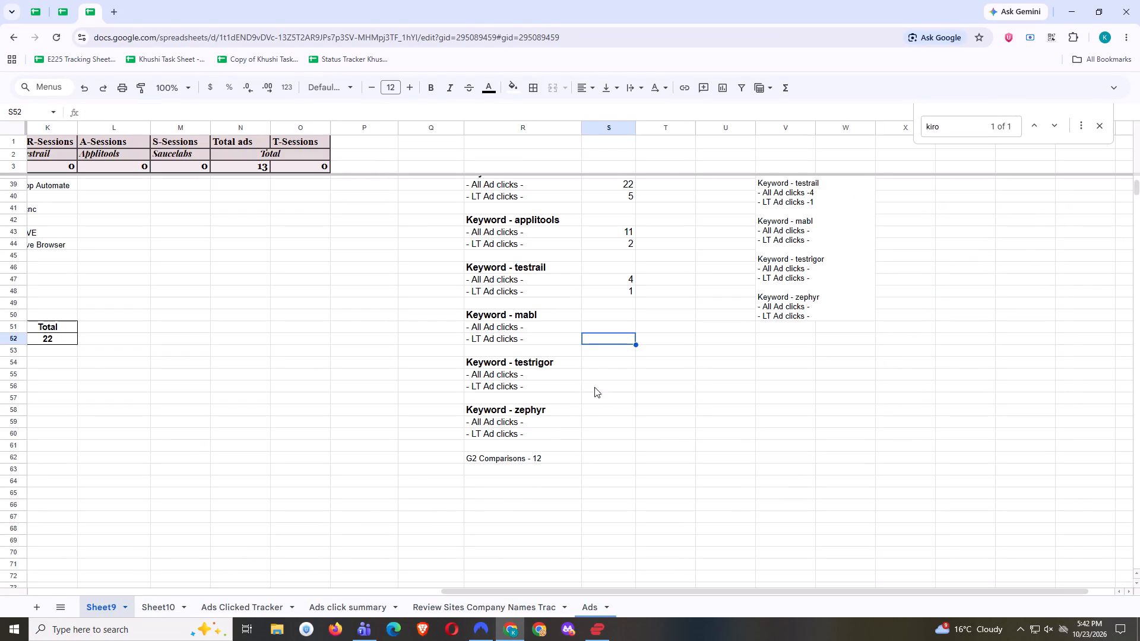
pyautogui.click(609, 332)
pyautogui.click(613, 331)
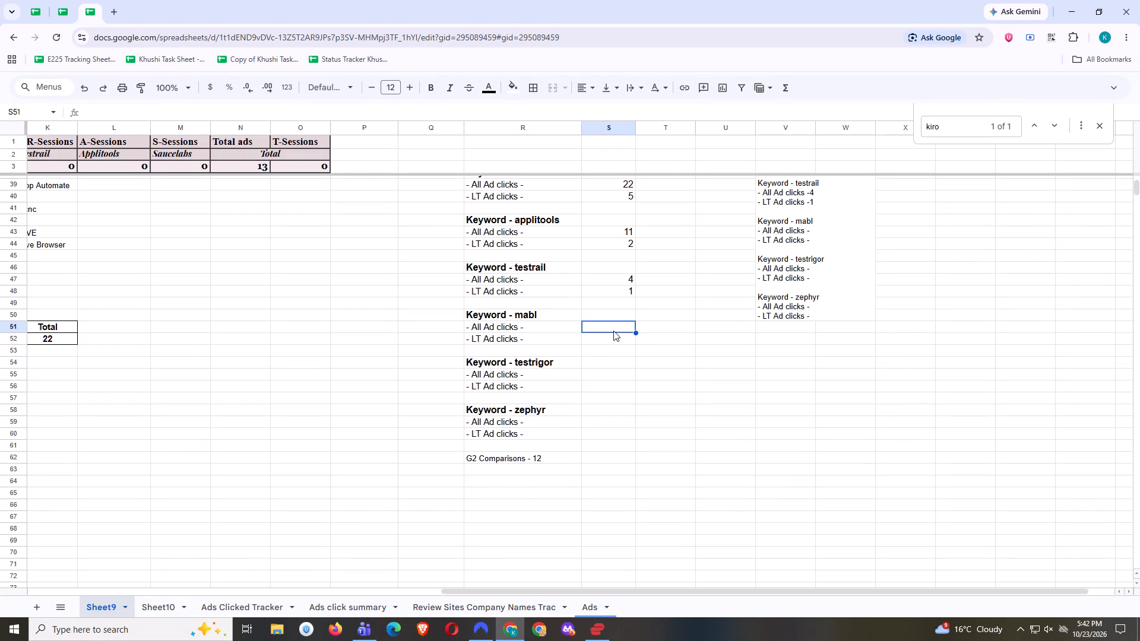
pyautogui.press('1')
pyautogui.press('4')
pyautogui.click(620, 344)
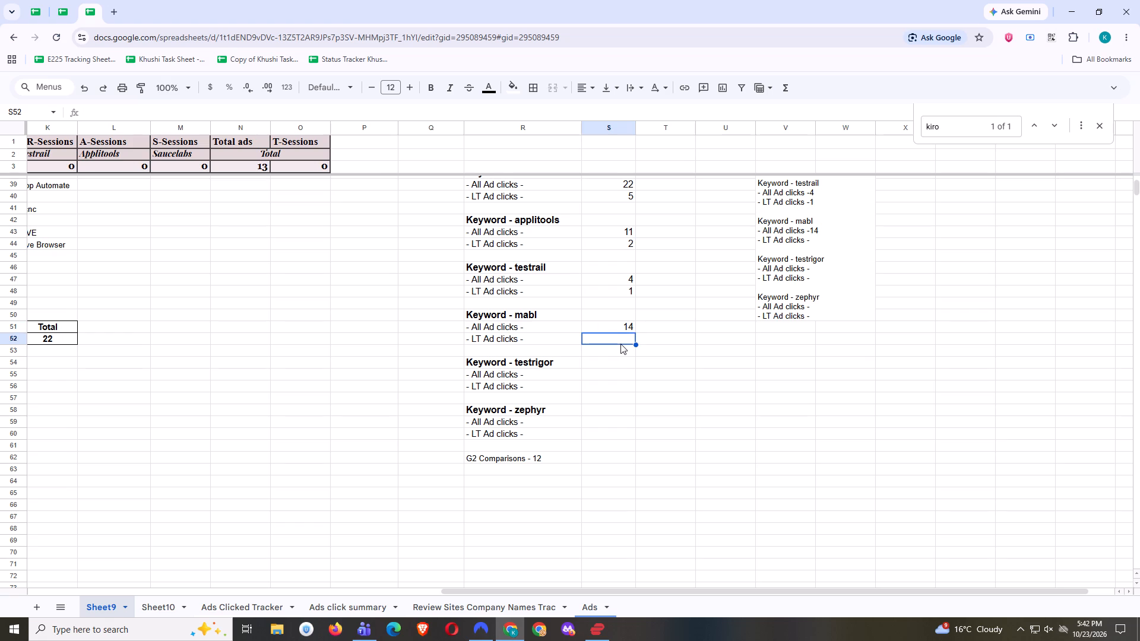
pyautogui.press('3')
pyautogui.click(613, 375)
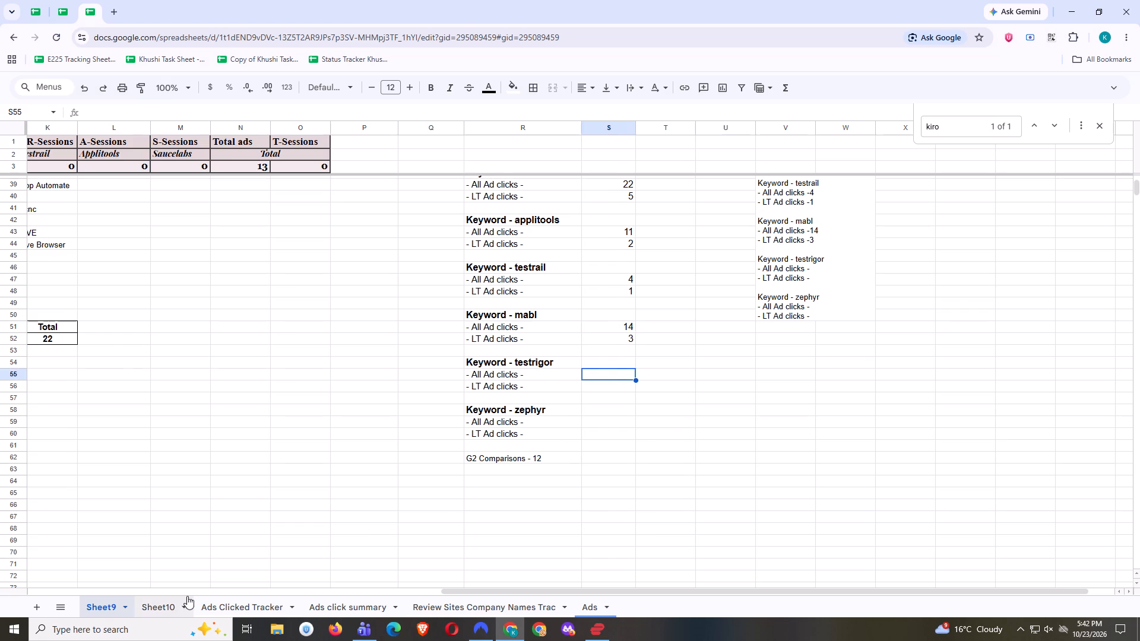
# Enter the testrigor keyword's counts from Sheet10 into Sheet9: 14 All Ad clicks in S55 and 3 LT Ad clicks in S56.
pyautogui.click(145, 605)
pyautogui.moveTo(723, 373); pyautogui.dragTo(862, 373)
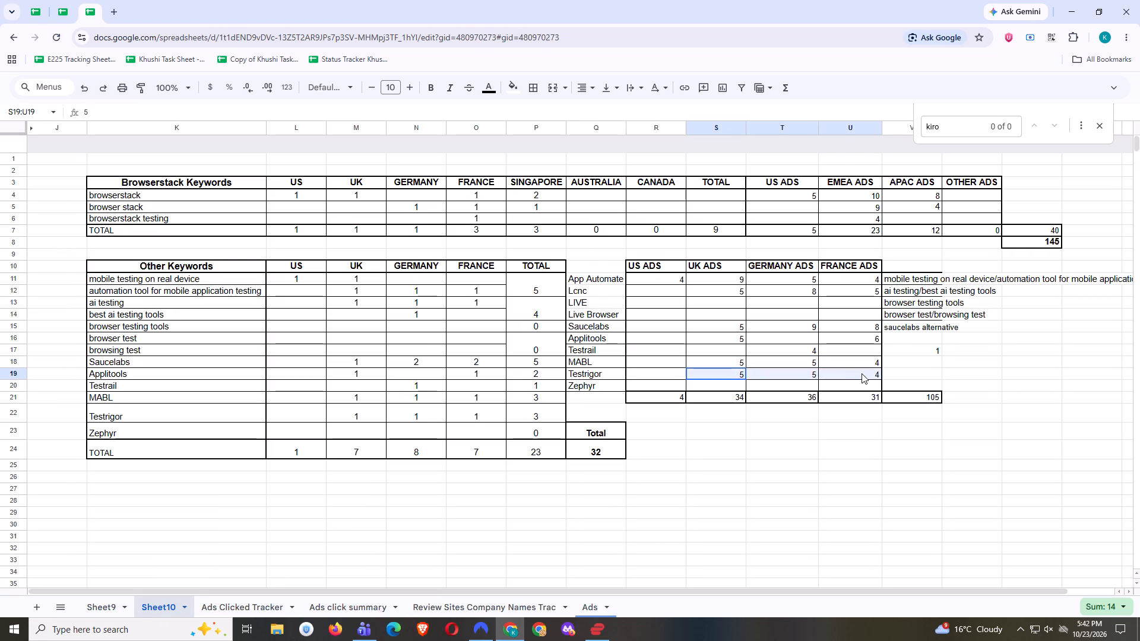
pyautogui.moveTo(862, 373); pyautogui.dragTo(865, 373)
pyautogui.click(105, 608)
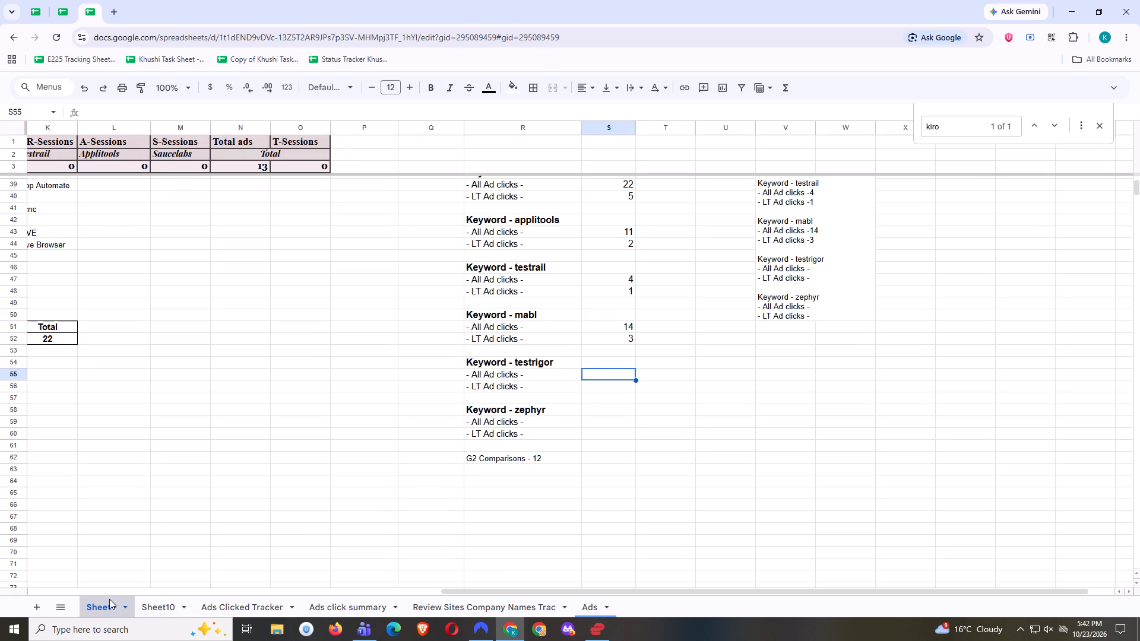
pyautogui.press('1')
pyautogui.press('2')
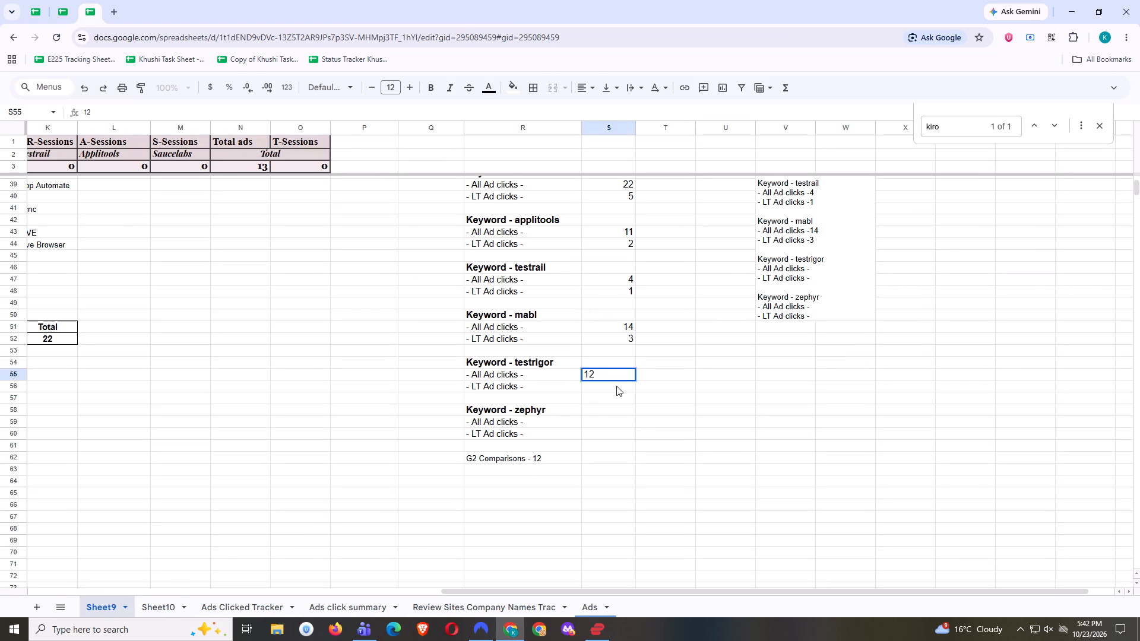
pyautogui.press('BackSpace')
pyautogui.press('4')
pyautogui.press('Return')
pyautogui.press('3')
pyautogui.press('Return')
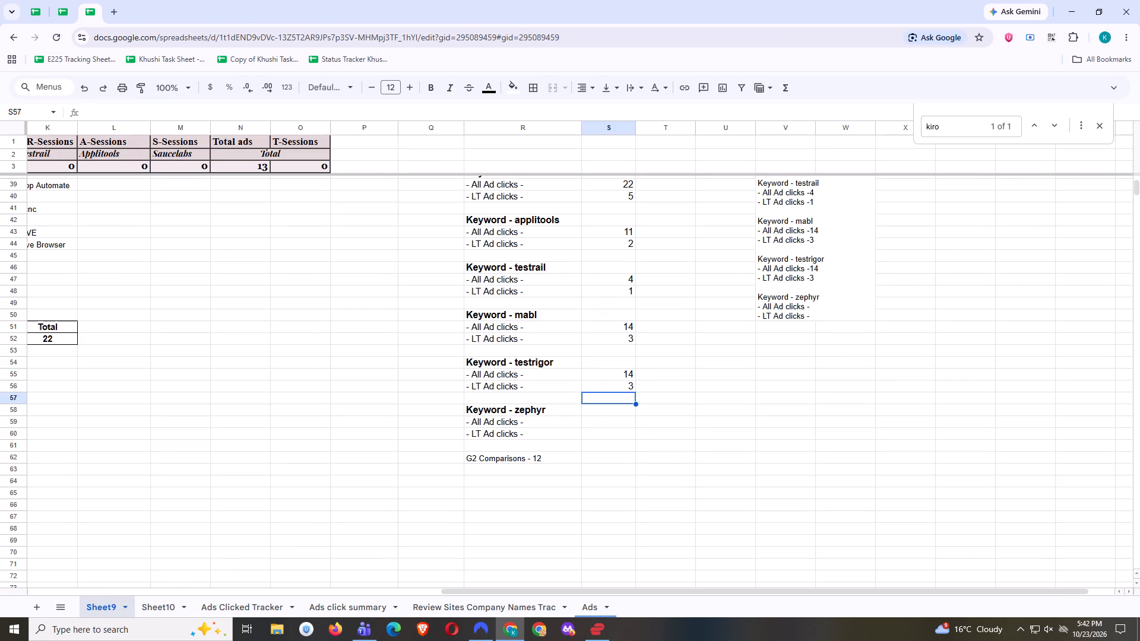
# Review the compiled All and LT ad clicks in Sheet9 against Sheet10's keyword tables, including the Other Keywords total formula in P24.
pyautogui.scroll(5, 737, 431)
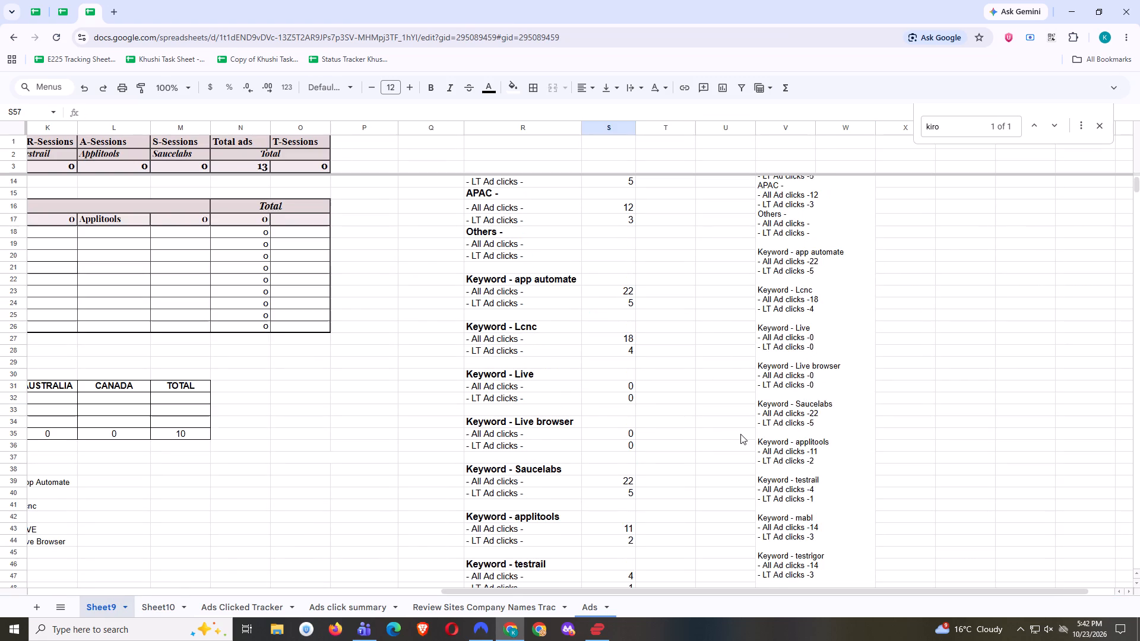
pyautogui.scroll(5, 740, 434)
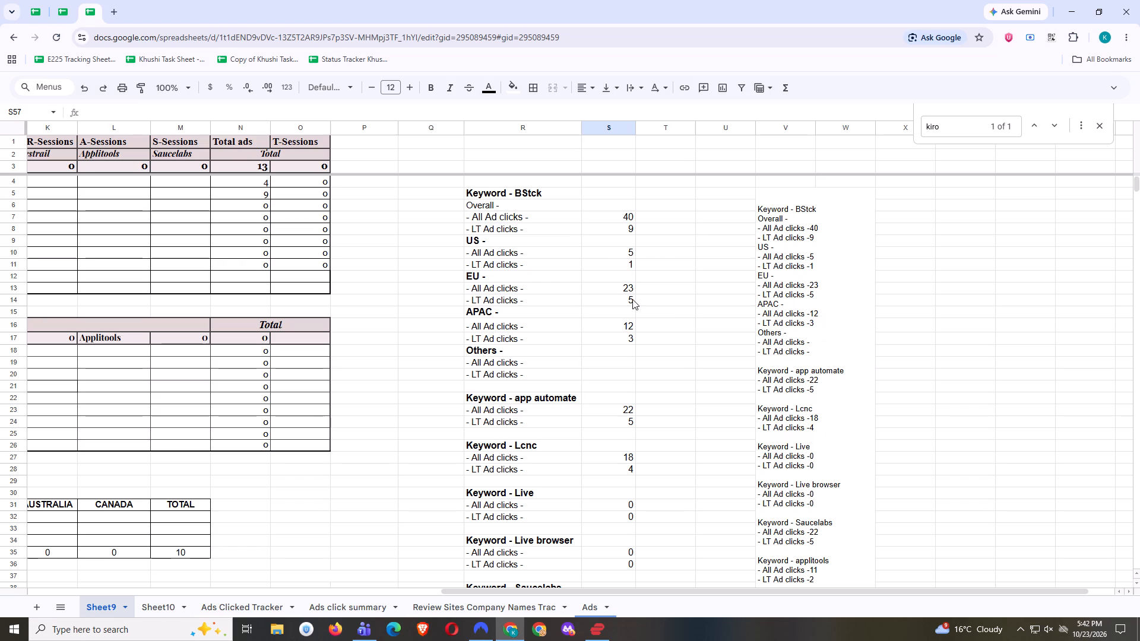
pyautogui.scroll(-2, 655, 345)
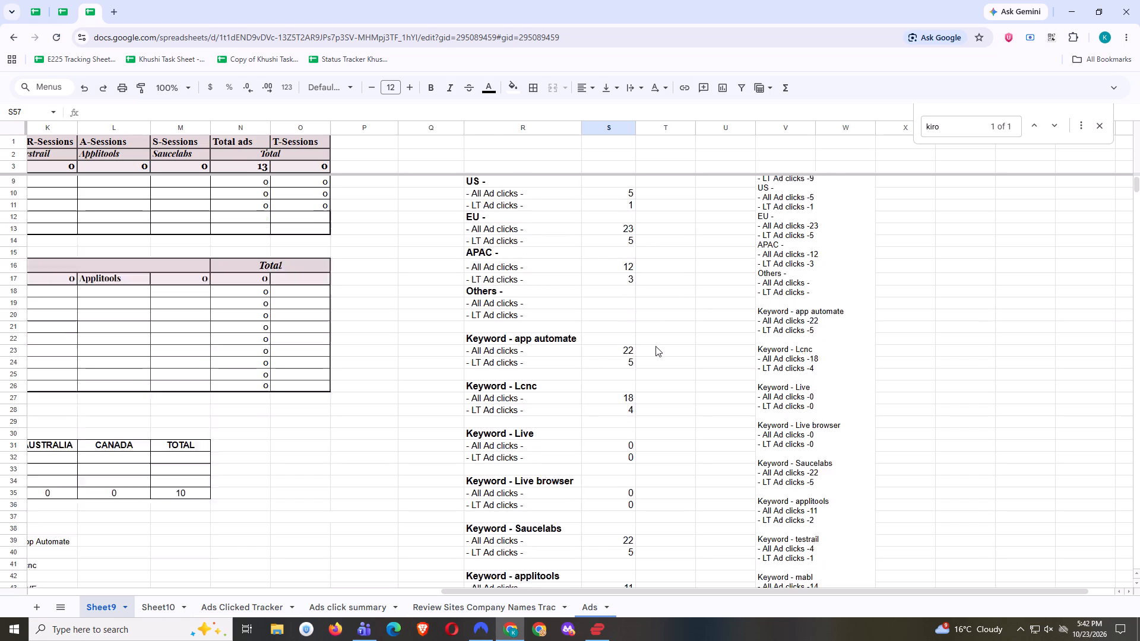
pyautogui.scroll(-1, 655, 346)
pyautogui.scroll(-1, 643, 399)
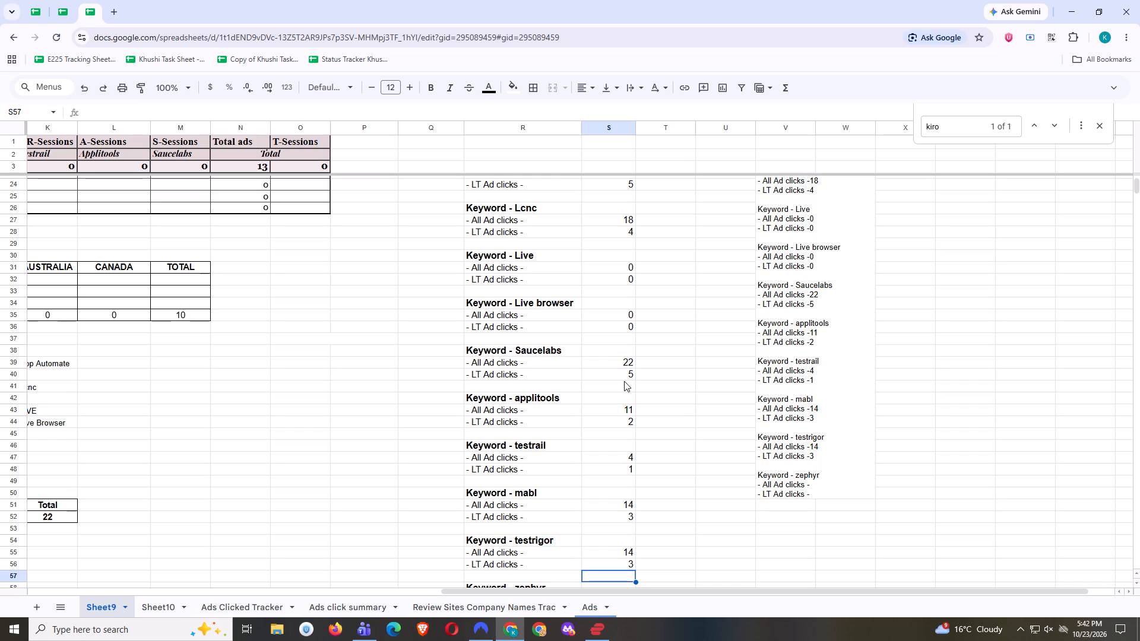
pyautogui.scroll(-3, 645, 502)
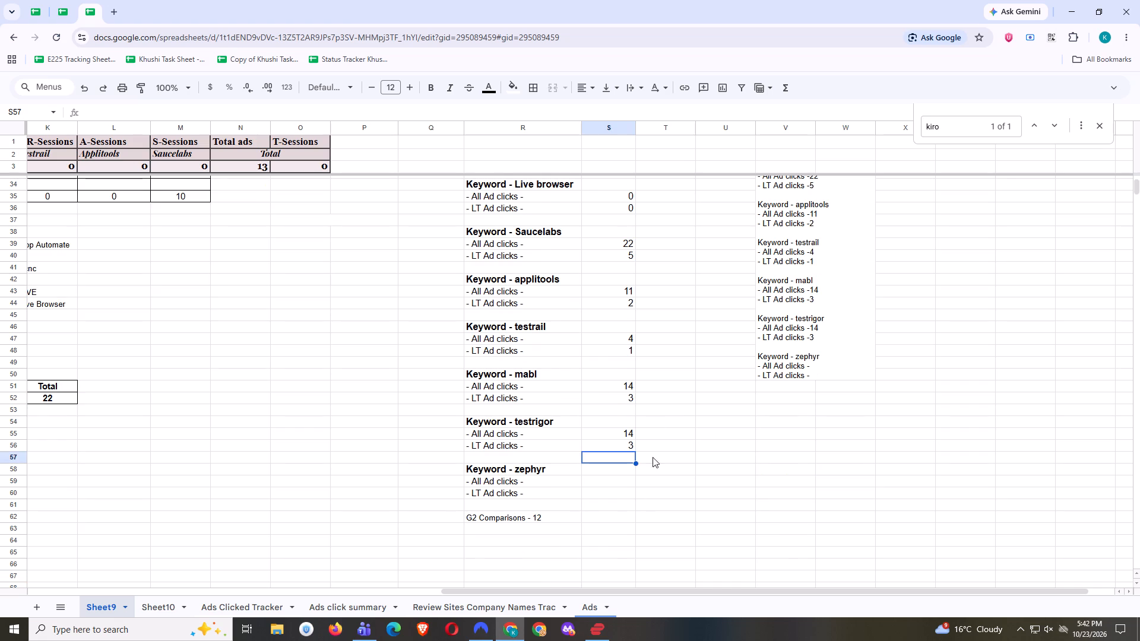
pyautogui.click(178, 614)
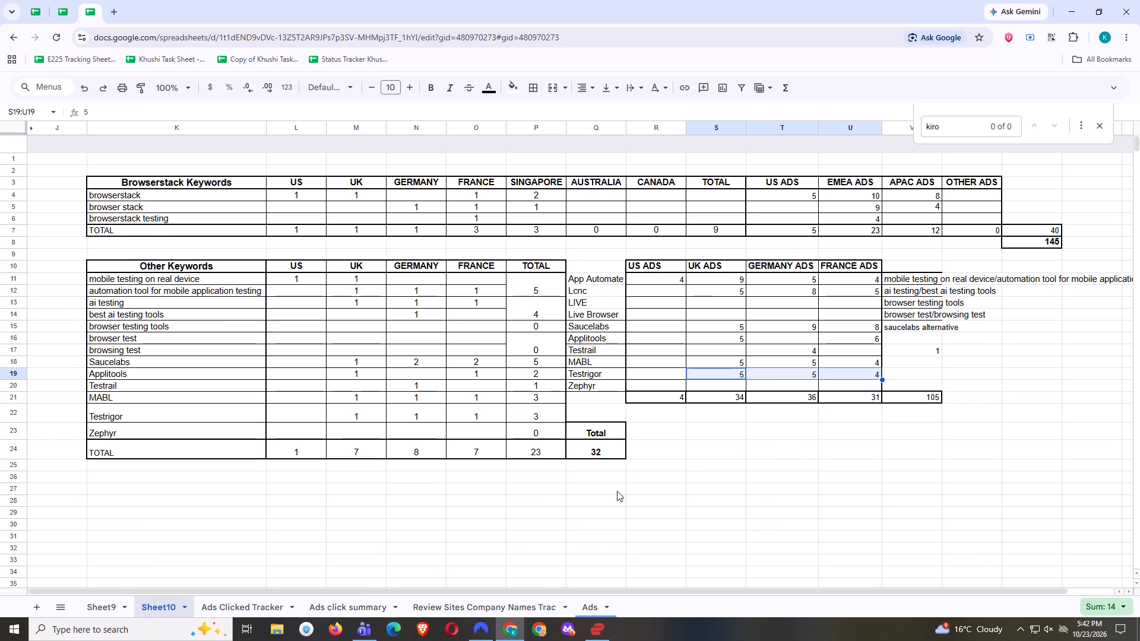
pyautogui.click(620, 484)
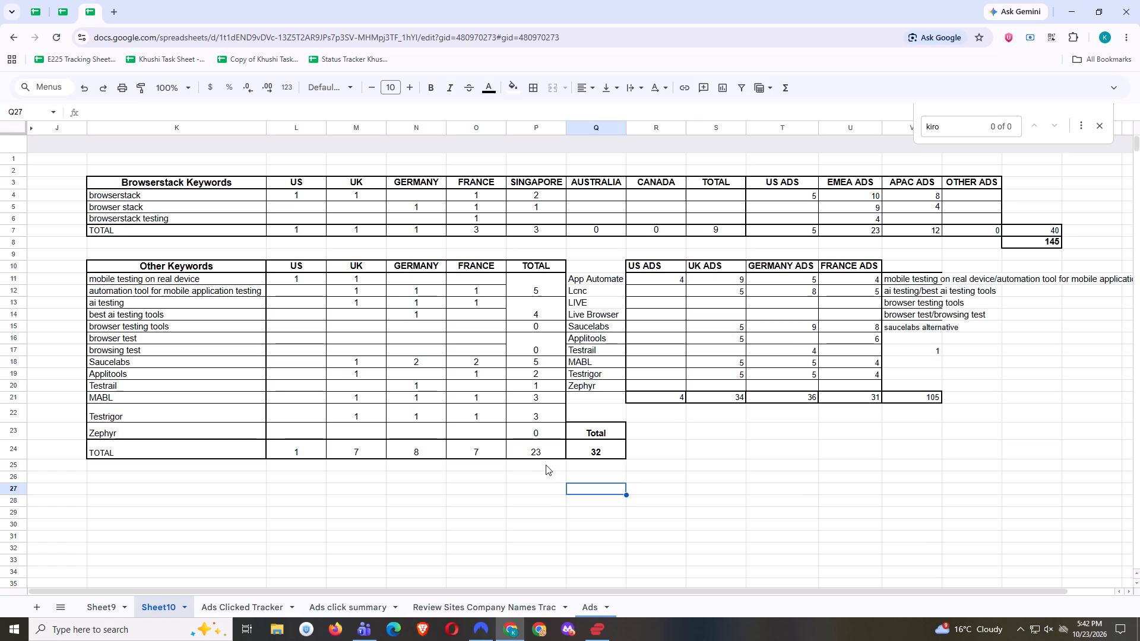
pyautogui.click(555, 451)
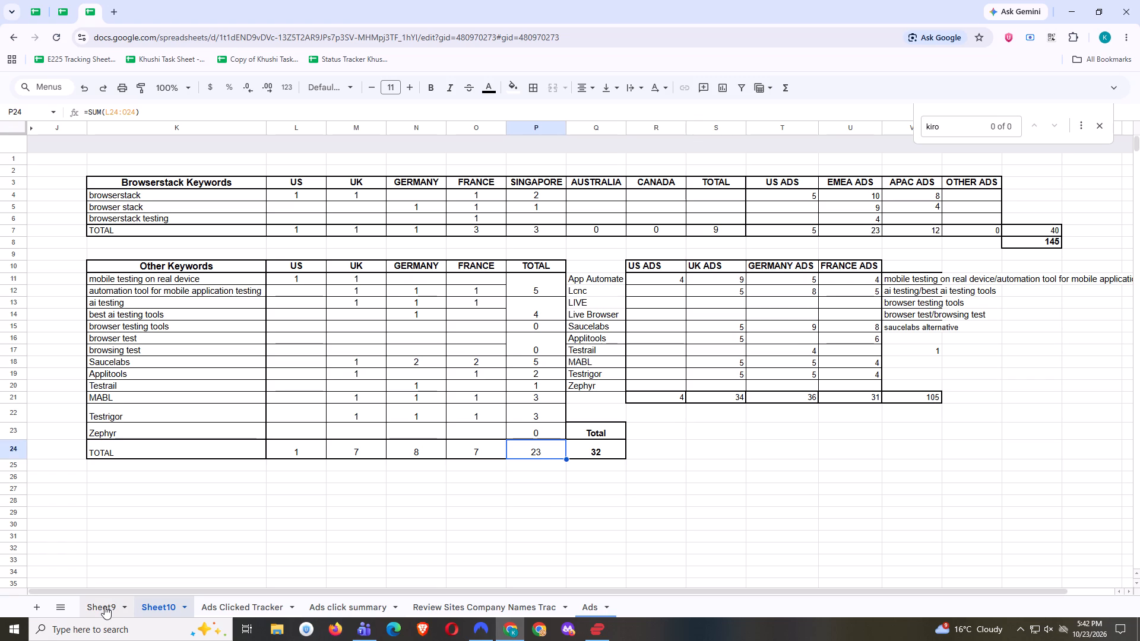
pyautogui.doubleClick(528, 449)
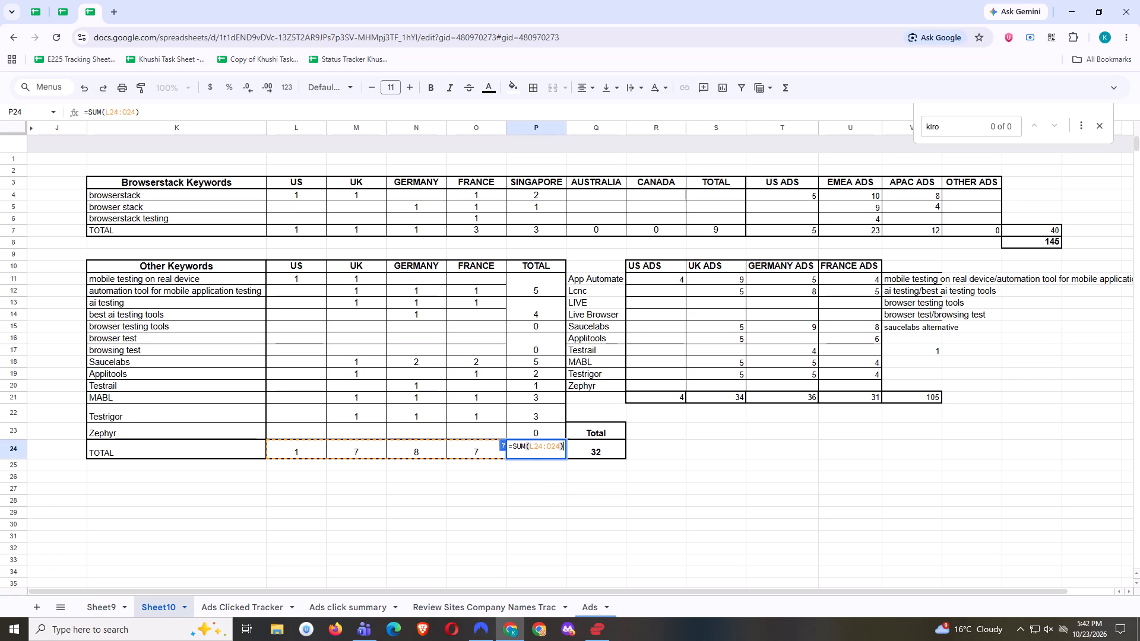
pyautogui.click(522, 483)
pyautogui.click(457, 506)
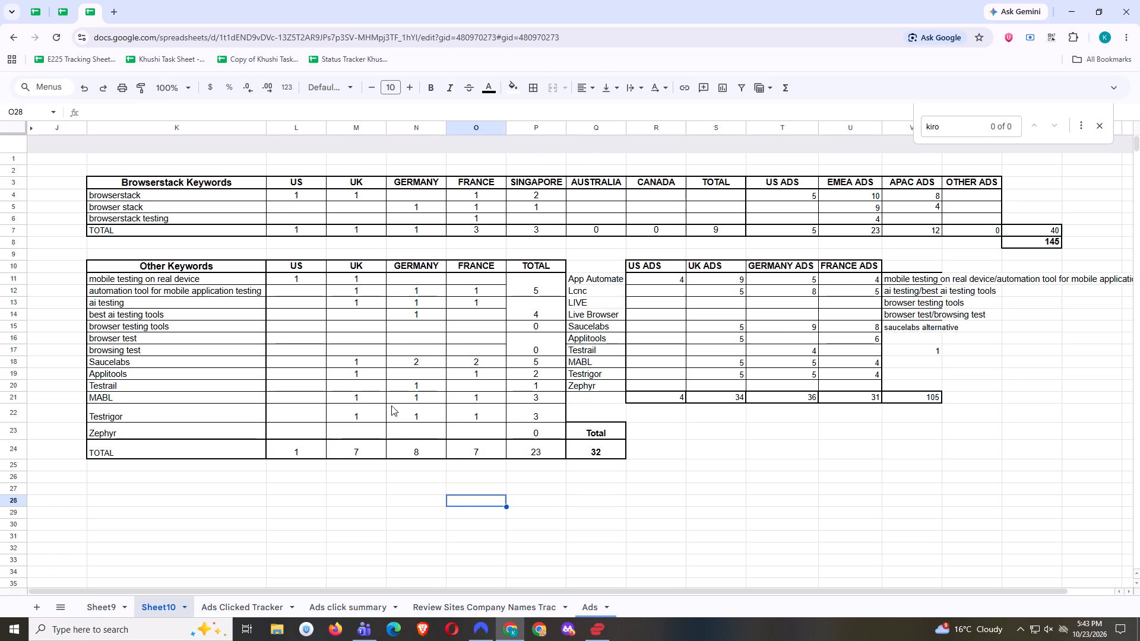
pyautogui.click(94, 603)
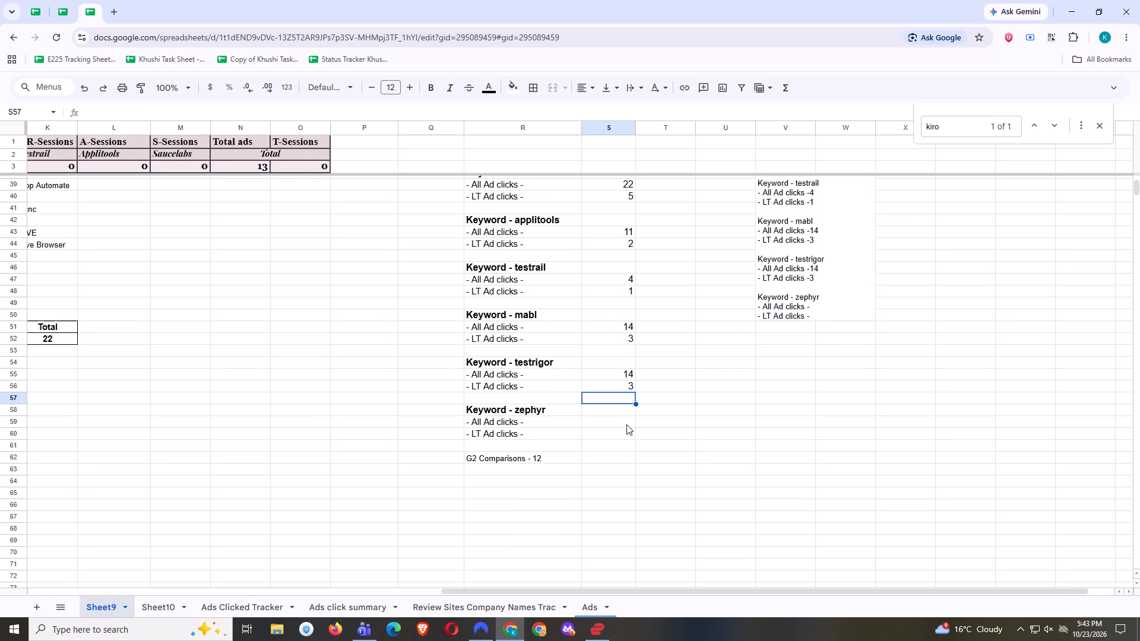
pyautogui.scroll(2, 622, 426)
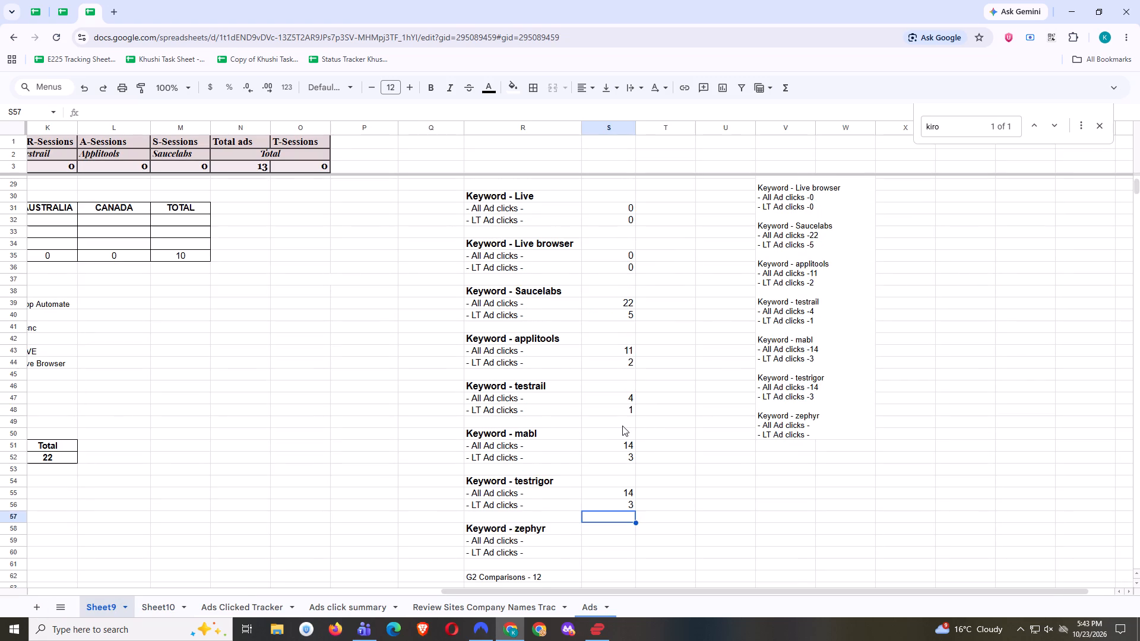
pyautogui.scroll(10, 622, 426)
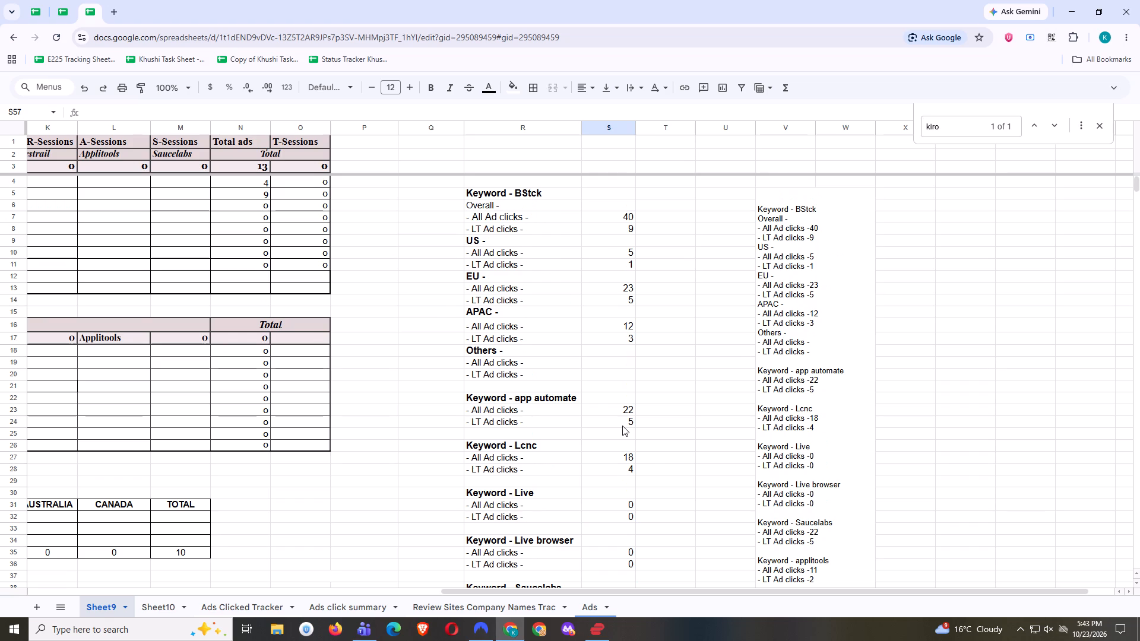
pyautogui.scroll(-4, 655, 446)
pyautogui.scroll(1, 674, 456)
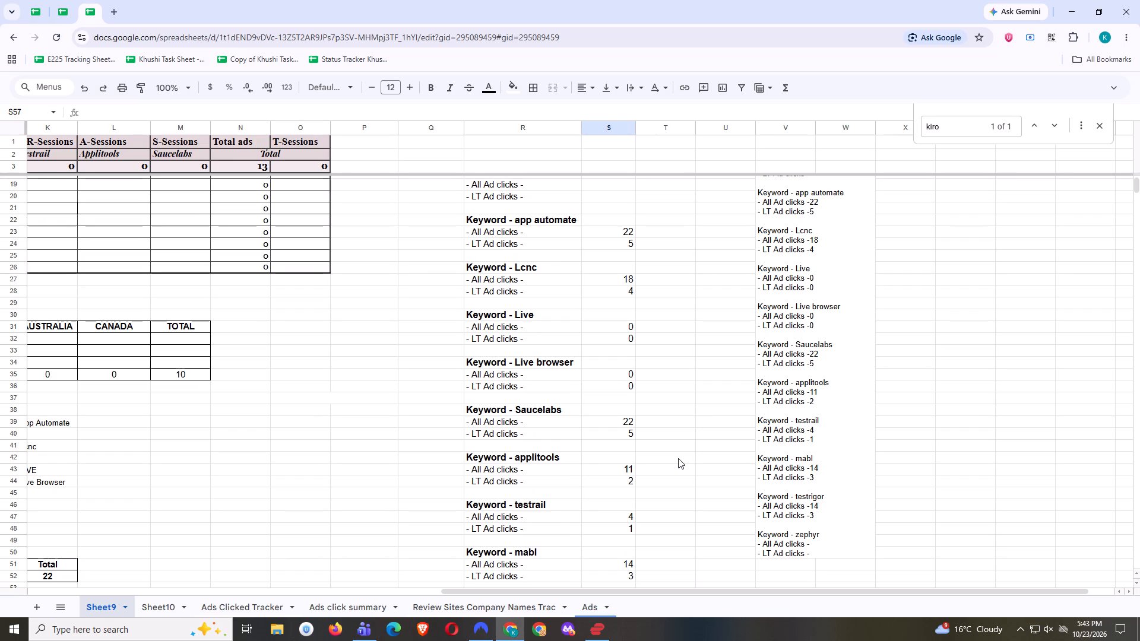
# Switch to Sheet10 and clear the stray value from cell V17 beside the ads table.
pyautogui.scroll(-3, 674, 501)
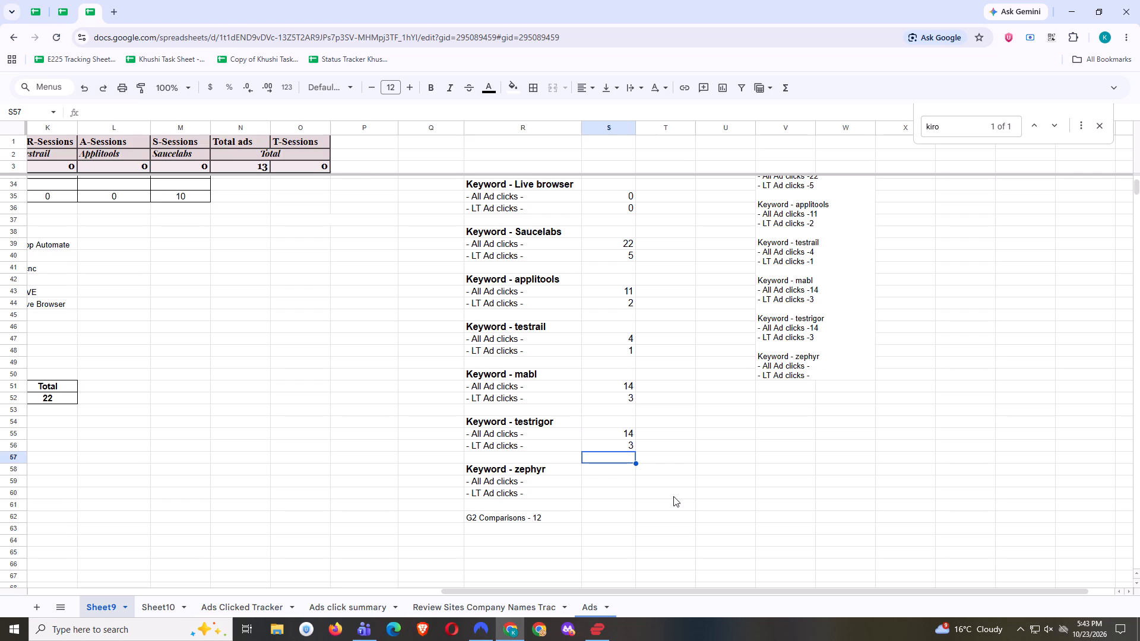
pyautogui.click(173, 604)
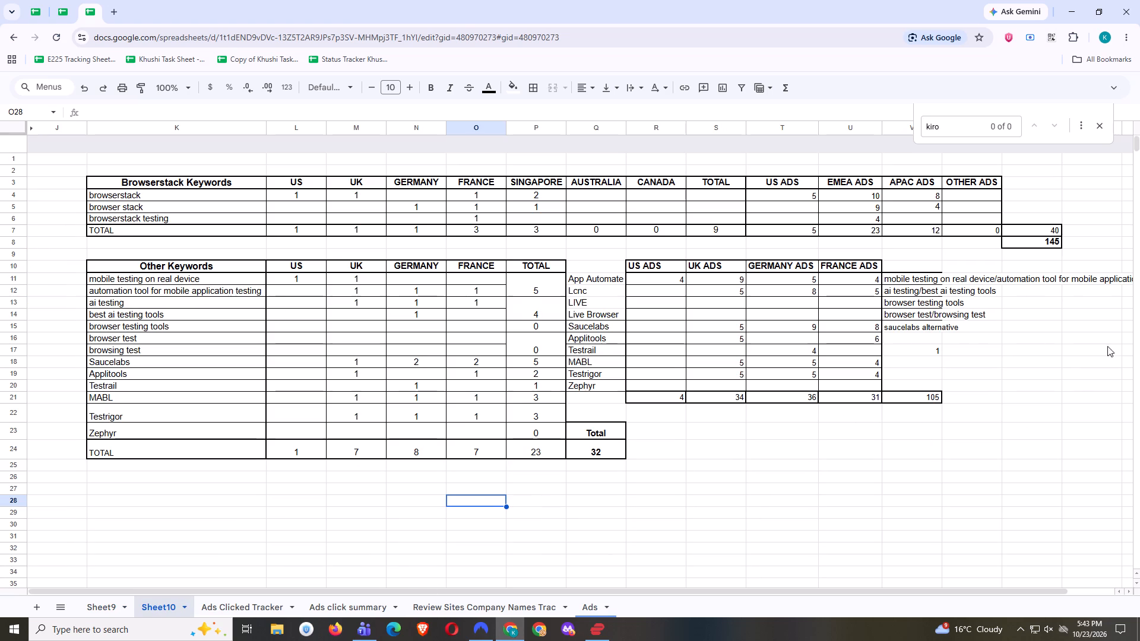
pyautogui.click(1037, 245)
pyautogui.click(1033, 256)
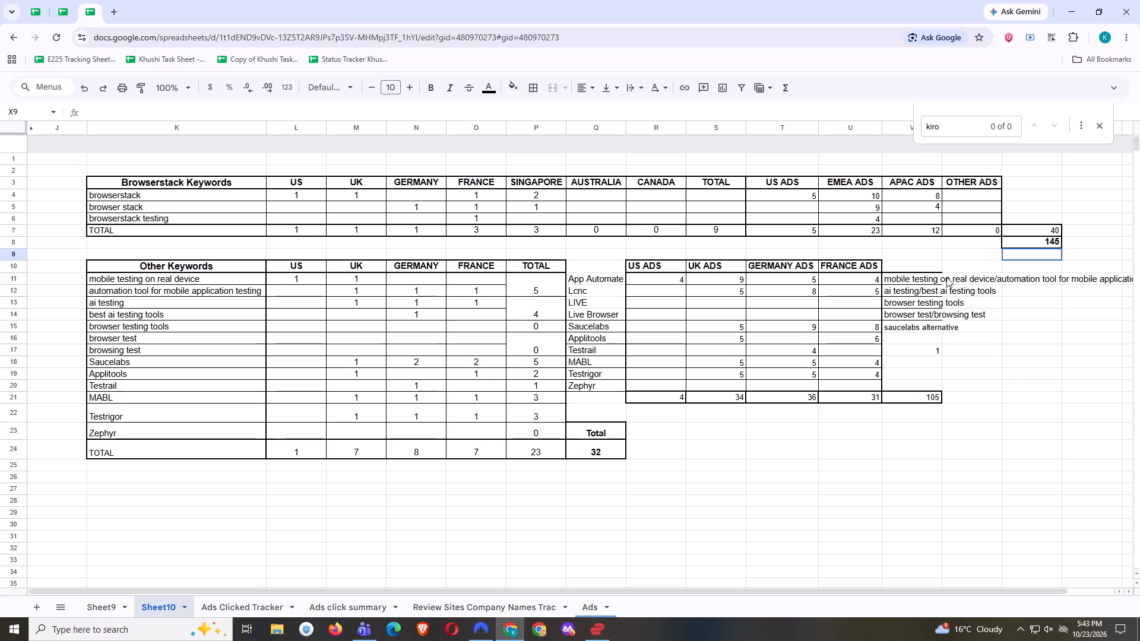
pyautogui.click(919, 398)
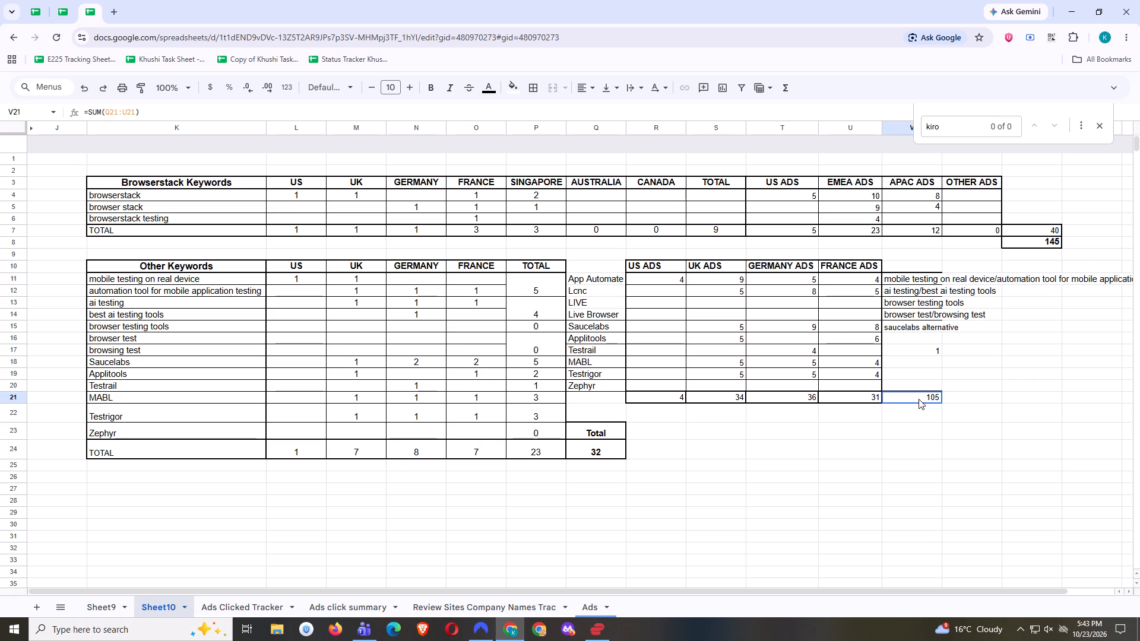
pyautogui.click(918, 454)
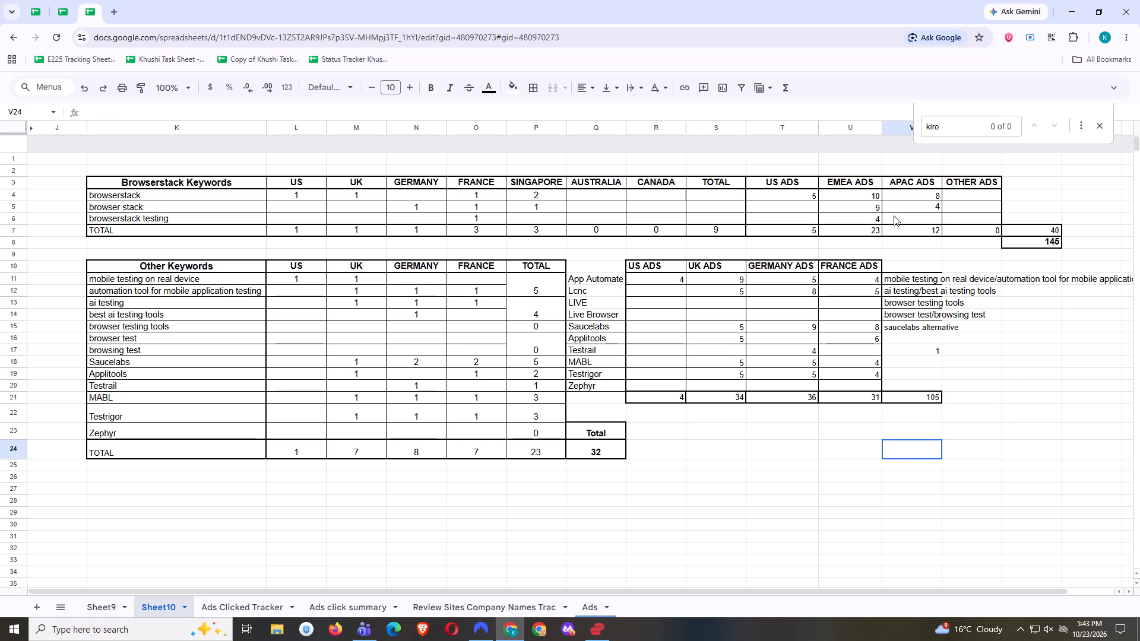
pyautogui.click(931, 347)
pyautogui.press('BackSpace')
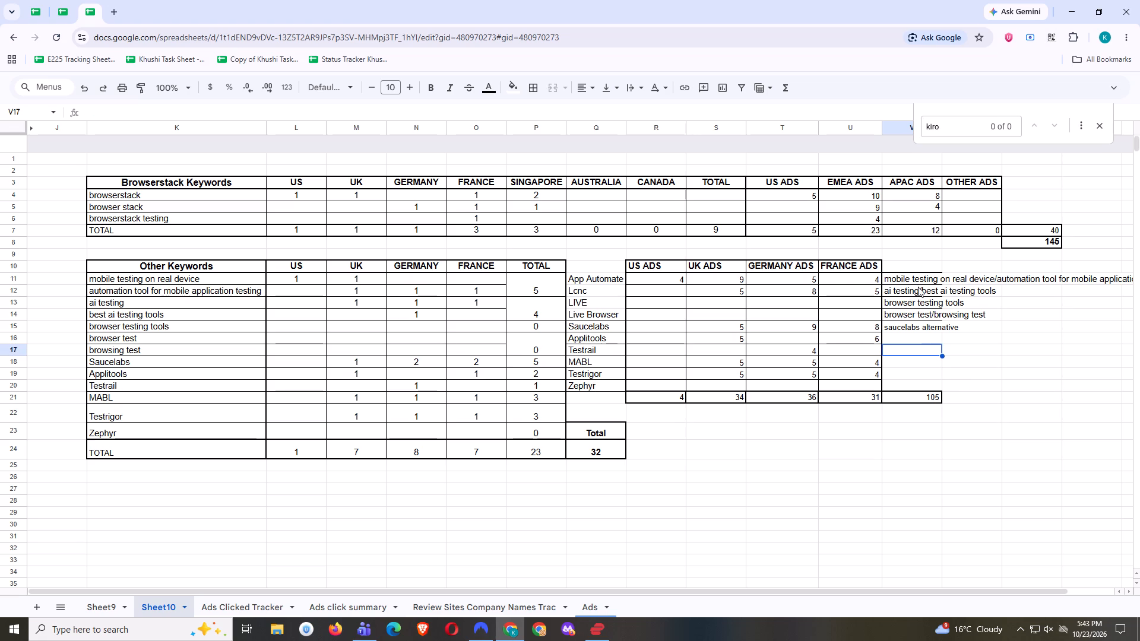
# Move the keyword notes from V11:V16 one column over, starting at W11.
pyautogui.moveTo(916, 274); pyautogui.dragTo(908, 337)
pyautogui.hotkey('ctrl', 'c')
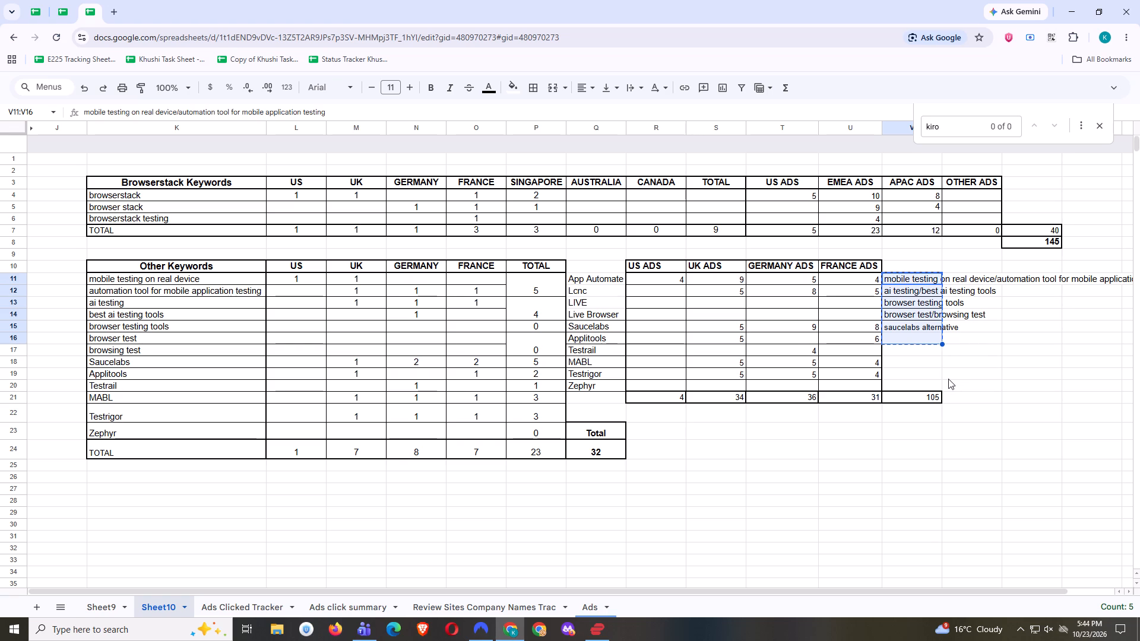
pyautogui.press('BackSpace')
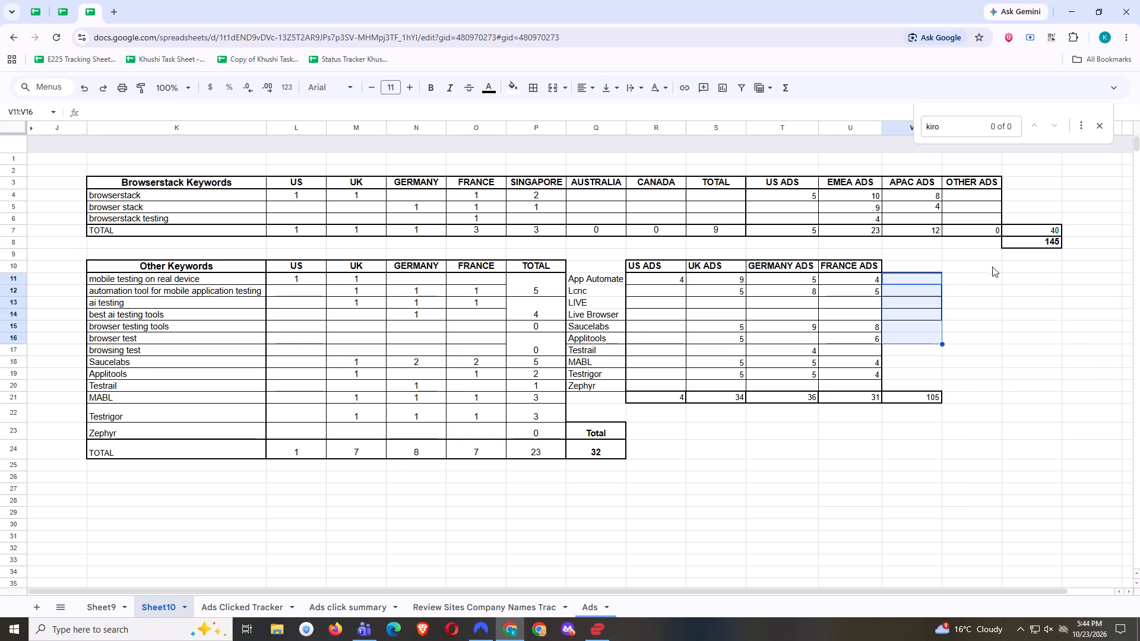
pyautogui.click(976, 279)
pyautogui.hotkey('ctrl', 'v')
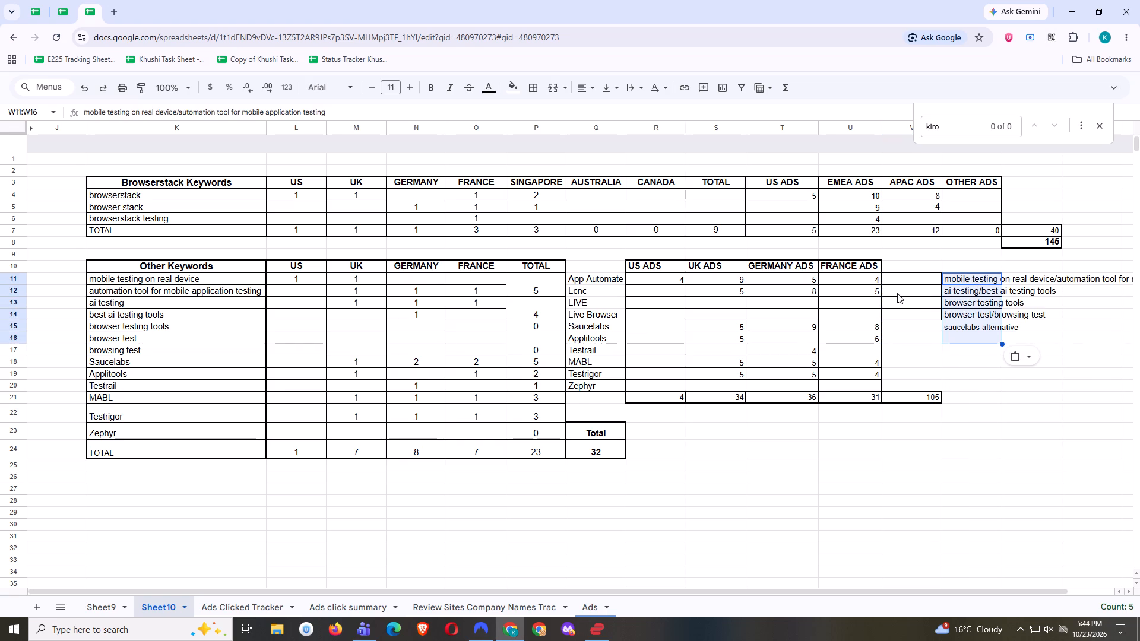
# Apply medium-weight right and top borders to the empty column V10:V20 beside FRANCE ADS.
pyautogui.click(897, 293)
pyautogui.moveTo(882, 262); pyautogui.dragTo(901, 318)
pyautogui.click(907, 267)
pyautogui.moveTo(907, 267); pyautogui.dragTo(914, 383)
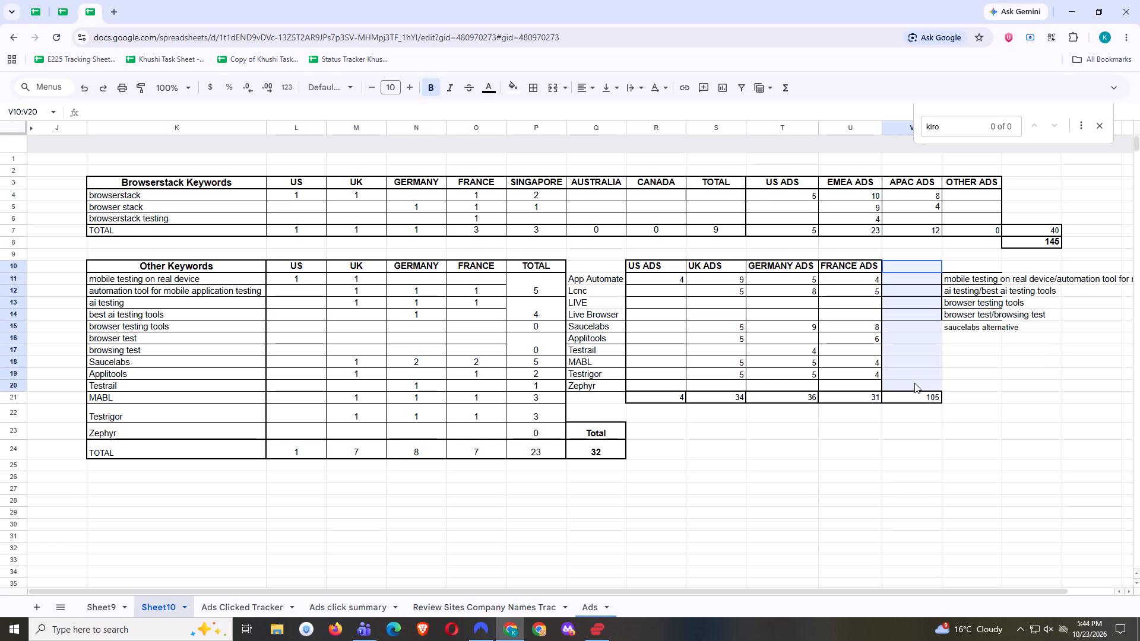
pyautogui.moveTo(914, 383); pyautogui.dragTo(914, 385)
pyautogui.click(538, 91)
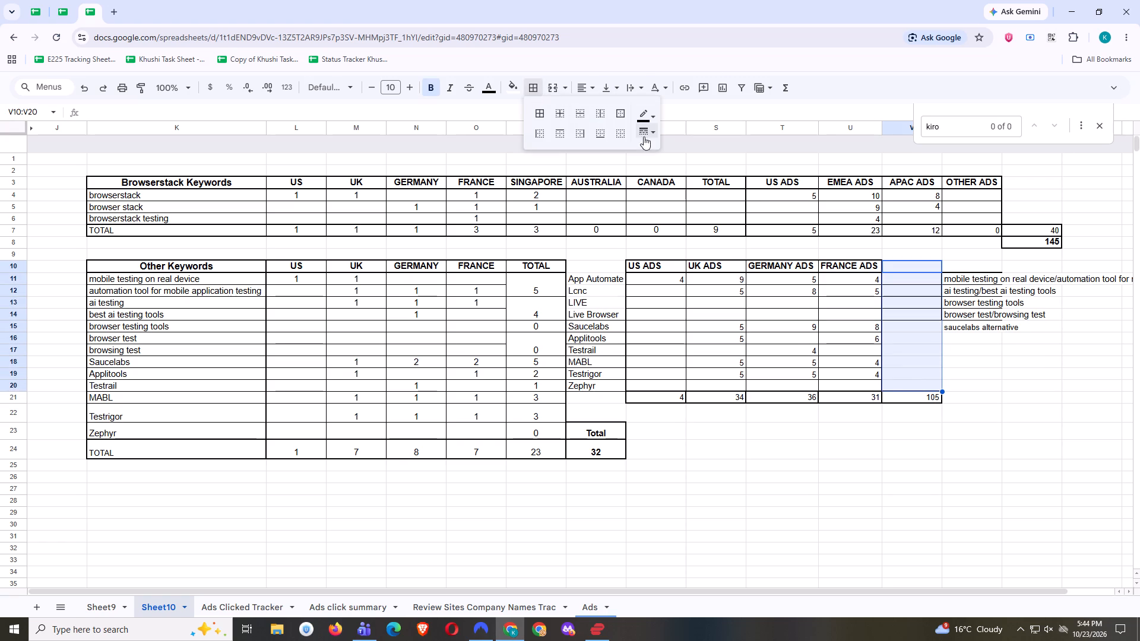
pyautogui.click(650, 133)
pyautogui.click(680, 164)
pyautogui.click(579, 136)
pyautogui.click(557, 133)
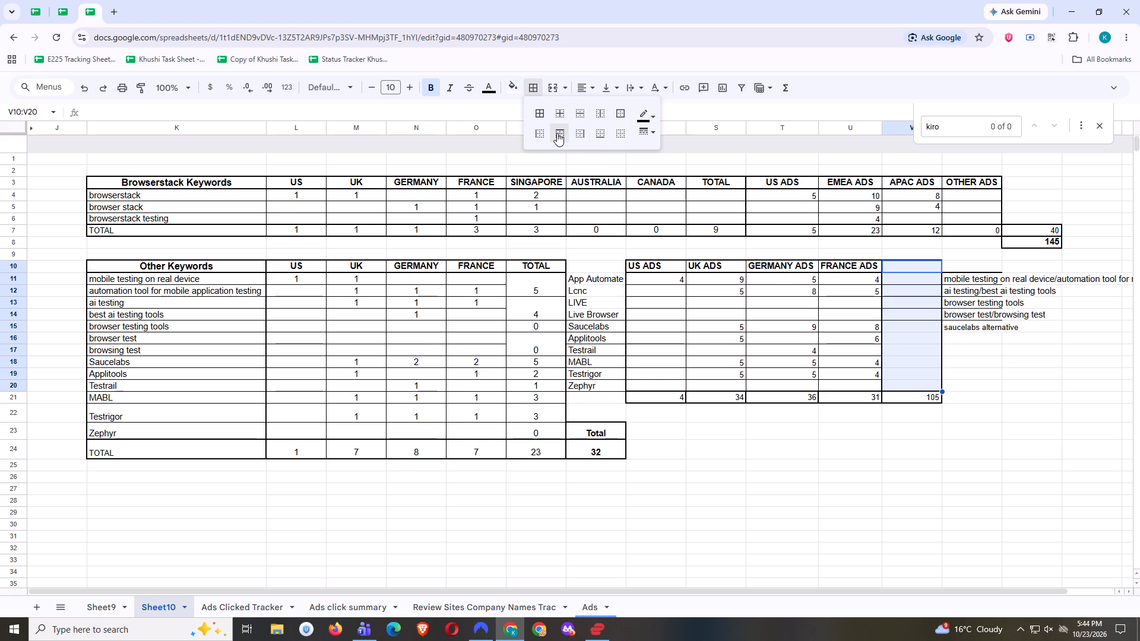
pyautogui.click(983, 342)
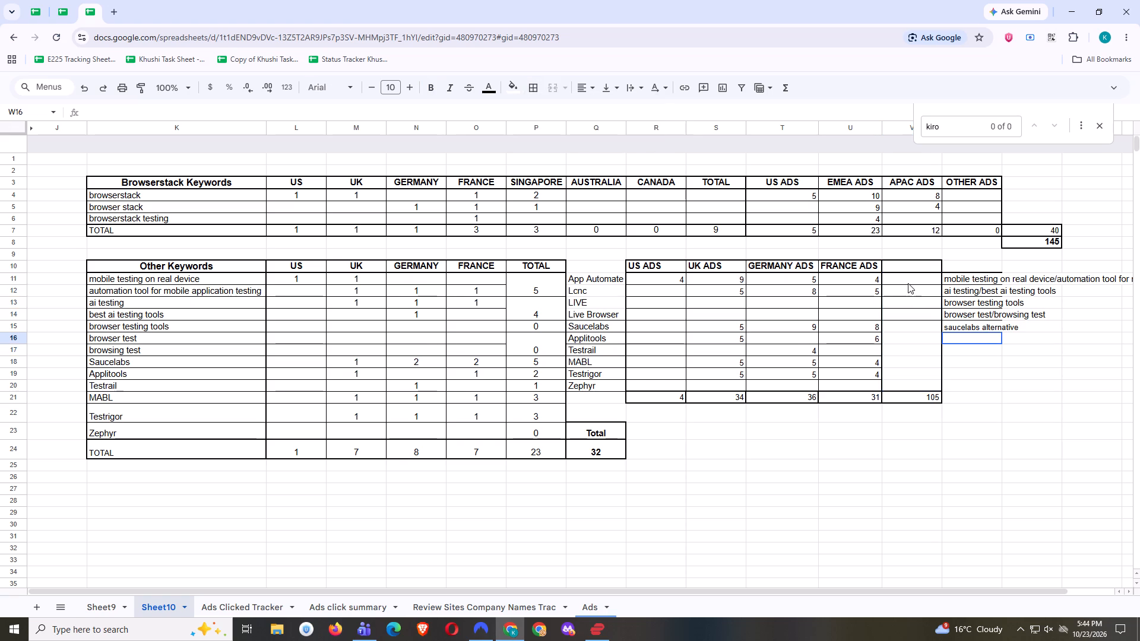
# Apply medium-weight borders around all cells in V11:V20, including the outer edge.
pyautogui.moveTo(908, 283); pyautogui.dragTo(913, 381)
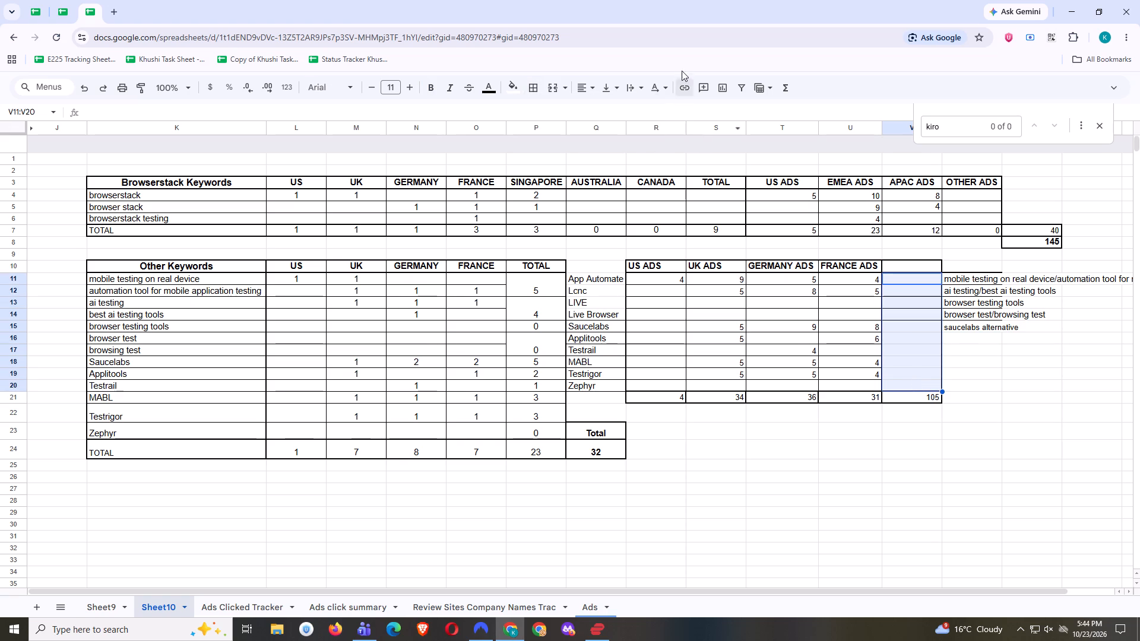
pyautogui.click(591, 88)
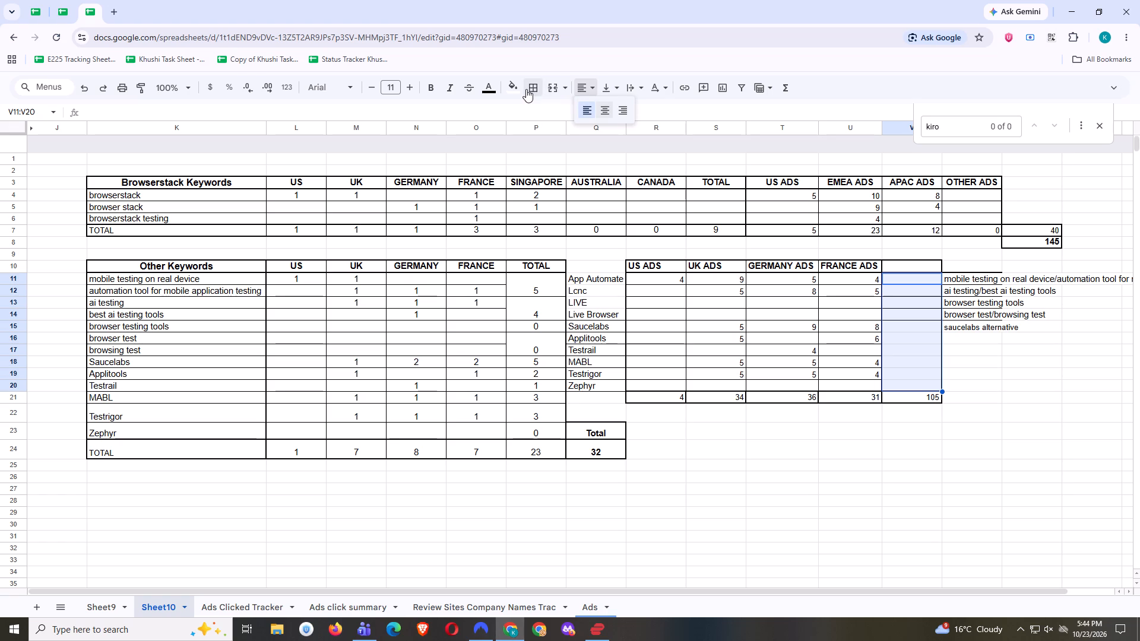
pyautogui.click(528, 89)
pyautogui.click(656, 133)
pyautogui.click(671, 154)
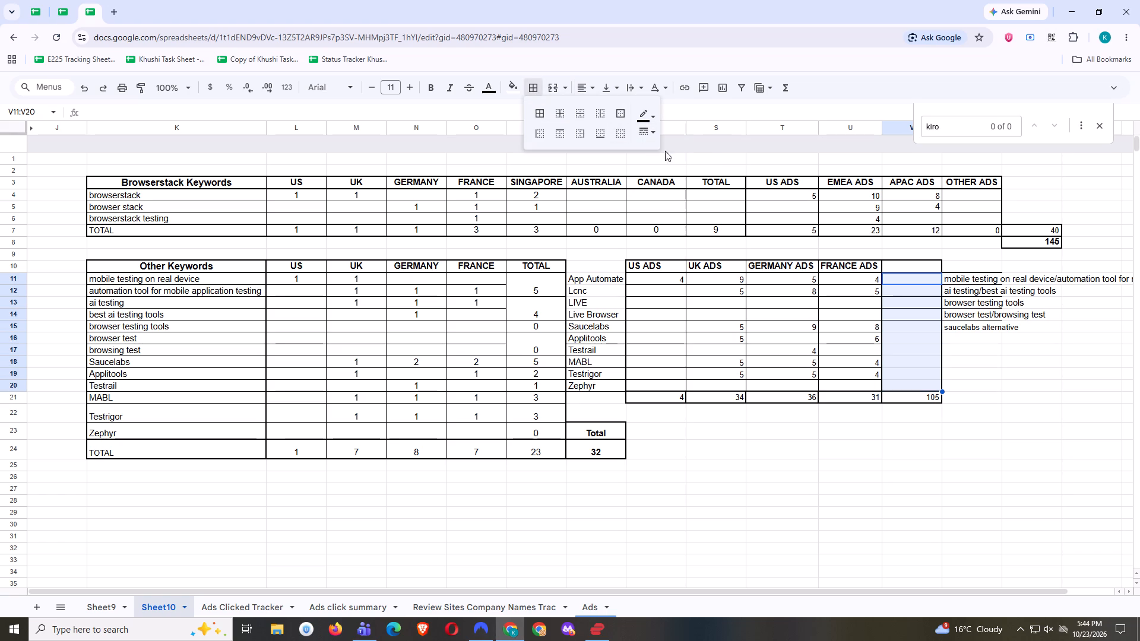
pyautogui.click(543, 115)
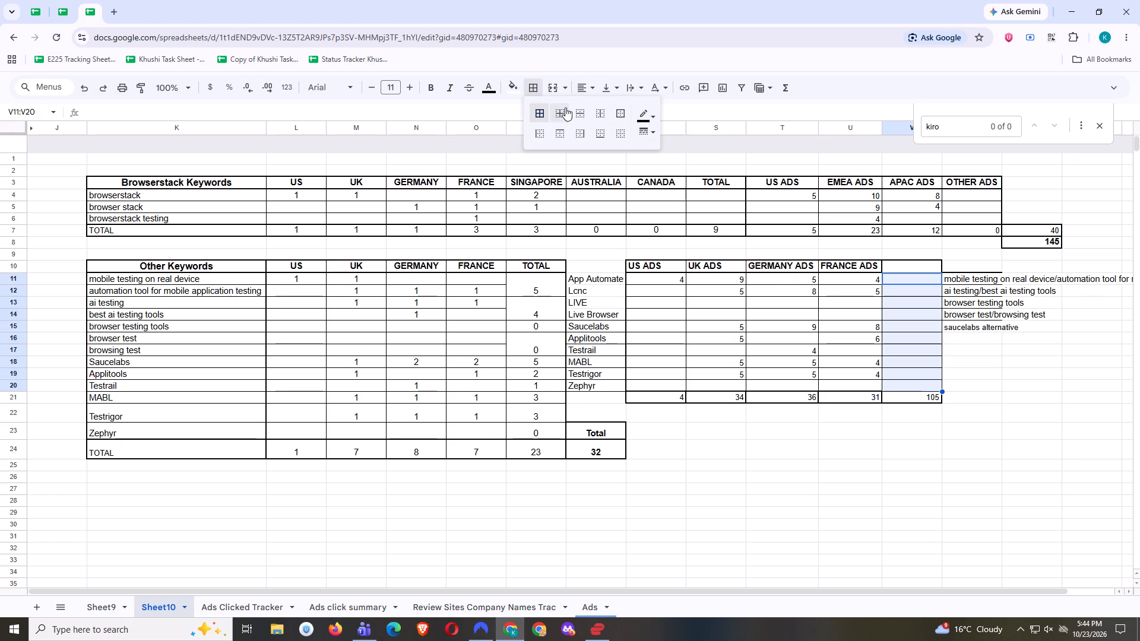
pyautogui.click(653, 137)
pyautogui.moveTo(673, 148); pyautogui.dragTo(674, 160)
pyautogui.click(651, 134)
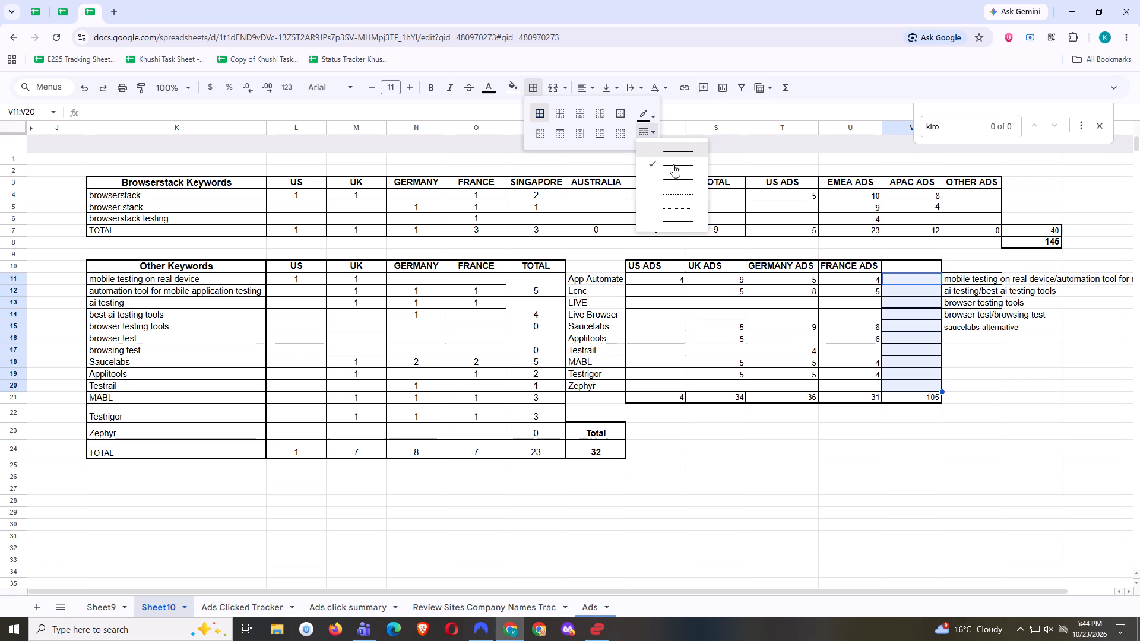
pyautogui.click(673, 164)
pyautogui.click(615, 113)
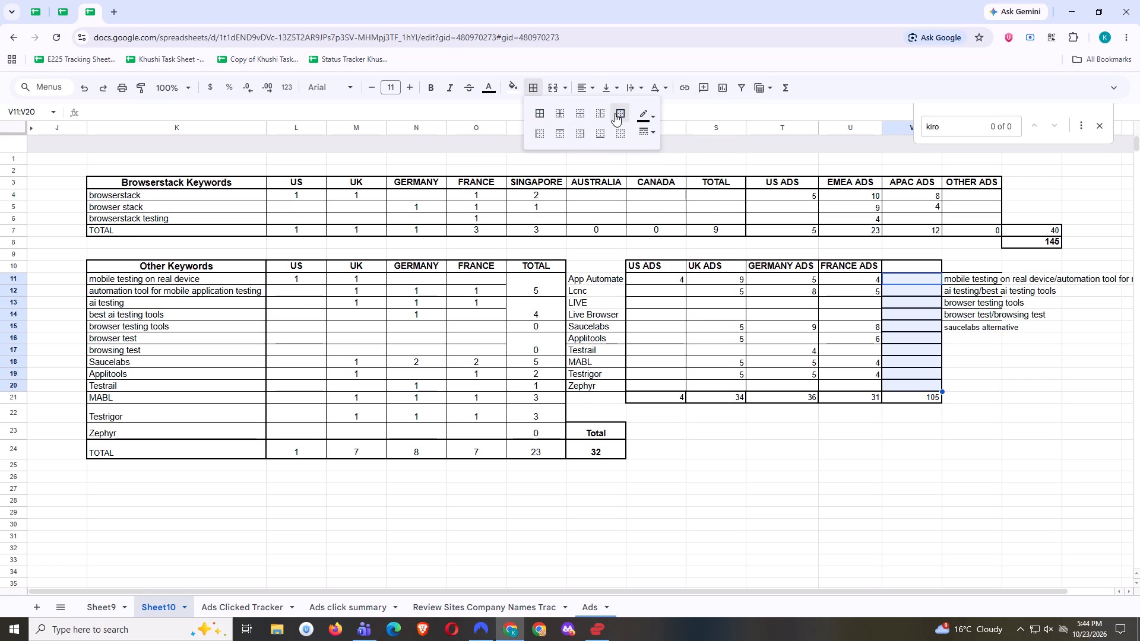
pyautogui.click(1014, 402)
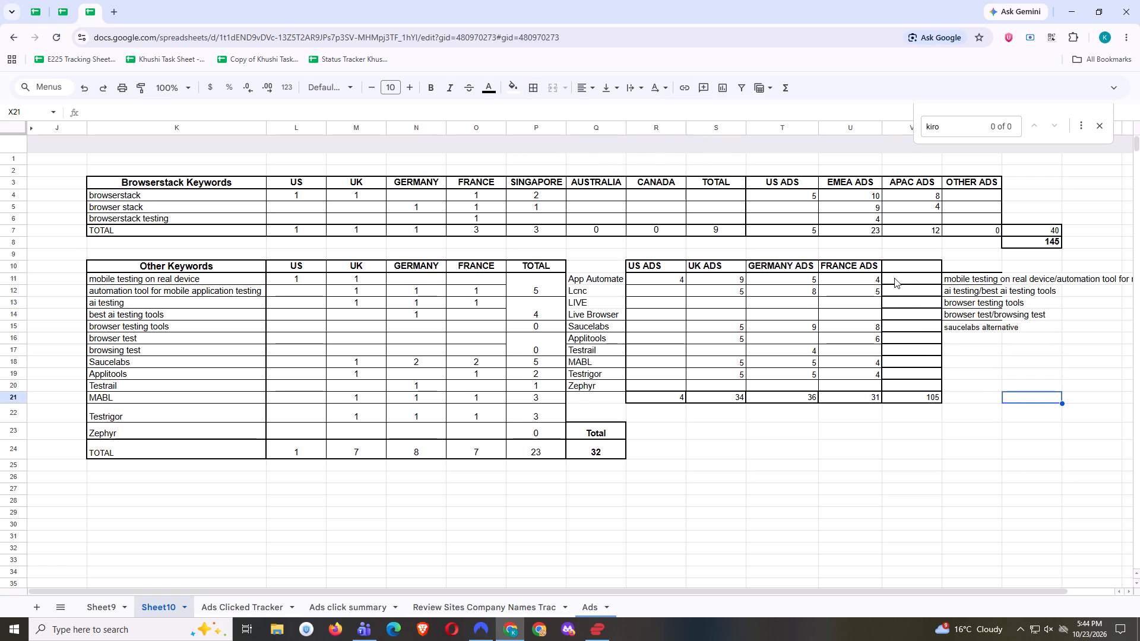
# Apply thin borders to all cells in V11:V20 of the Other Keywords ads table.
pyautogui.moveTo(894, 278); pyautogui.dragTo(903, 383)
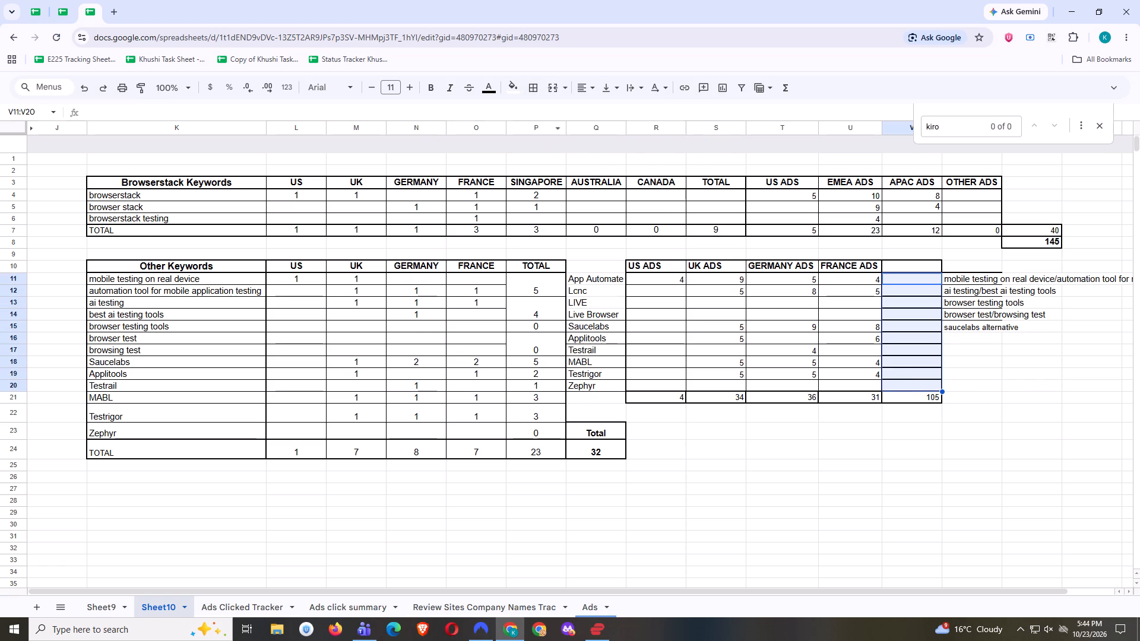
pyautogui.click(538, 91)
pyautogui.click(653, 129)
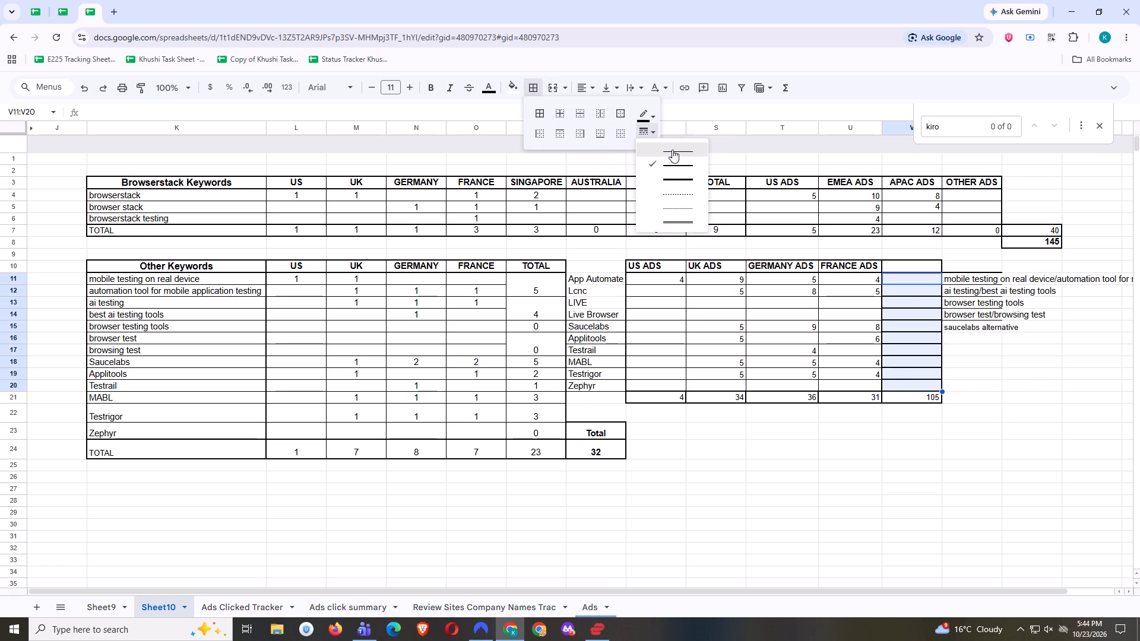
pyautogui.click(672, 150)
pyautogui.click(543, 116)
pyautogui.click(1039, 408)
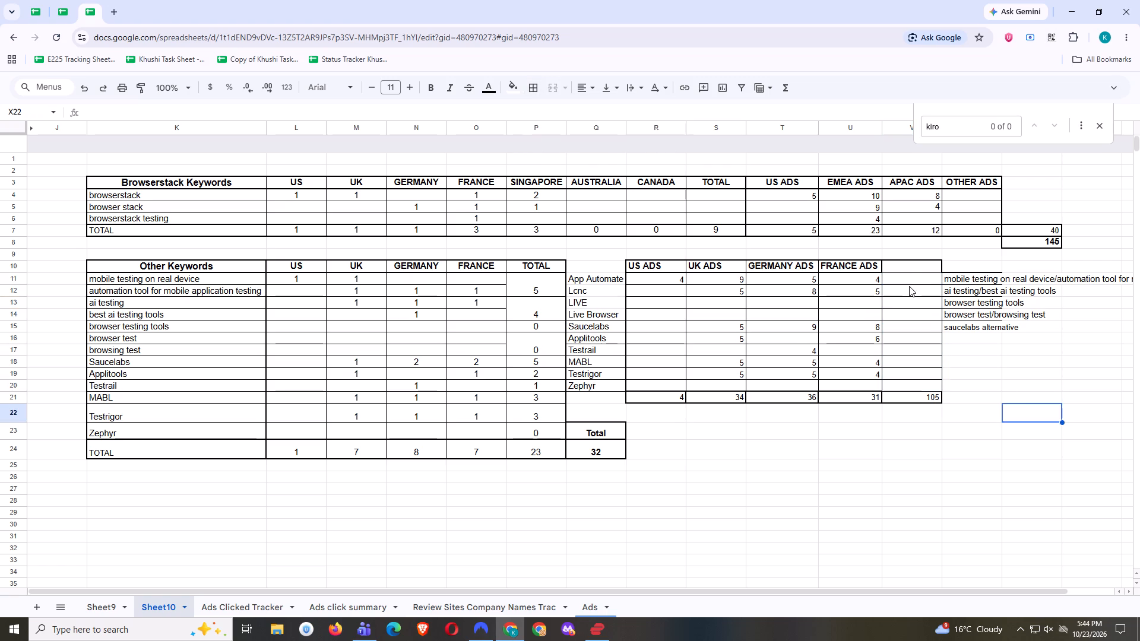
# Give header cell V10 a medium-weight outer border.
pyautogui.click(905, 269)
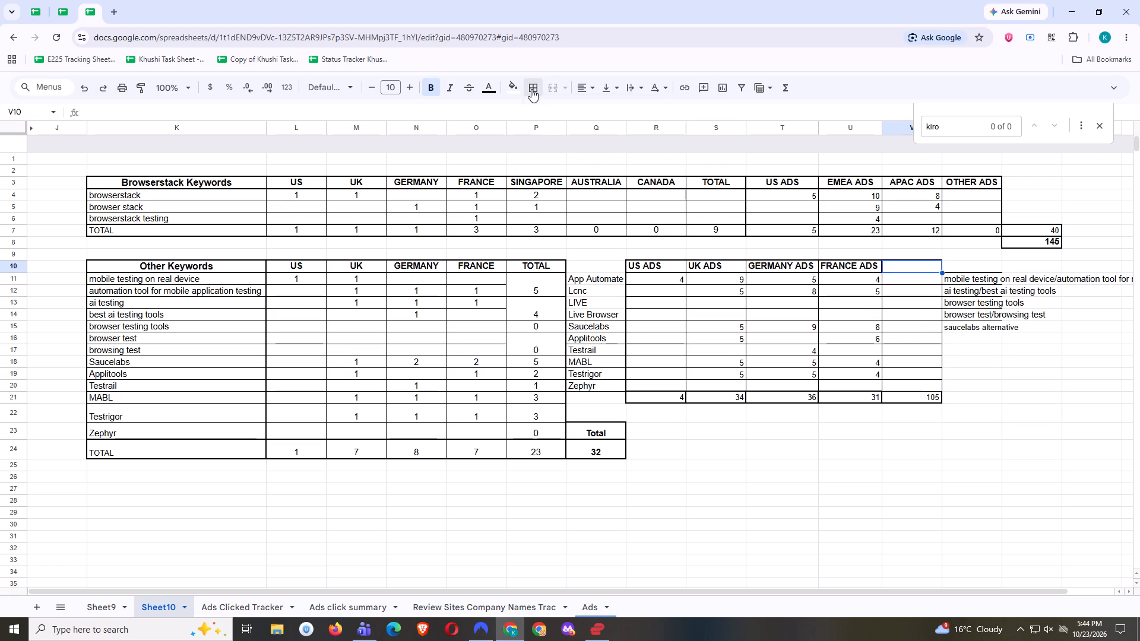
pyautogui.click(531, 89)
pyautogui.click(654, 134)
pyautogui.click(676, 167)
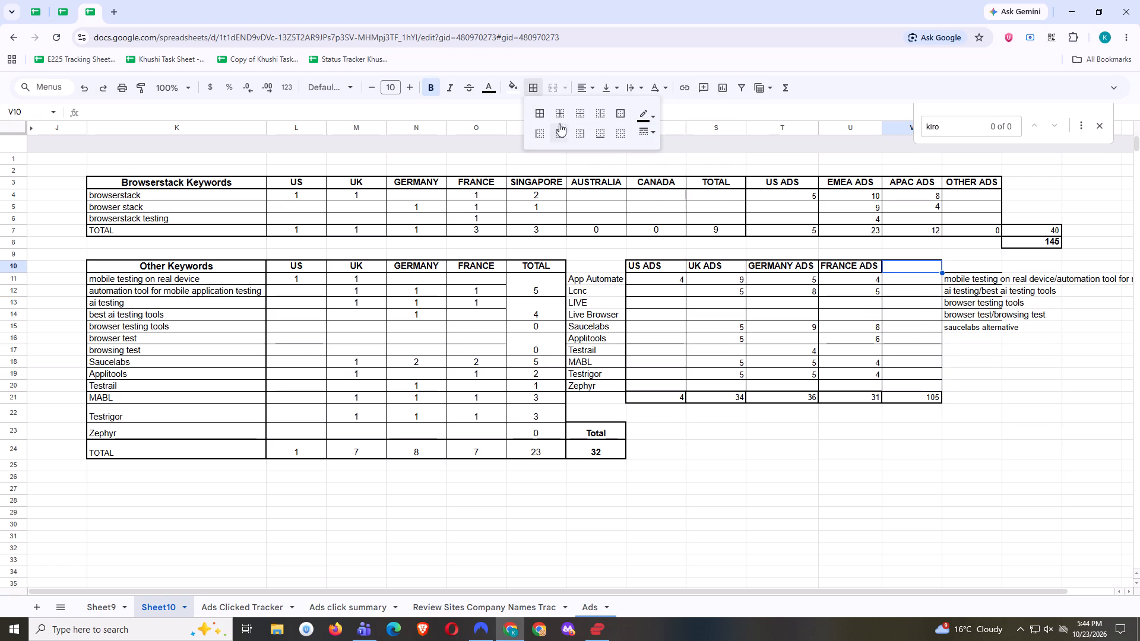
pyautogui.click(623, 112)
# Give the grand total cell V21 a medium-weight outer border.
pyautogui.click(929, 396)
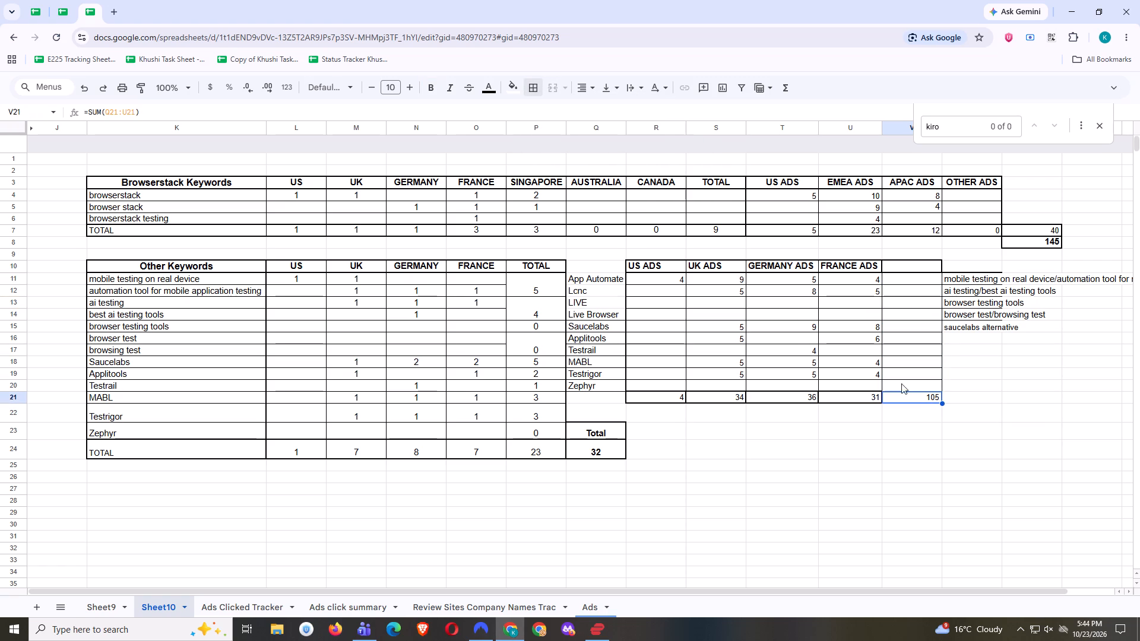
pyautogui.click(540, 88)
pyautogui.click(619, 118)
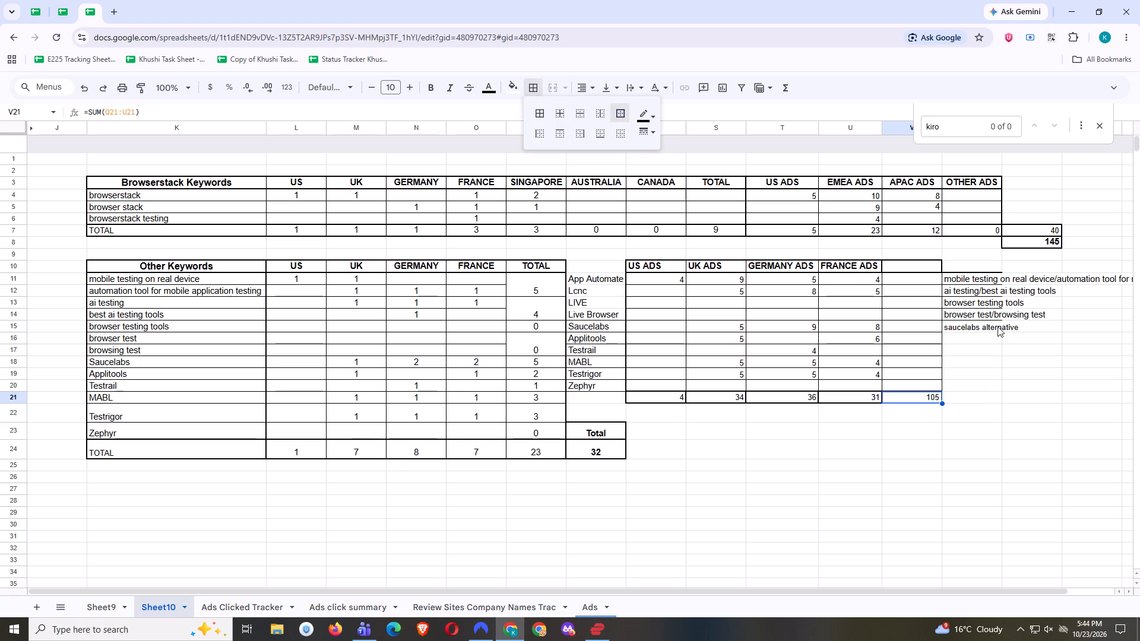
pyautogui.click(1006, 330)
# Apply a medium-weight right border to V11:V20.
pyautogui.moveTo(929, 278); pyautogui.dragTo(919, 391)
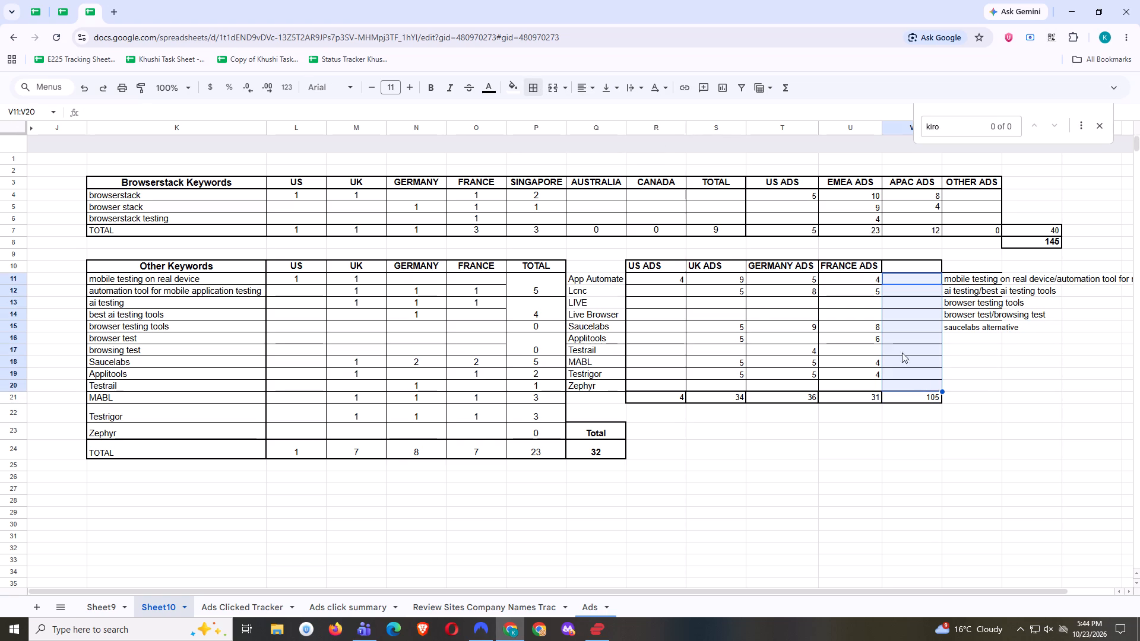
pyautogui.click(535, 88)
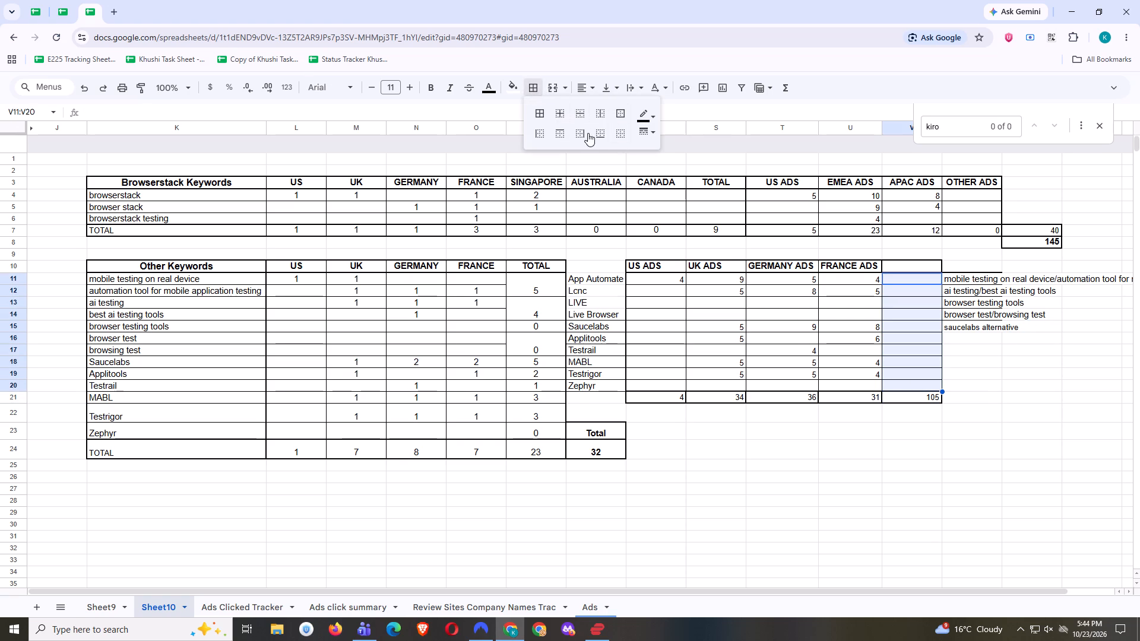
pyautogui.click(582, 138)
pyautogui.click(1021, 346)
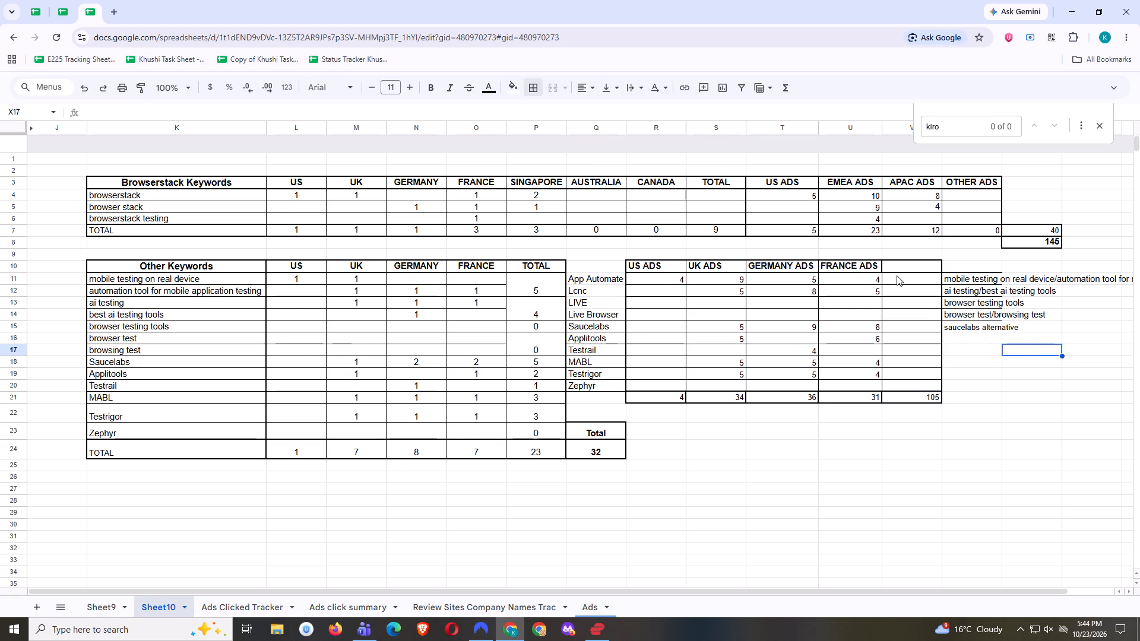
# Enter the header "TOTAL" in V10 of the Other Keywords ads table and center it horizontally.
pyautogui.doubleClick(898, 268)
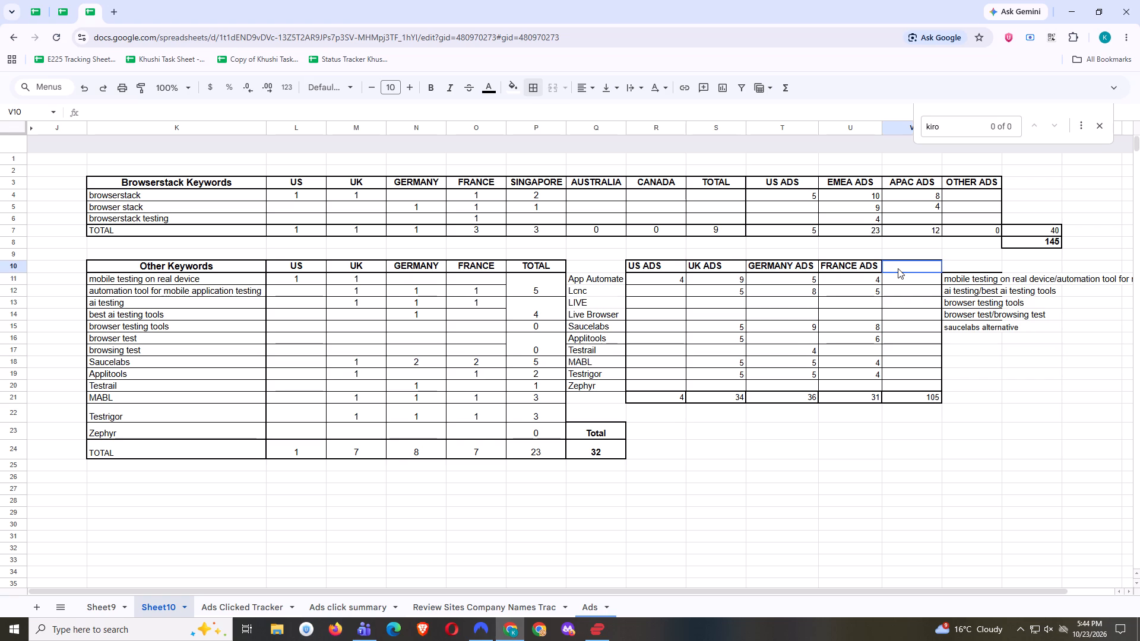
pyautogui.press('t')
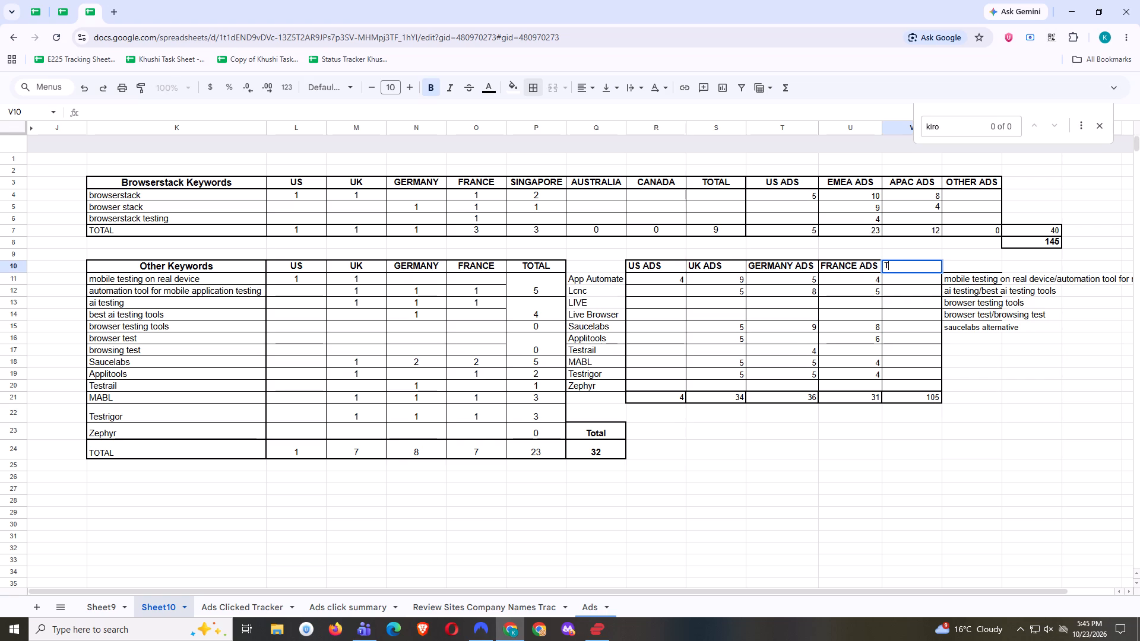
pyautogui.write('OTAL')
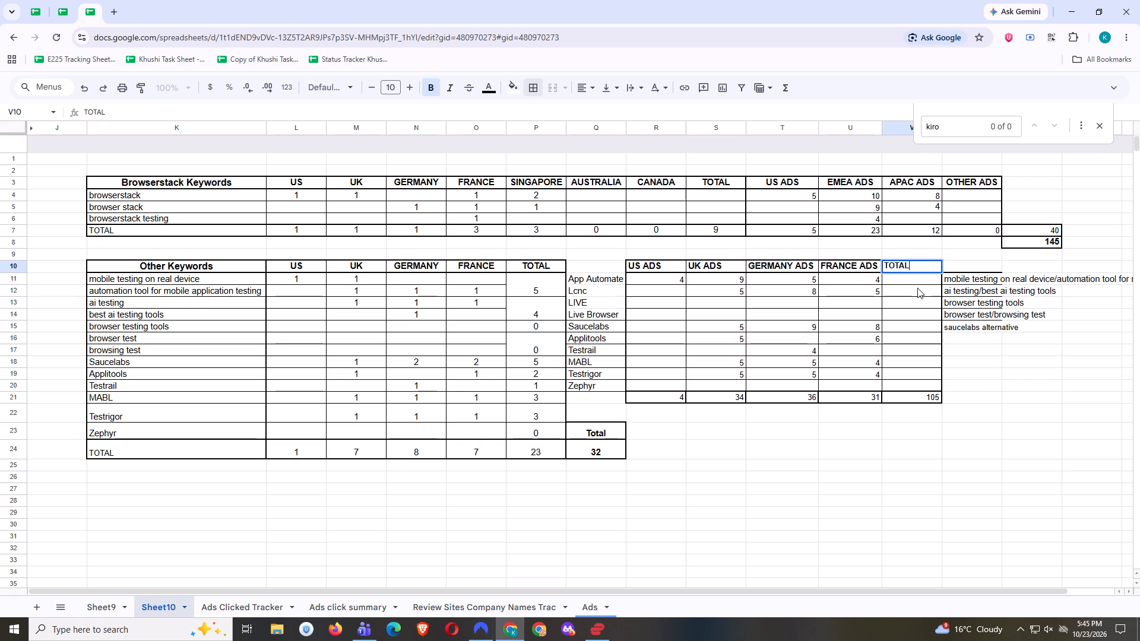
pyautogui.click(909, 284)
pyautogui.click(910, 264)
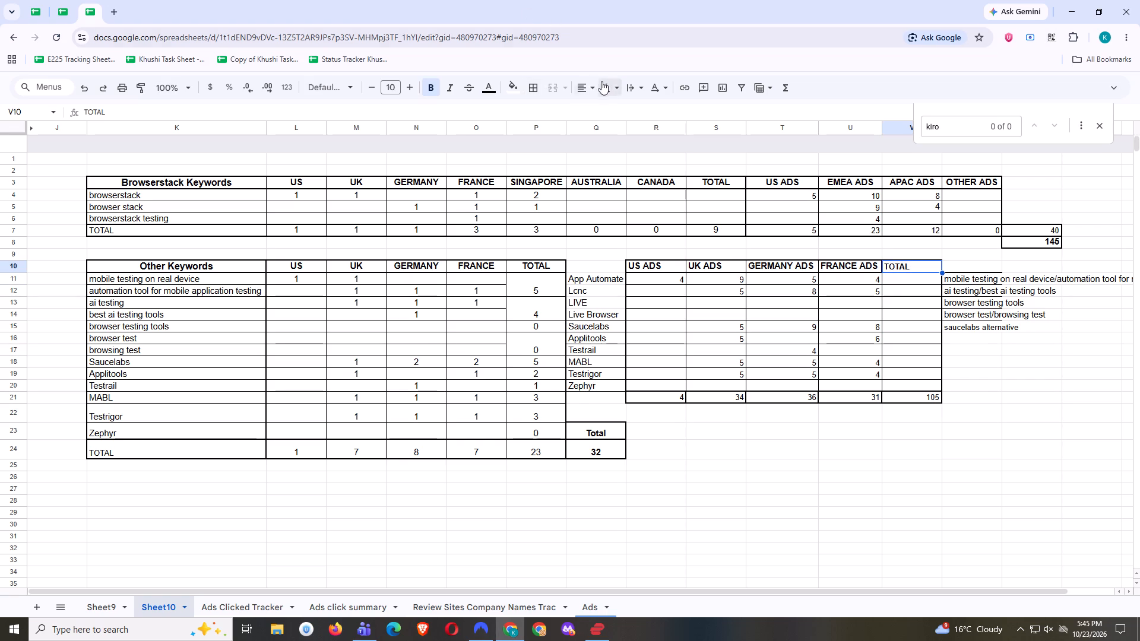
pyautogui.click(588, 81)
pyautogui.click(610, 104)
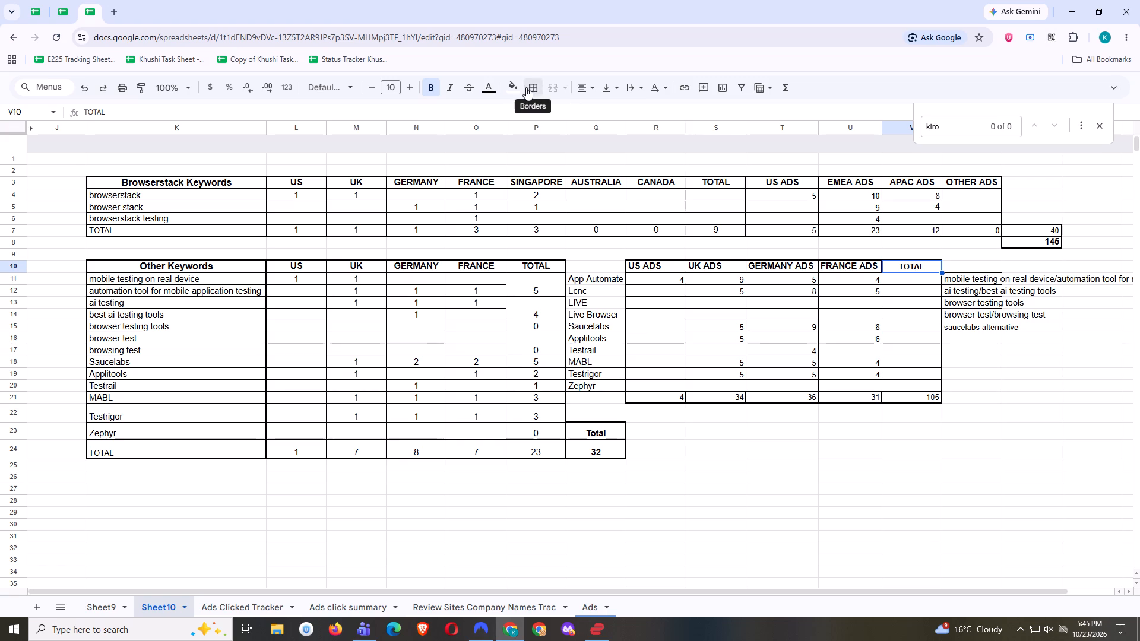
# Compare the text formatting of the TOTAL header in V10 with the neighbouring FRANCE ADS header.
pyautogui.click(431, 91)
pyautogui.click(431, 91)
pyautogui.click(845, 258)
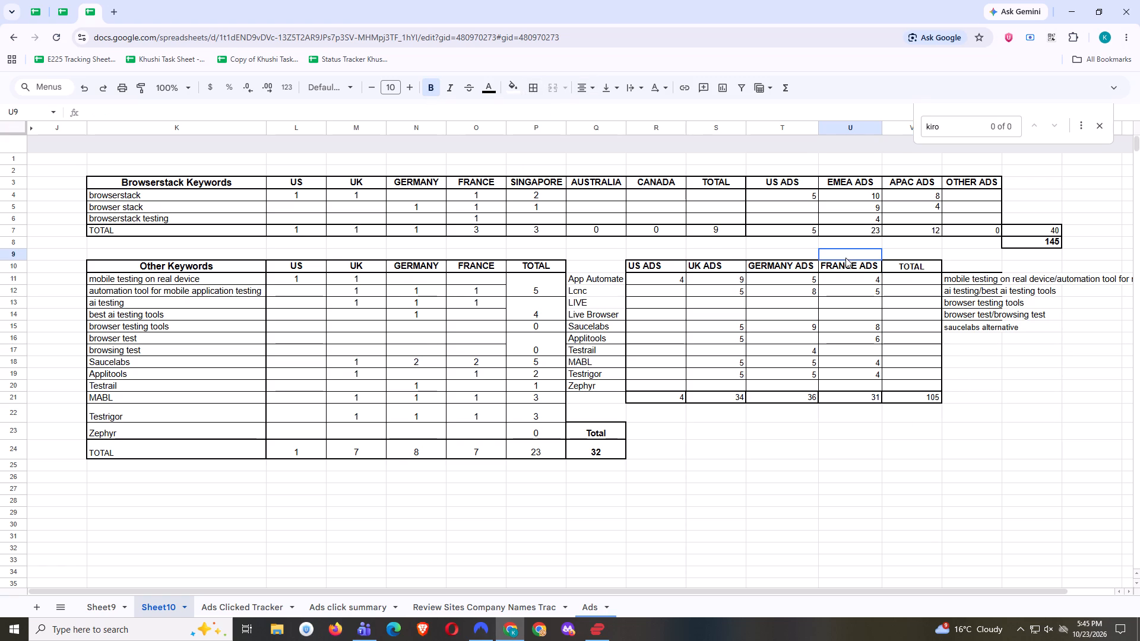
pyautogui.click(845, 261)
pyautogui.click(916, 266)
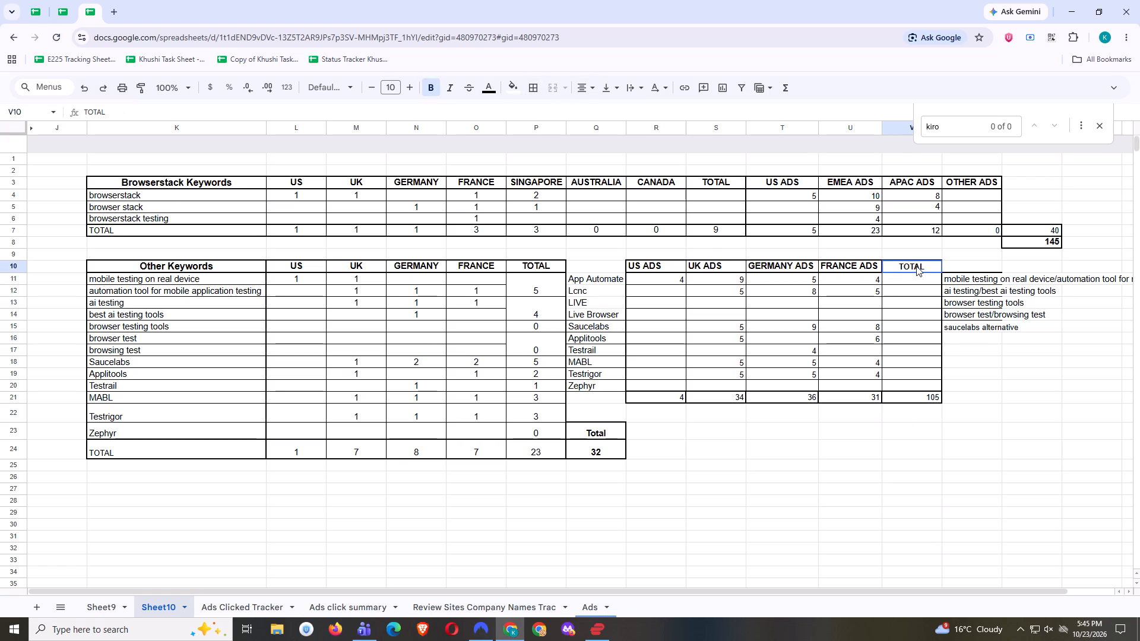
pyautogui.click(916, 266)
pyautogui.click(841, 260)
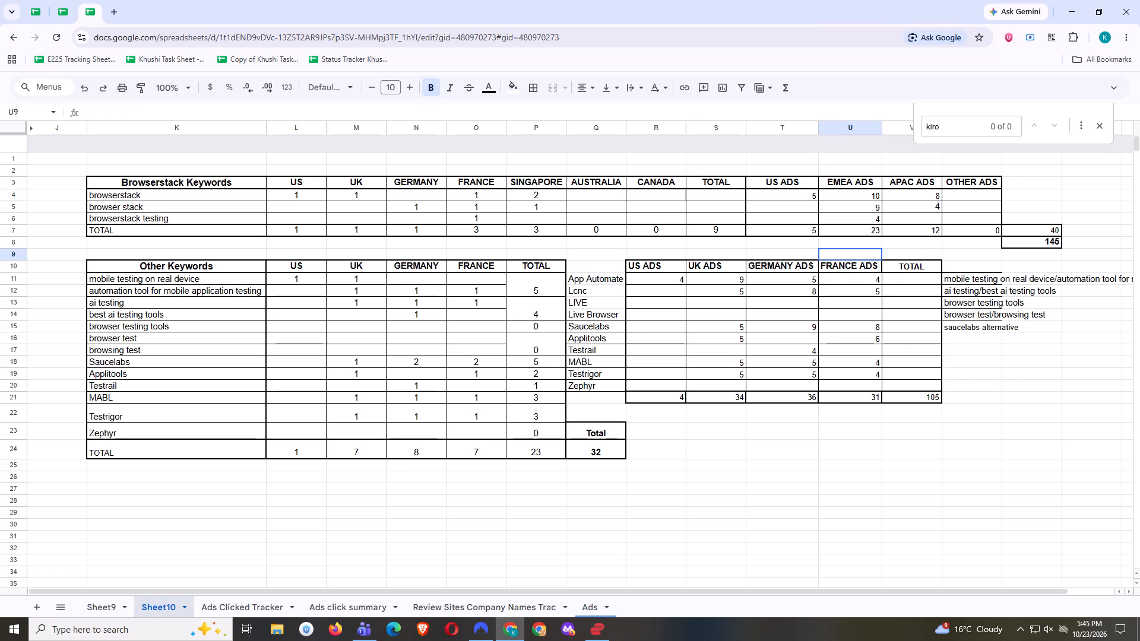
pyautogui.click(843, 268)
pyautogui.click(897, 268)
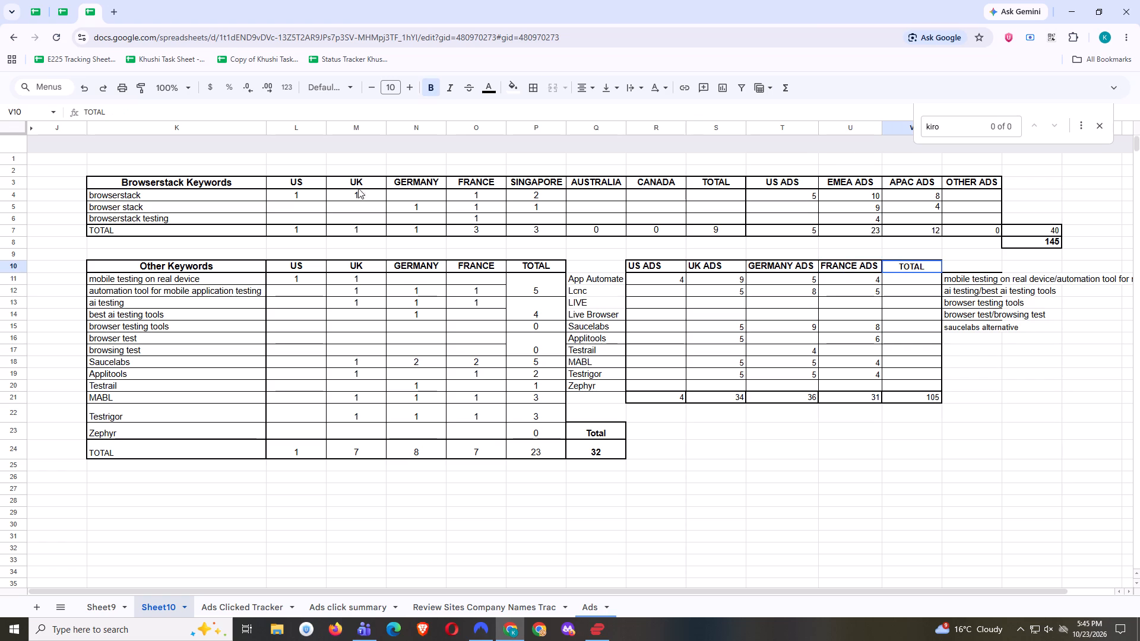
pyautogui.click(403, 92)
pyautogui.click(900, 296)
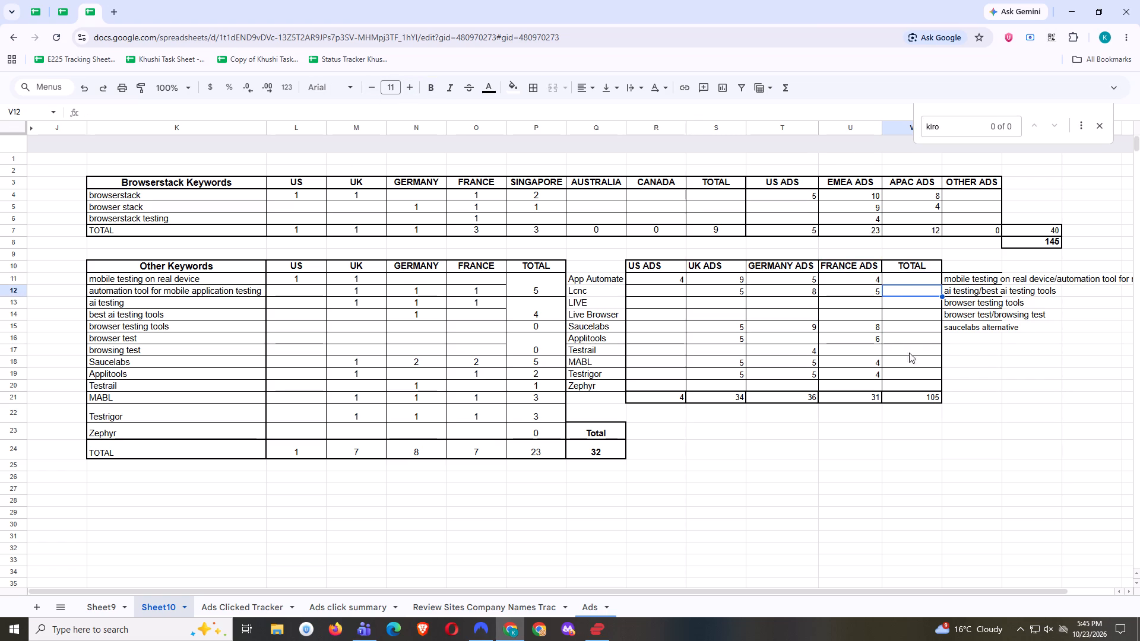
pyautogui.click(895, 471)
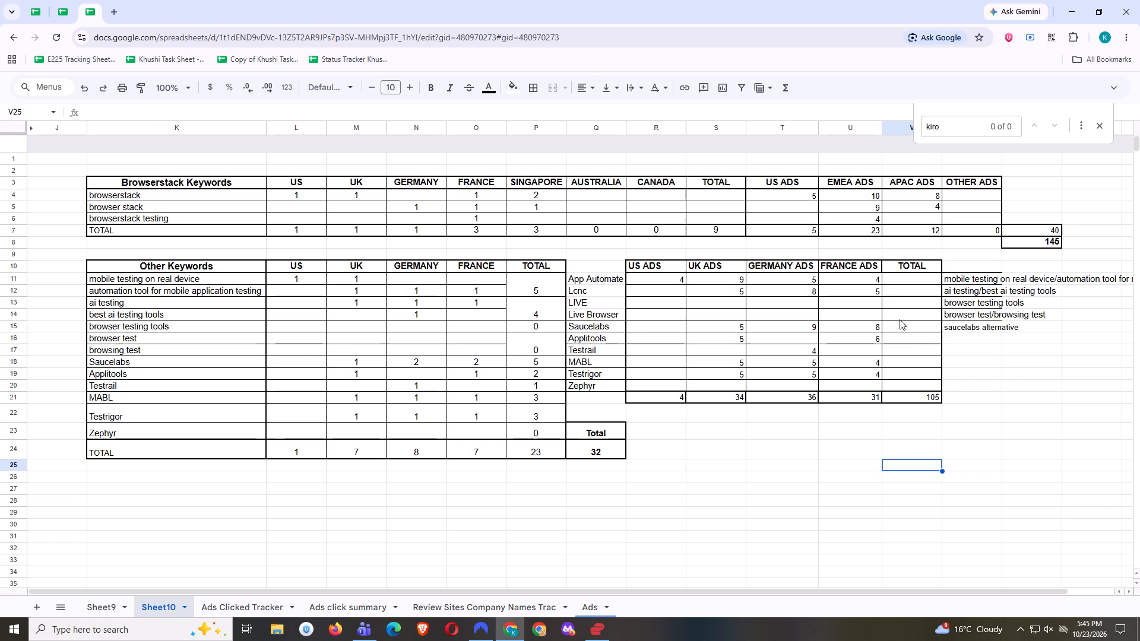
# Enter a SUM of R11:U11 in V11 and fill the formula down through V20.
pyautogui.click(889, 277)
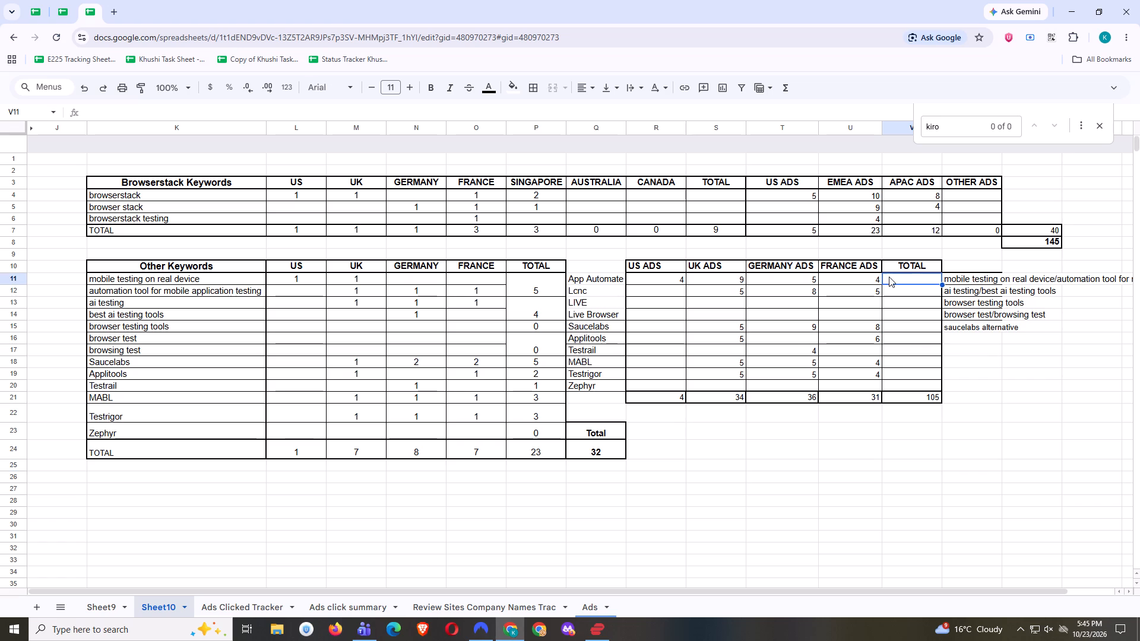
pyautogui.press('=')
pyautogui.press('s')
pyautogui.write('UM')
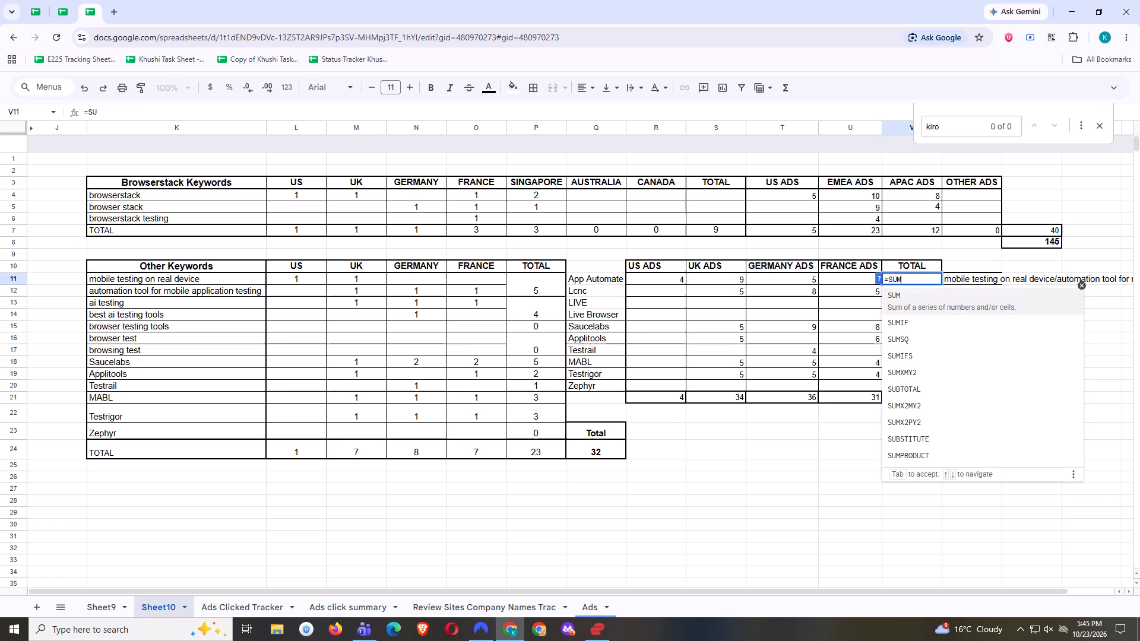
pyautogui.hotkey('shift', '(')
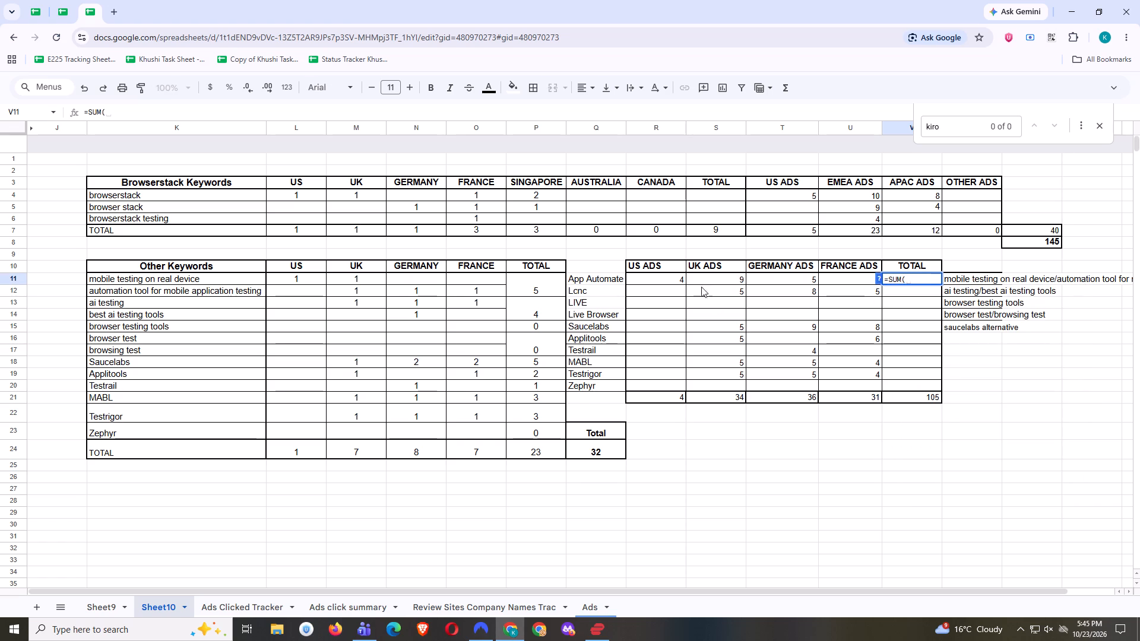
pyautogui.moveTo(661, 278); pyautogui.dragTo(837, 281)
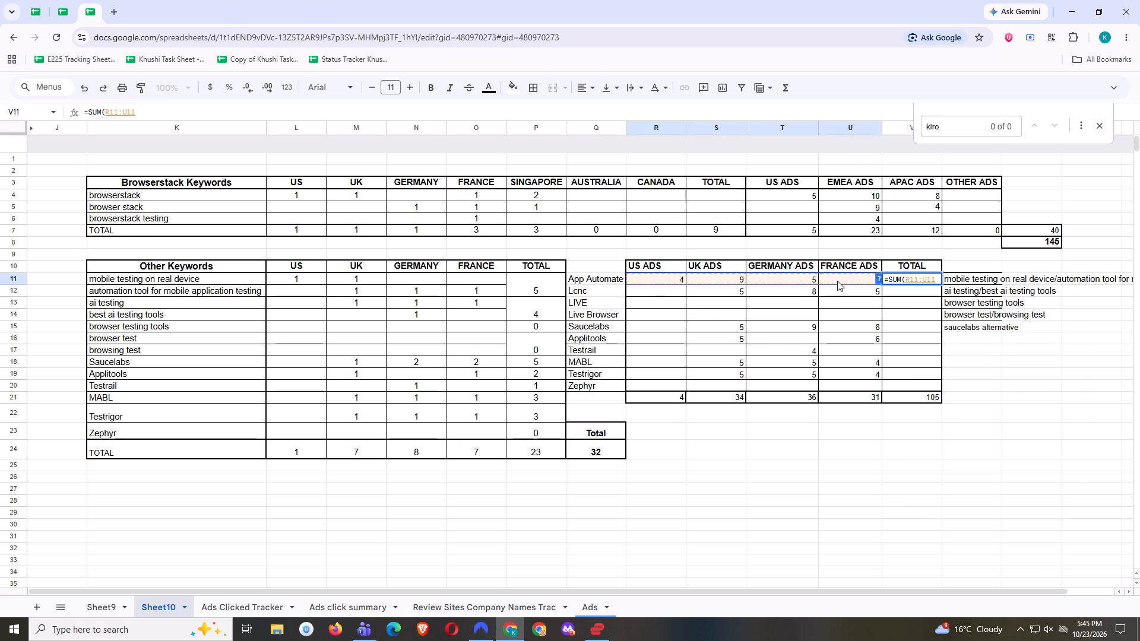
pyautogui.press('Return')
pyautogui.click(921, 281)
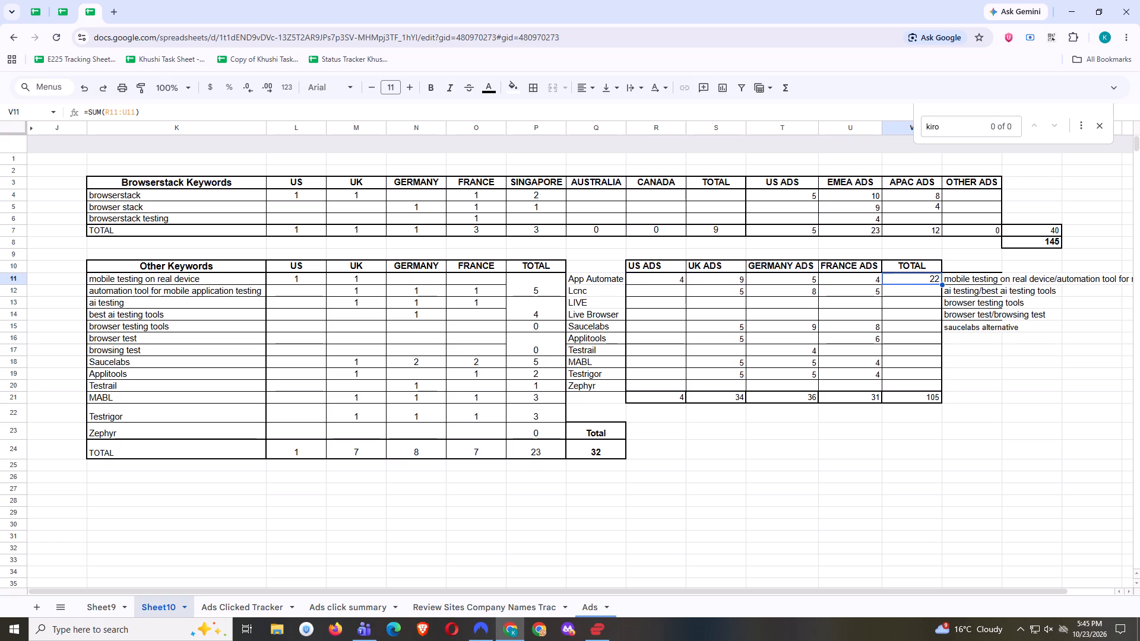
pyautogui.moveTo(941, 283); pyautogui.dragTo(944, 387)
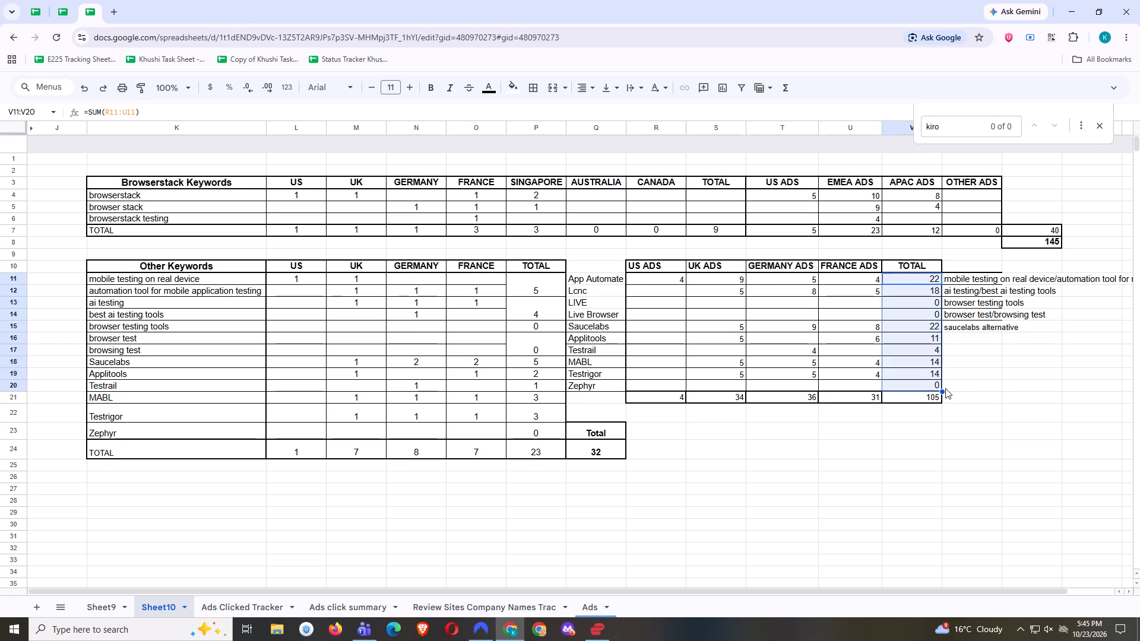
pyautogui.click(963, 385)
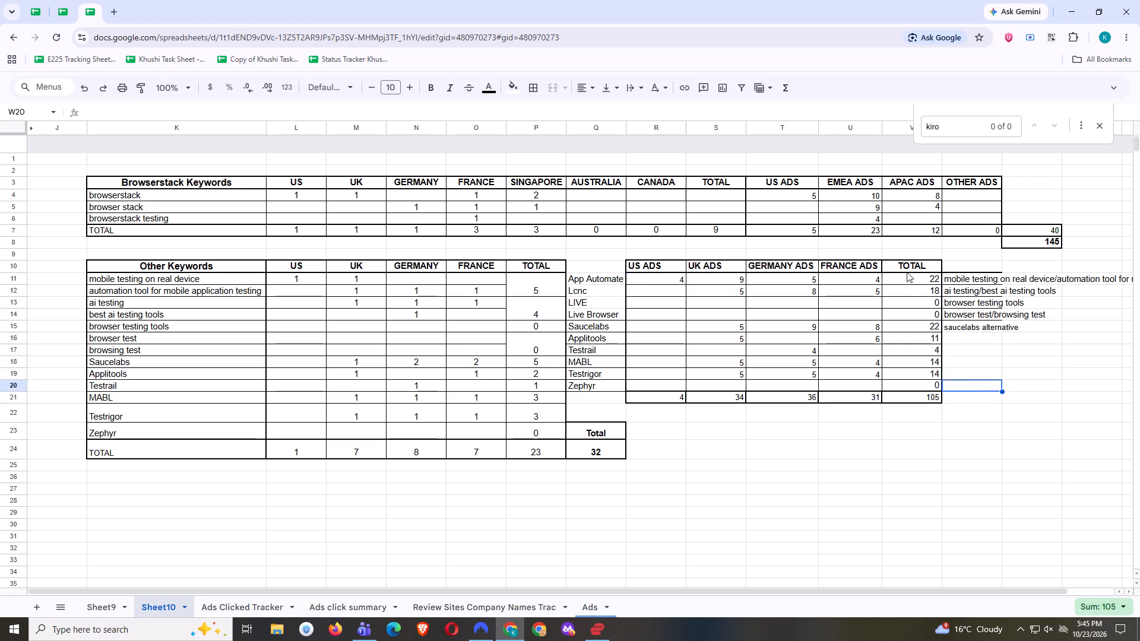
# Check the sums of V11:V20, L24:O24 and P11:P23 against their total cells, and inspect the formulas in V21 and Q24.
pyautogui.moveTo(907, 283); pyautogui.dragTo(925, 387)
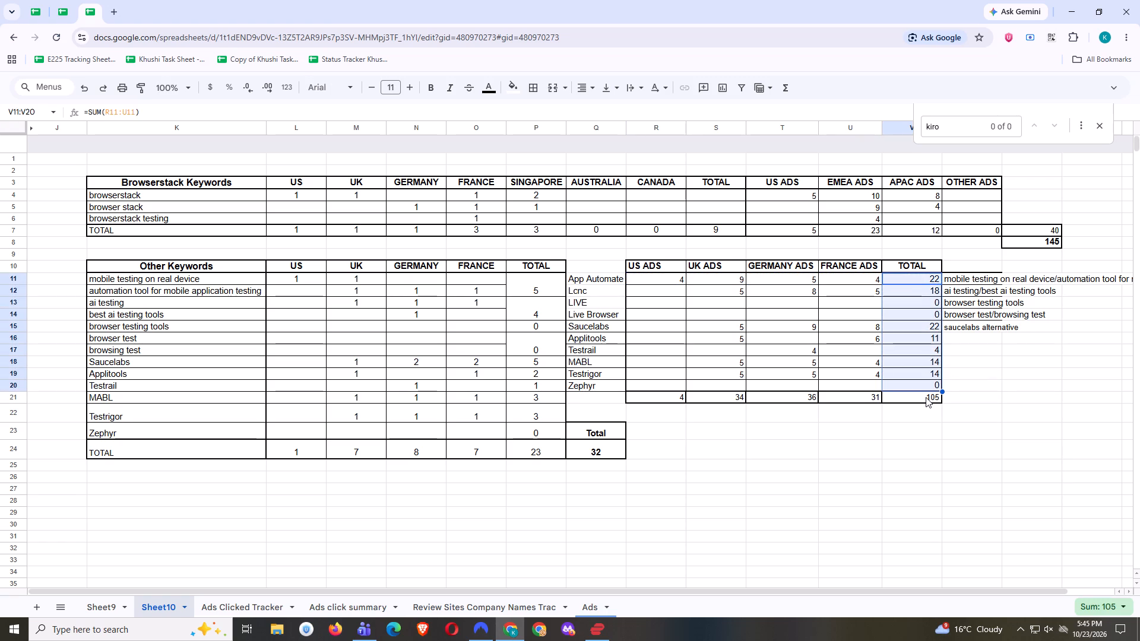
pyautogui.doubleClick(926, 397)
pyautogui.click(921, 411)
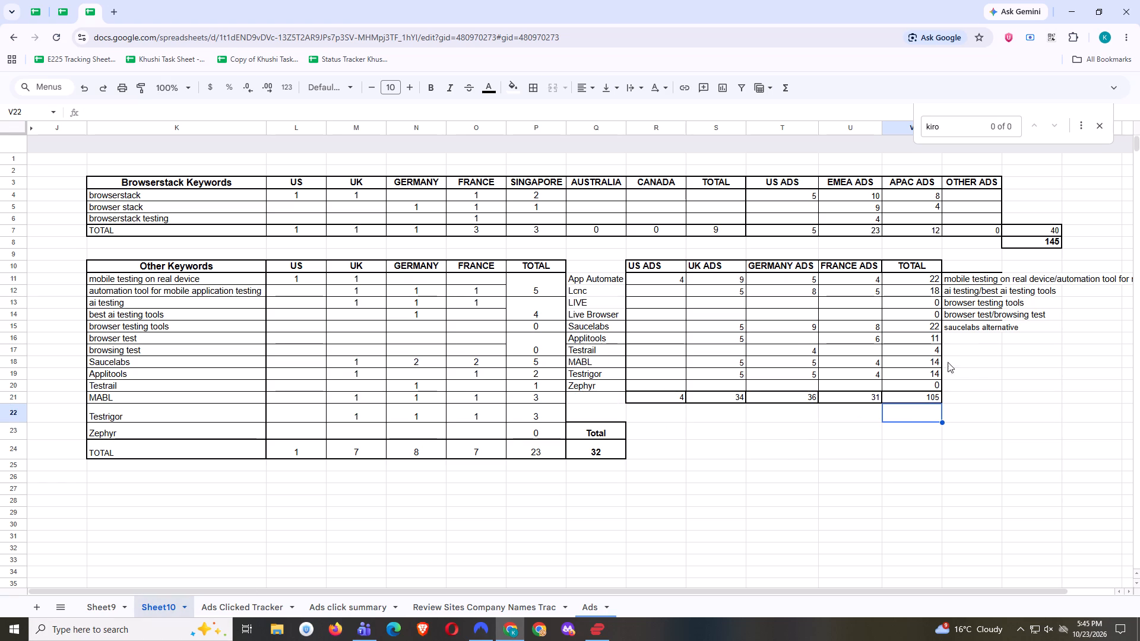
pyautogui.moveTo(290, 446); pyautogui.dragTo(545, 453)
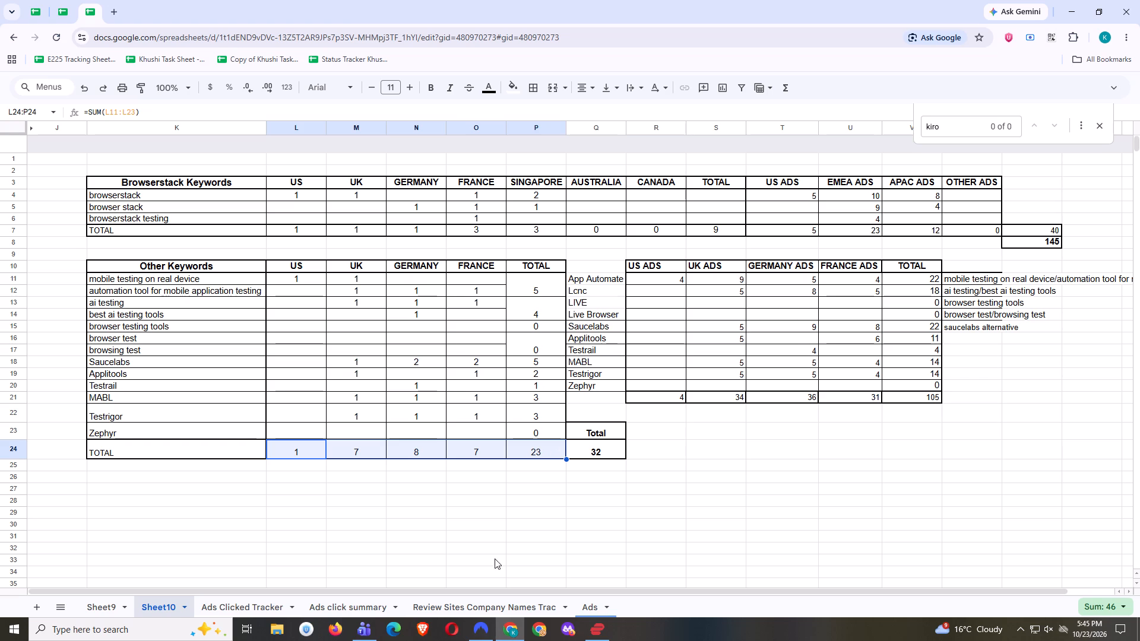
pyautogui.click(495, 559)
pyautogui.moveTo(295, 453); pyautogui.dragTo(504, 453)
pyautogui.moveTo(537, 293); pyautogui.dragTo(560, 427)
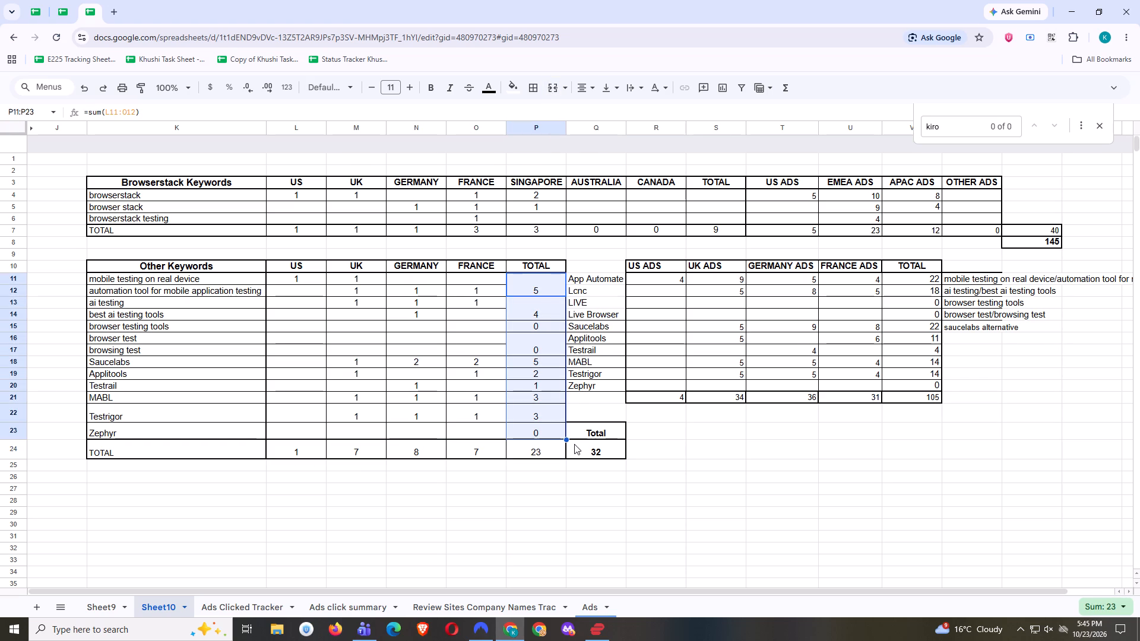
pyautogui.click(578, 447)
pyautogui.doubleClick(578, 447)
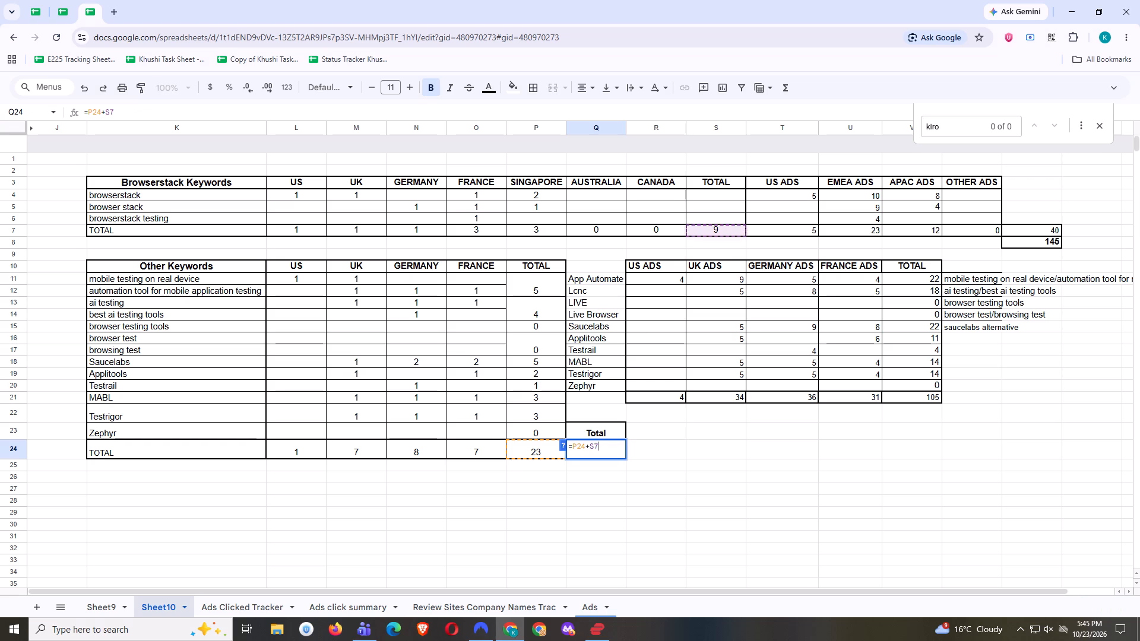
pyautogui.click(589, 521)
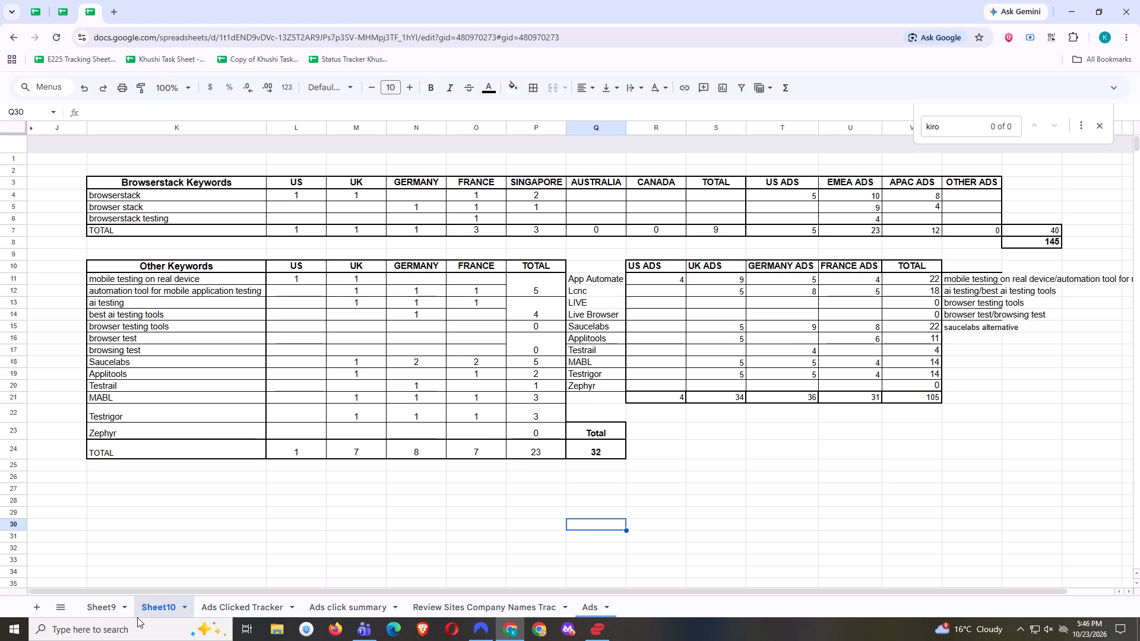
# Go to Sheet9, clear the "kiro" search text and close the find bar.
pyautogui.click(104, 599)
pyautogui.scroll(11, 932, 491)
pyautogui.scroll(-3, 924, 485)
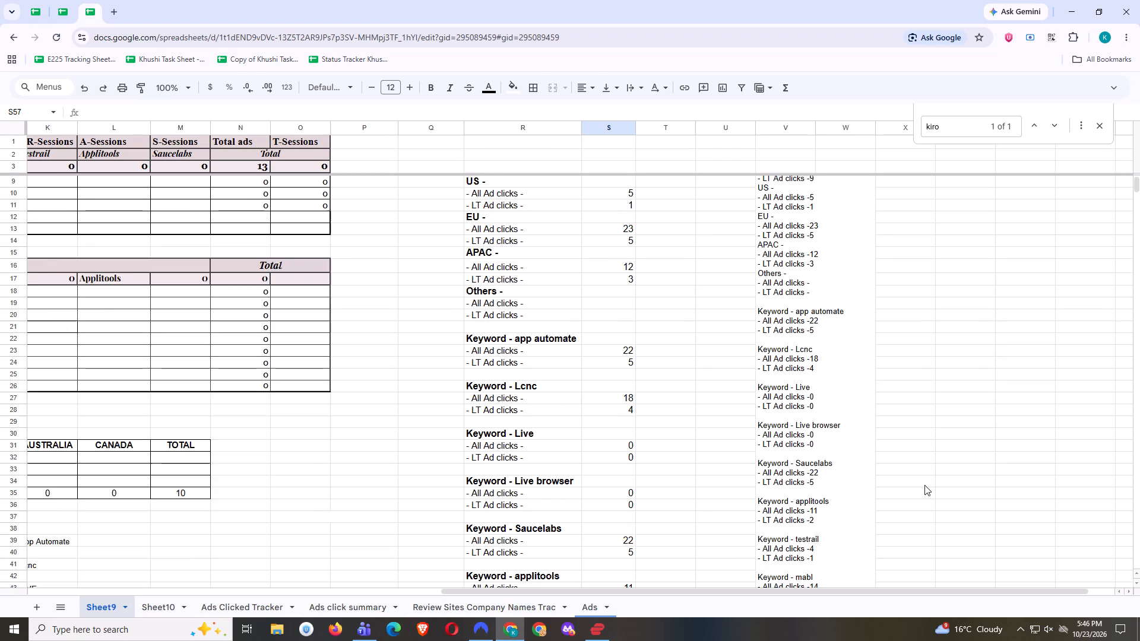
pyautogui.scroll(-1, 962, 469)
pyautogui.doubleClick(967, 128)
pyautogui.press('BackSpace')
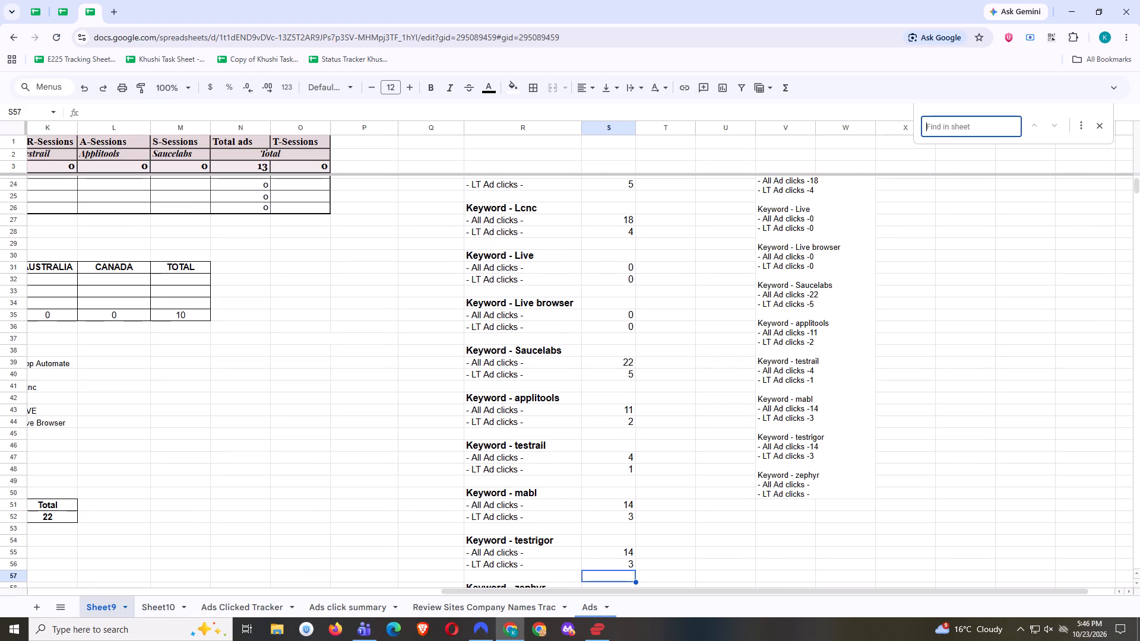
pyautogui.click(1101, 126)
# Select the merged ad clicks summary text cell V5:W50 in Sheet9.
pyautogui.scroll(2, 936, 333)
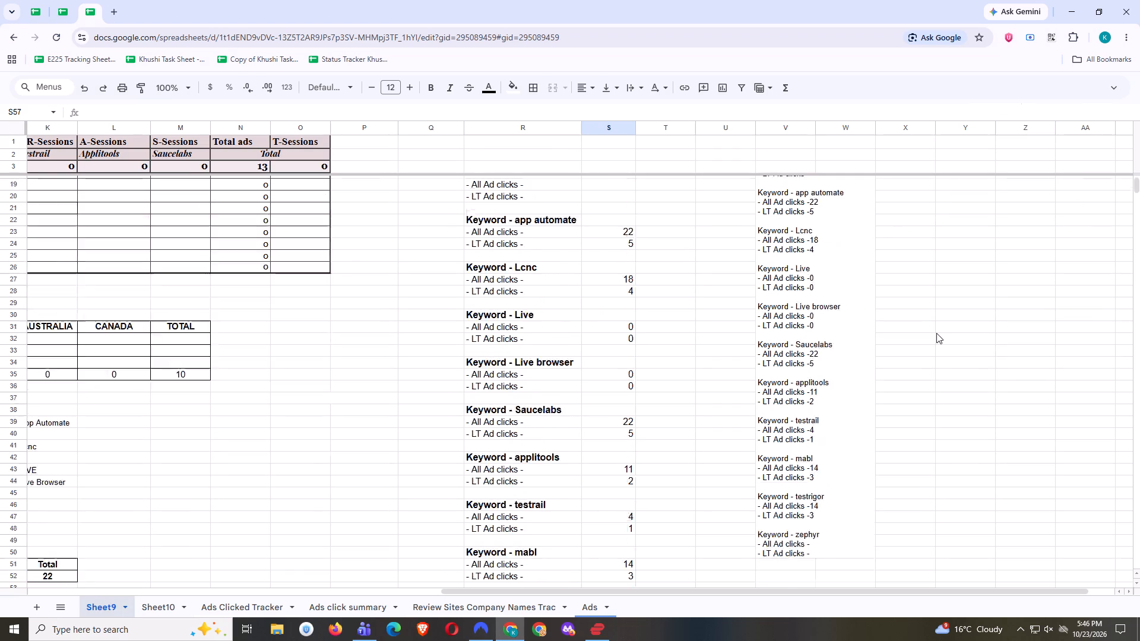
pyautogui.scroll(3, 936, 333)
pyautogui.scroll(-1, 934, 331)
pyautogui.click(784, 286)
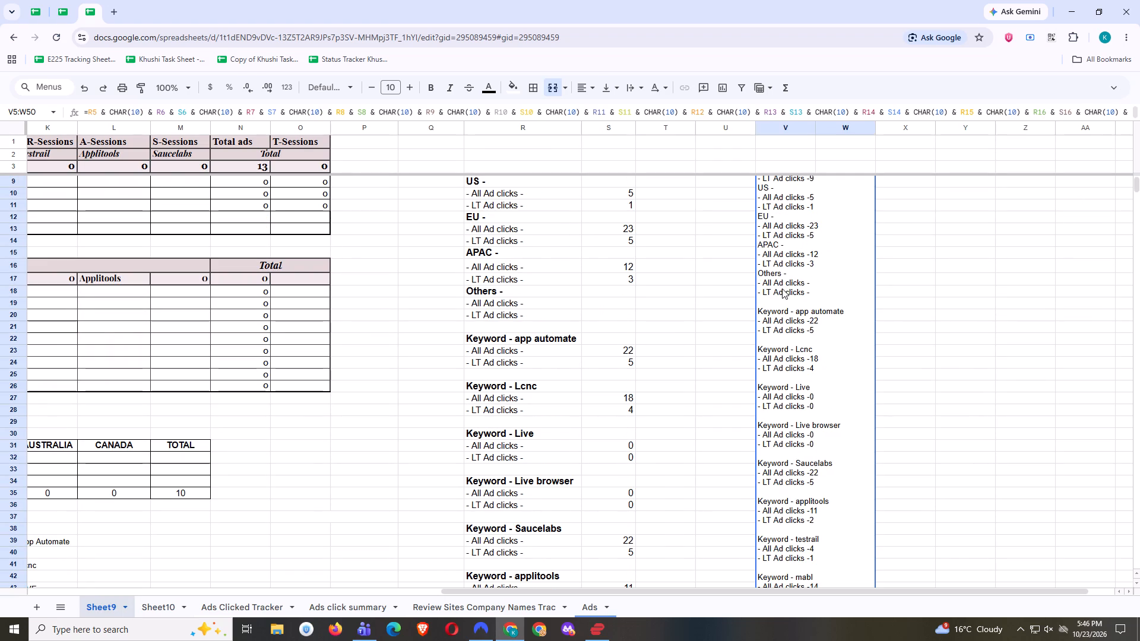
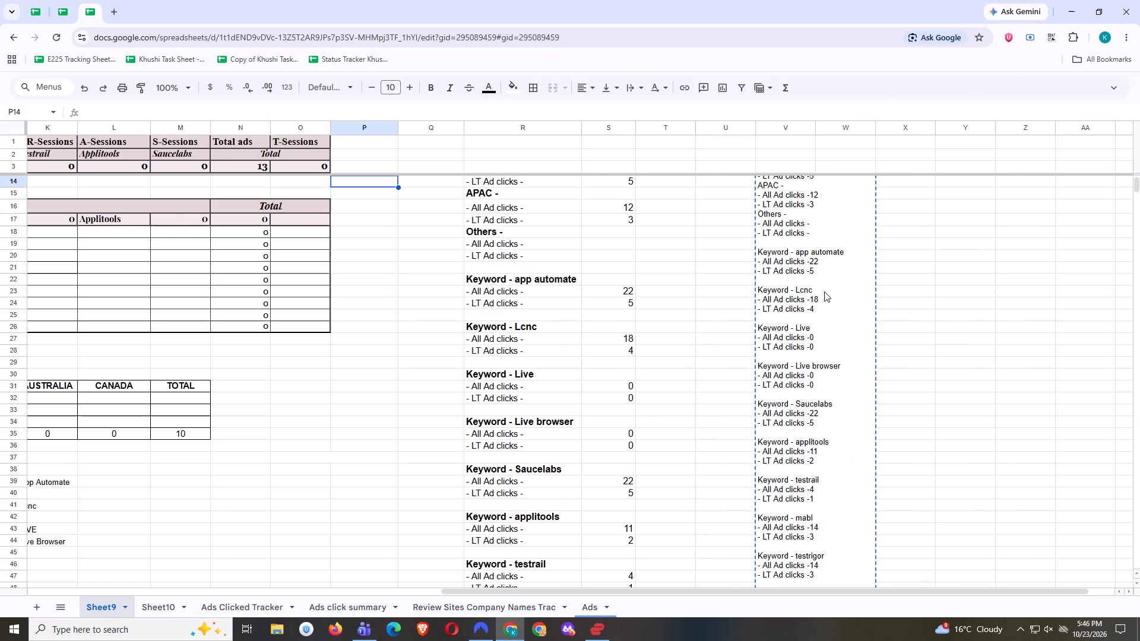
# Compare the merged ad clicks summary text in V5:W50 with the per-keyword All and LT ad clicks in columns R and S.
pyautogui.scroll(1, 837, 235)
pyautogui.scroll(-1, 837, 295)
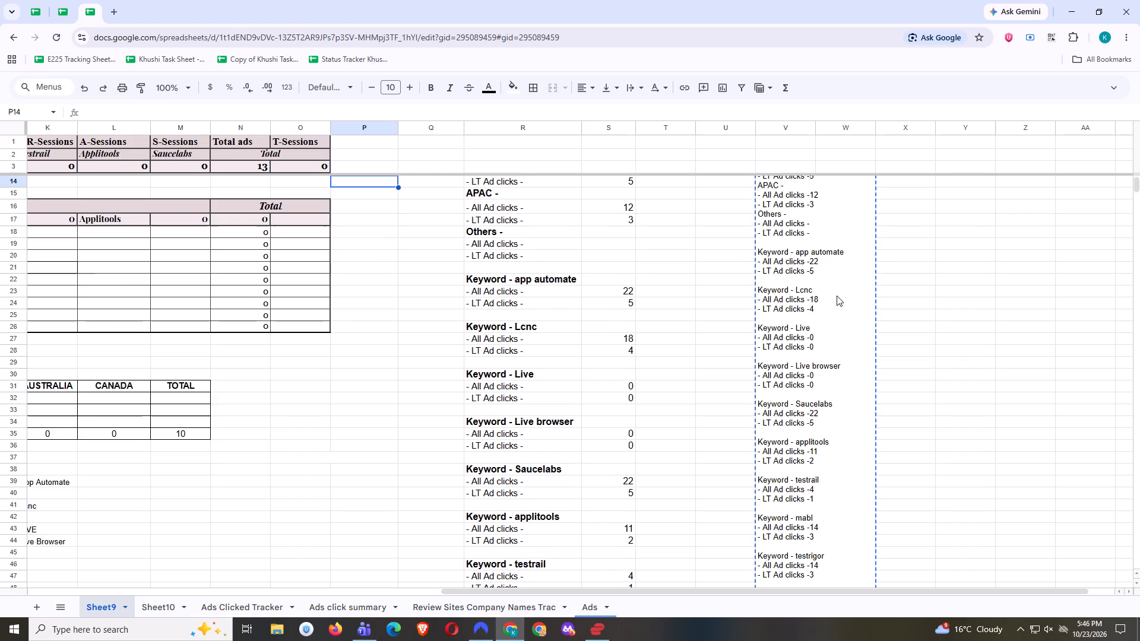
pyautogui.scroll(-1, 837, 296)
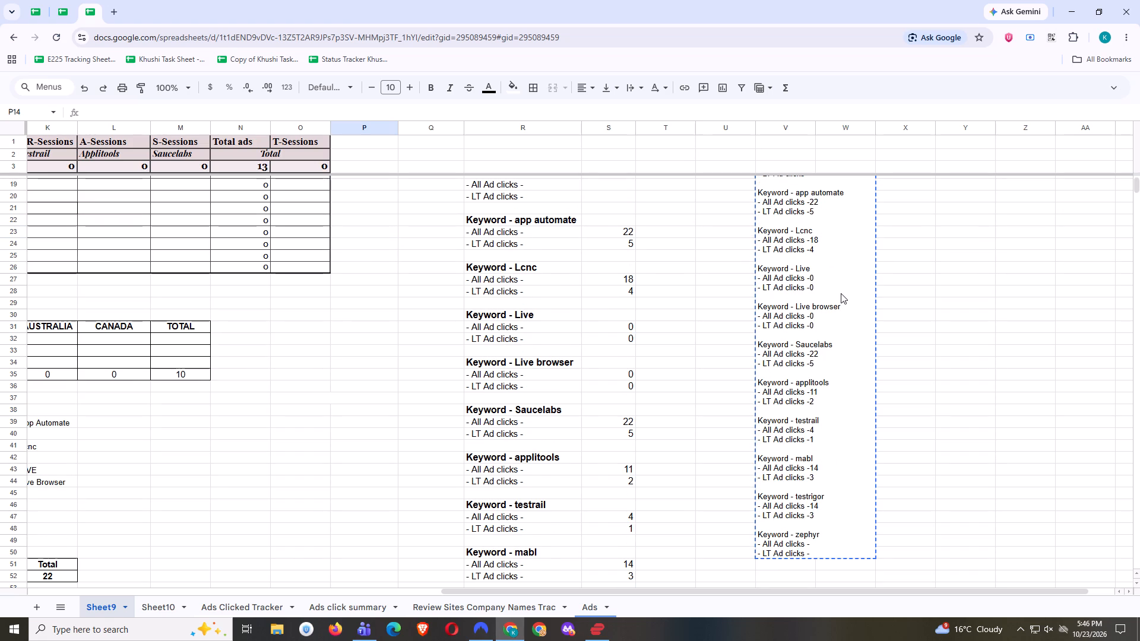
pyautogui.scroll(1, 840, 294)
pyautogui.scroll(-2, 845, 297)
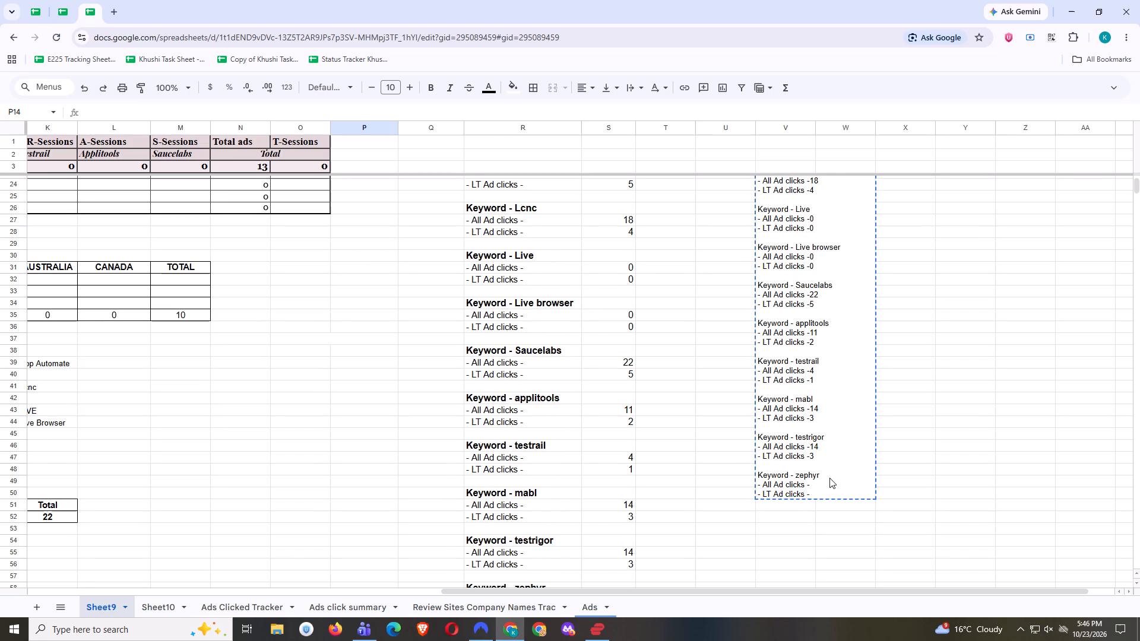
pyautogui.scroll(3, 829, 473)
pyautogui.scroll(-1, 828, 472)
pyautogui.scroll(2, 828, 469)
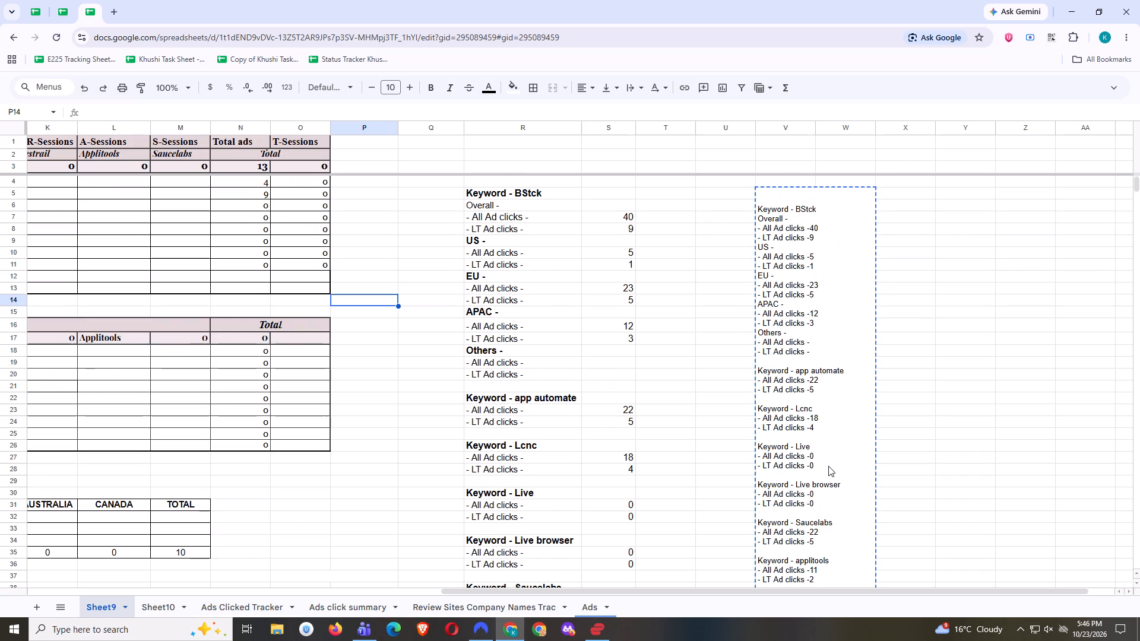